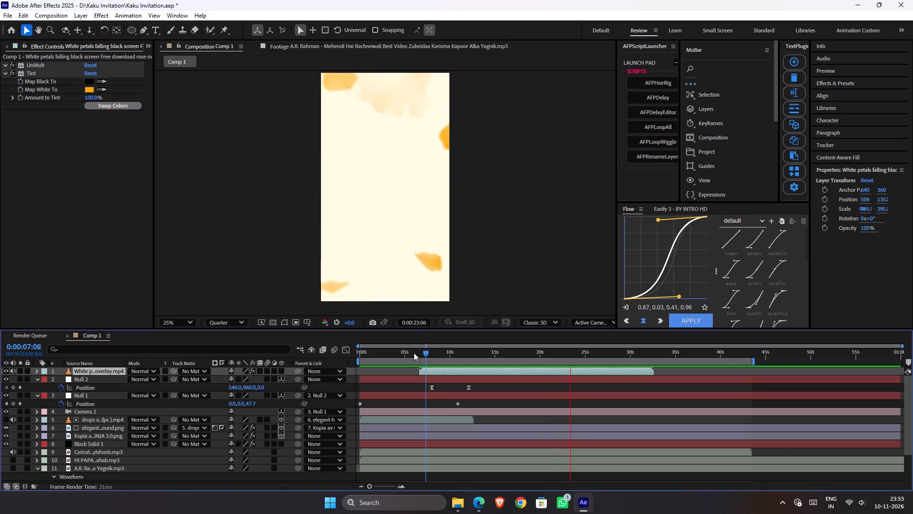
# Return to the start of the composition and save the project.
pyautogui.moveTo(419, 347); pyautogui.dragTo(394, 350)
pyautogui.moveTo(400, 355); pyautogui.dragTo(362, 370)
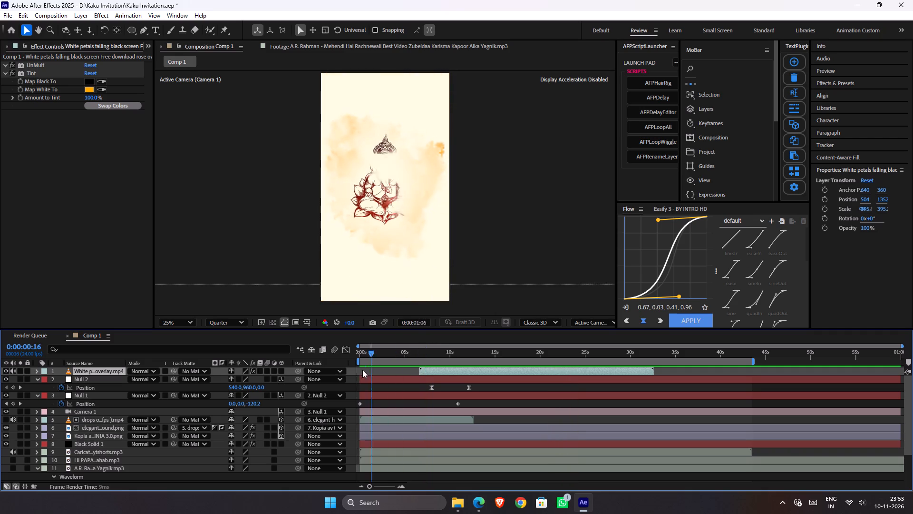
pyautogui.moveTo(362, 370); pyautogui.dragTo(328, 390)
pyautogui.hotkey('ctrl', 's')
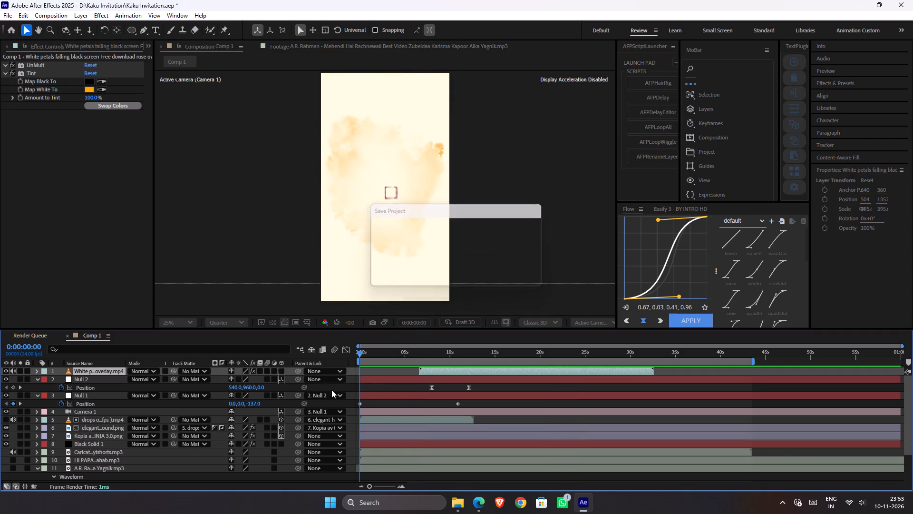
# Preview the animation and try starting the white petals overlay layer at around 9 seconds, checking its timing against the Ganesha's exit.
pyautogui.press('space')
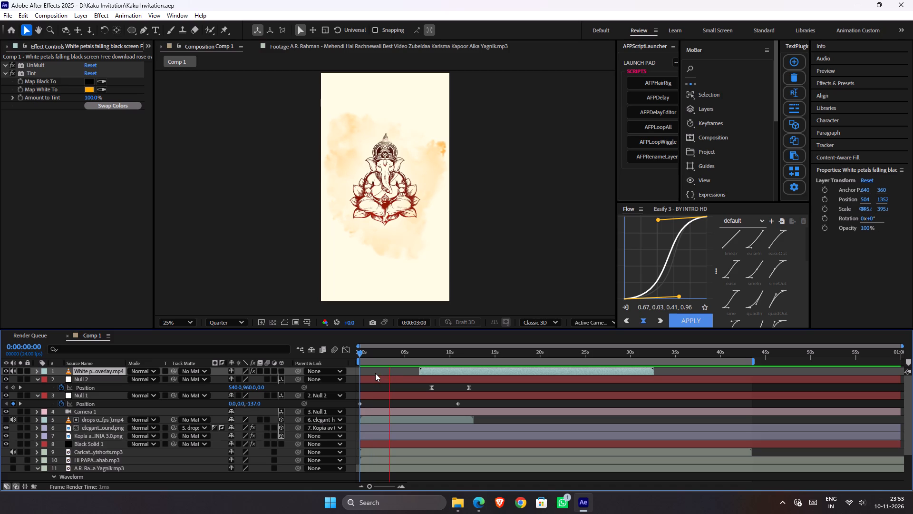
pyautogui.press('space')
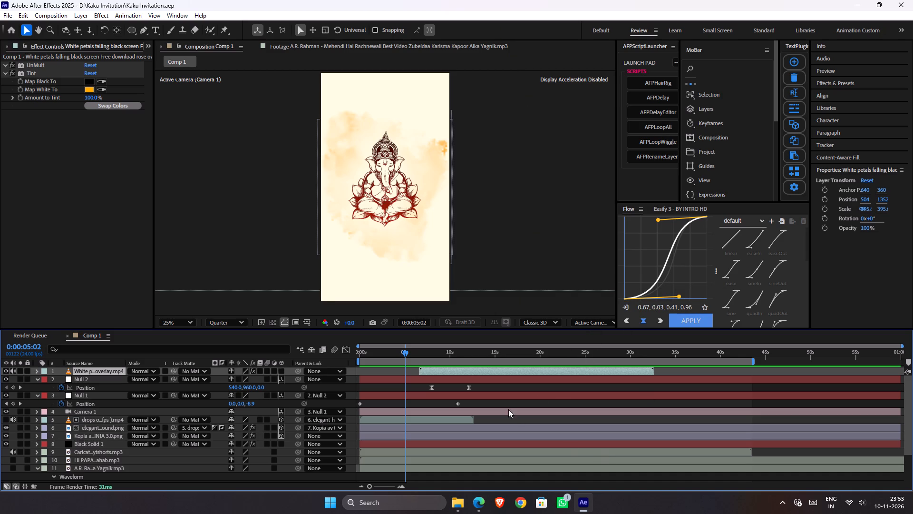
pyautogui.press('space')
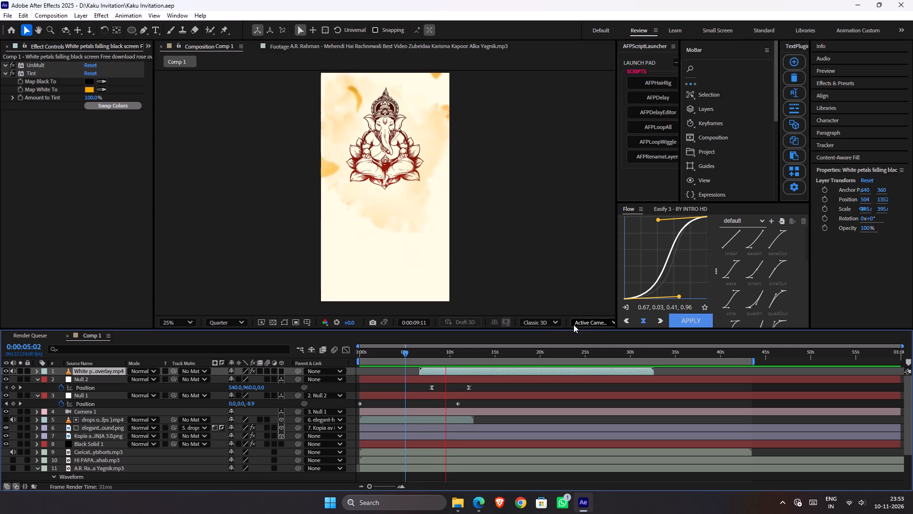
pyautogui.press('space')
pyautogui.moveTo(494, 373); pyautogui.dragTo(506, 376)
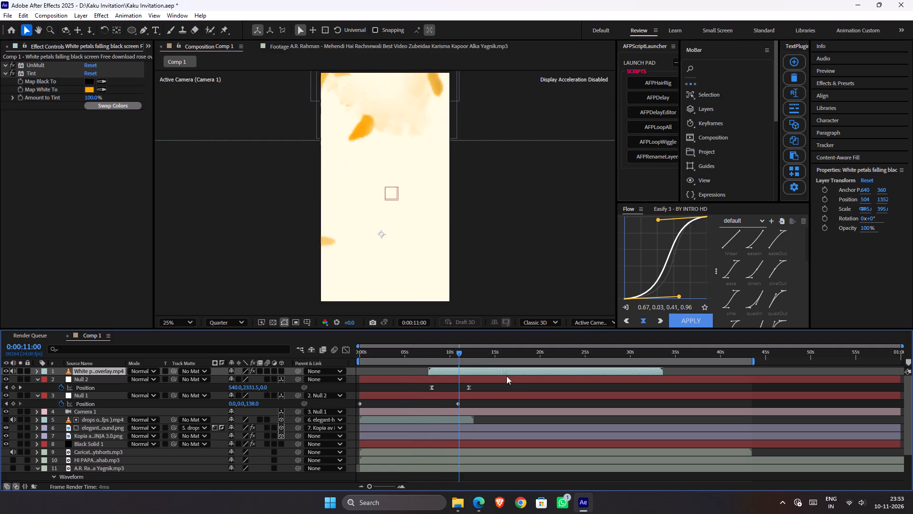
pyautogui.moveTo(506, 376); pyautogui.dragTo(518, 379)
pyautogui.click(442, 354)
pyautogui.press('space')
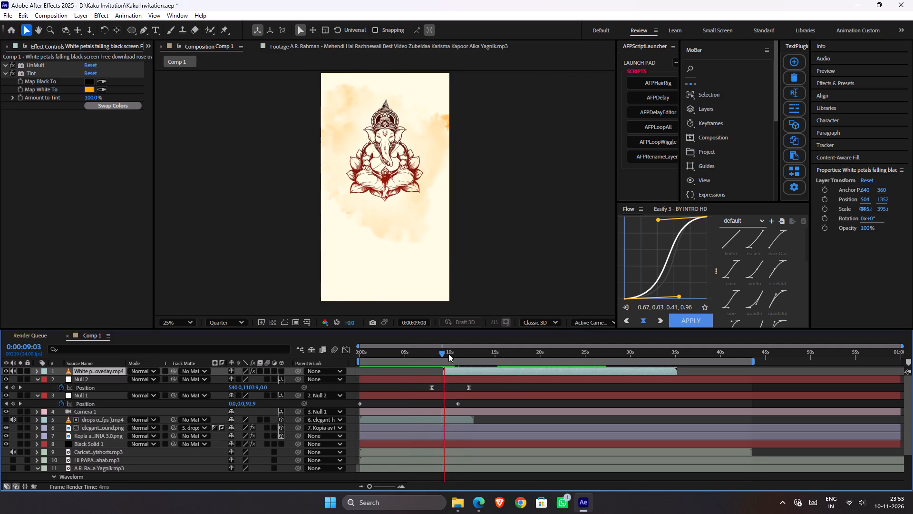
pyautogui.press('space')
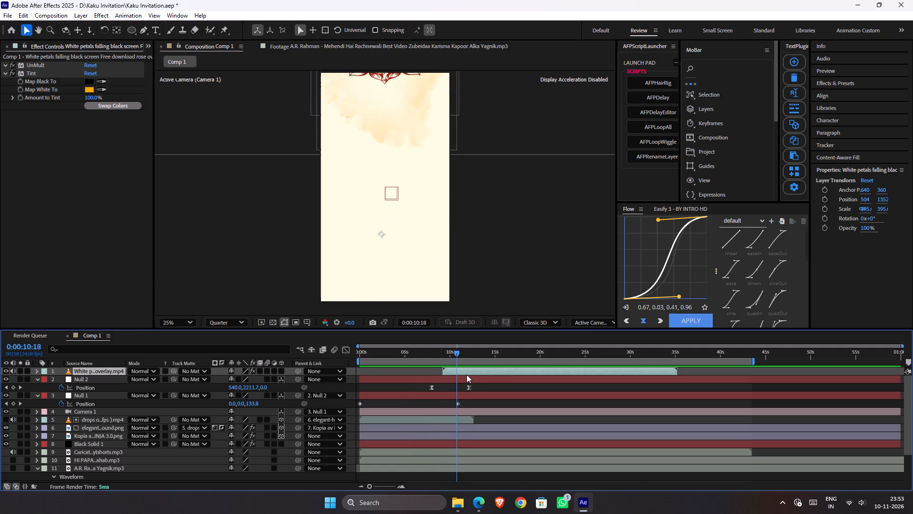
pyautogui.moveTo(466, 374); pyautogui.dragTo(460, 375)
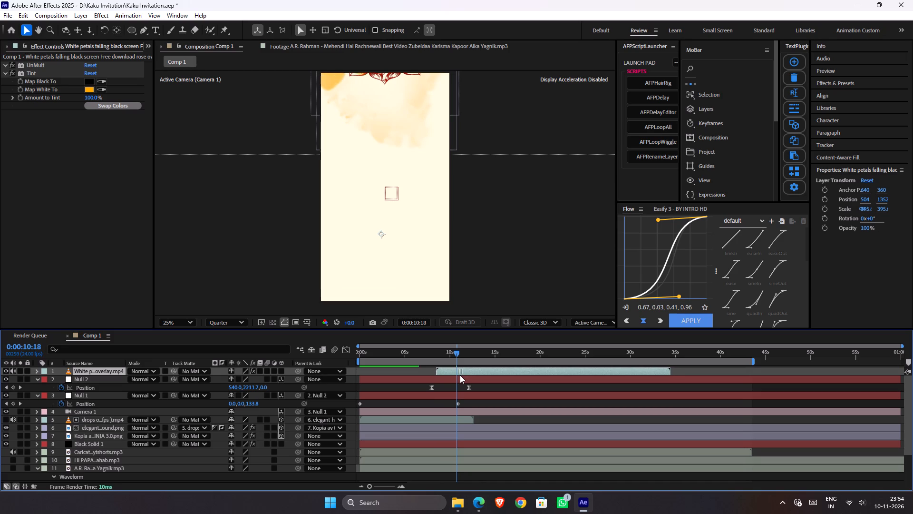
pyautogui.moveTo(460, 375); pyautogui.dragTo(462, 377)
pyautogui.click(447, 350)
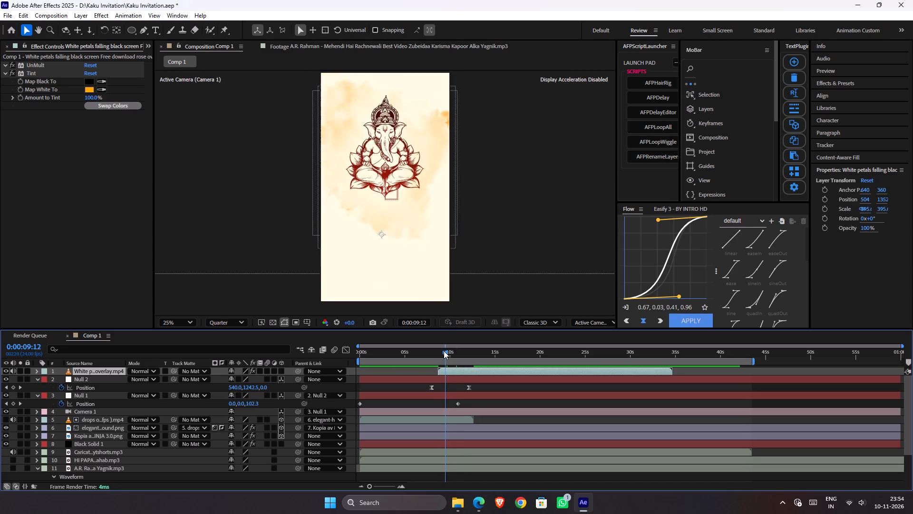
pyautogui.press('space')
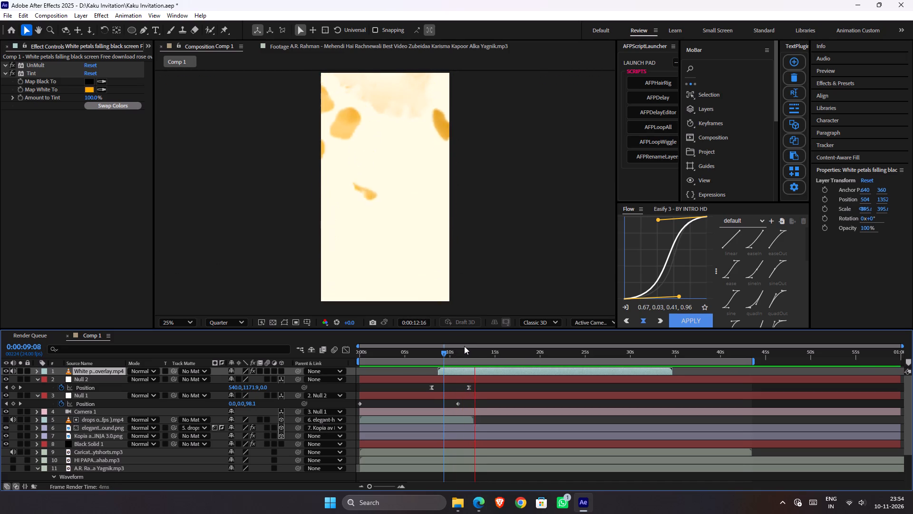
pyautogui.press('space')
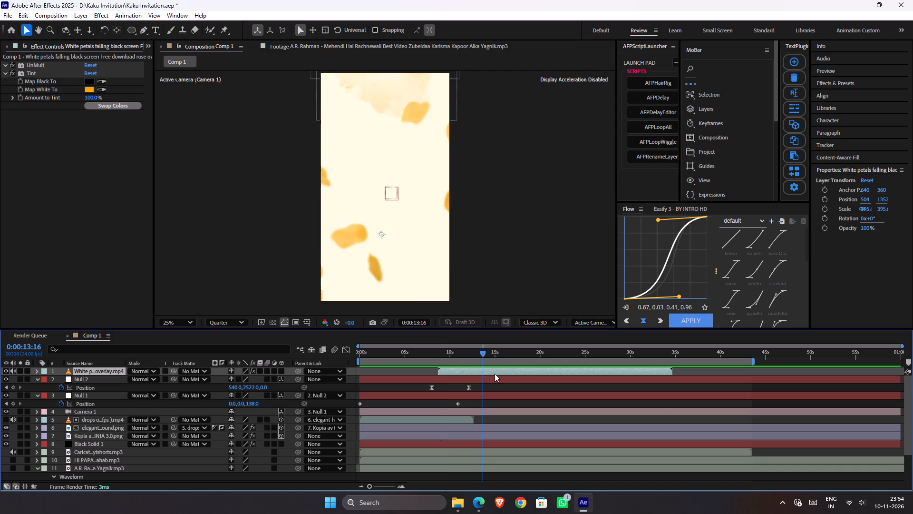
# Shift the white petals overlay layer so it starts at the beginning of the composition, and preview the Ganesha's exit.
pyautogui.moveTo(494, 374); pyautogui.dragTo(421, 380)
pyautogui.moveTo(449, 352); pyautogui.dragTo(444, 353)
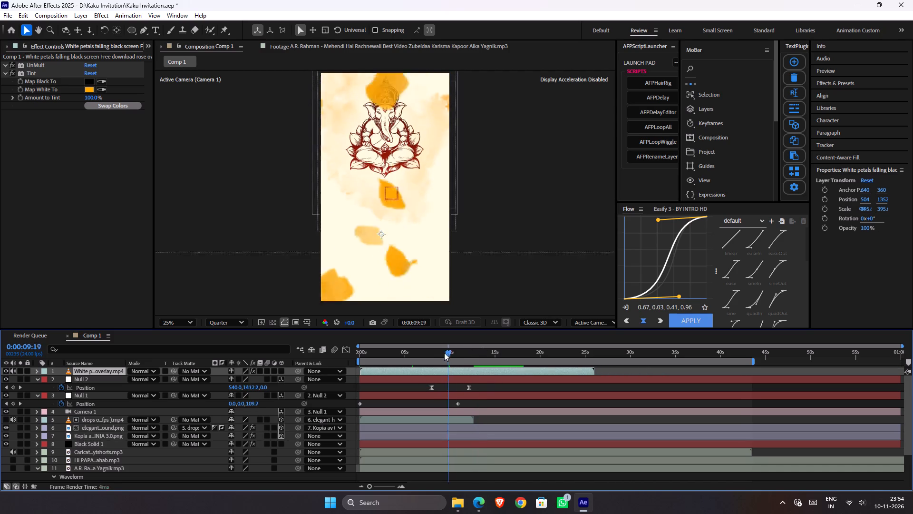
pyautogui.moveTo(444, 353); pyautogui.dragTo(438, 353)
pyautogui.press('space')
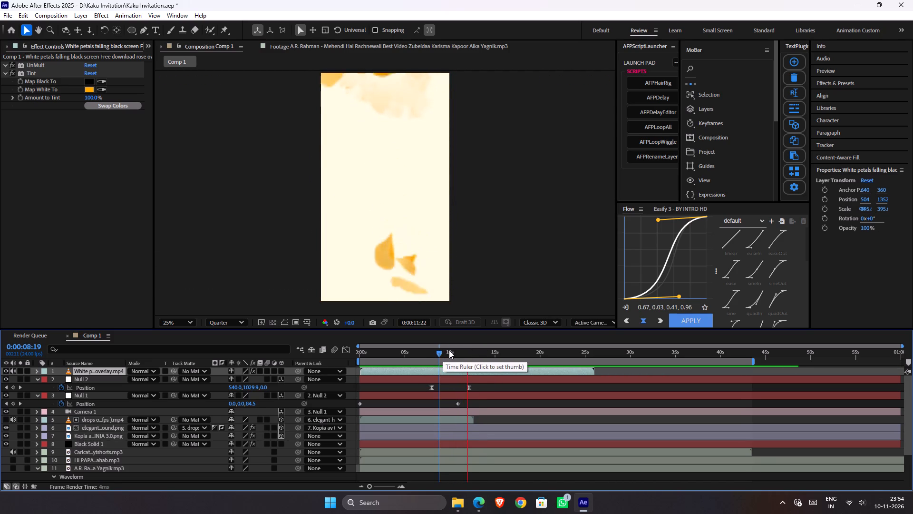
pyautogui.press('space')
# Examine how the petals pass over the Ganesha drawing between about 7 and 12 seconds.
pyautogui.moveTo(458, 352); pyautogui.dragTo(449, 354)
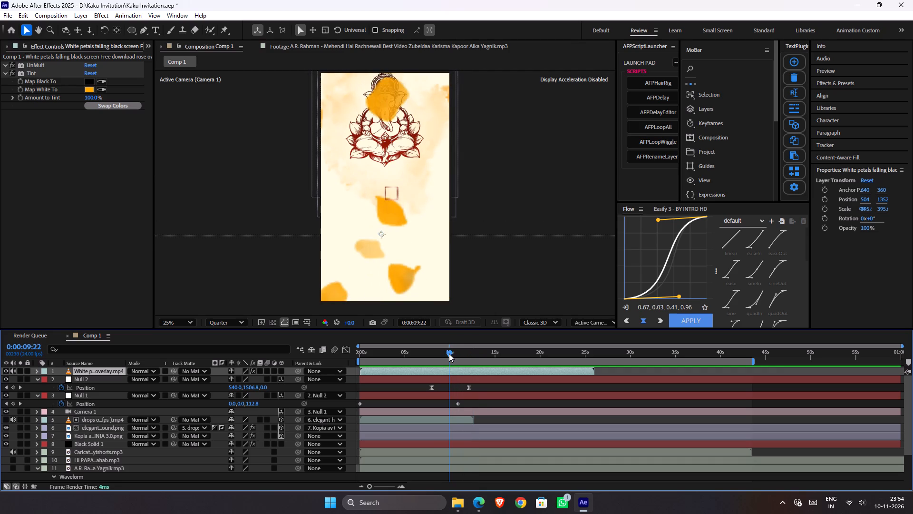
pyautogui.moveTo(449, 354); pyautogui.dragTo(440, 357)
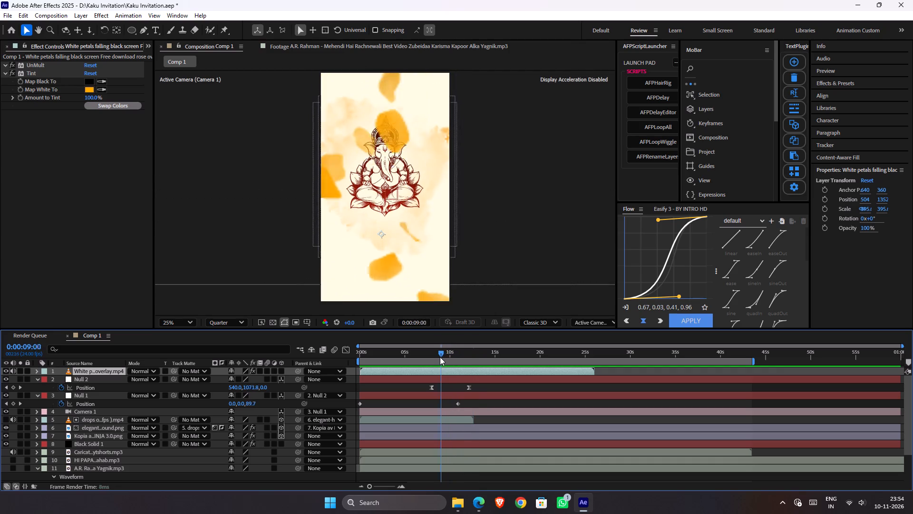
pyautogui.moveTo(440, 357); pyautogui.dragTo(425, 358)
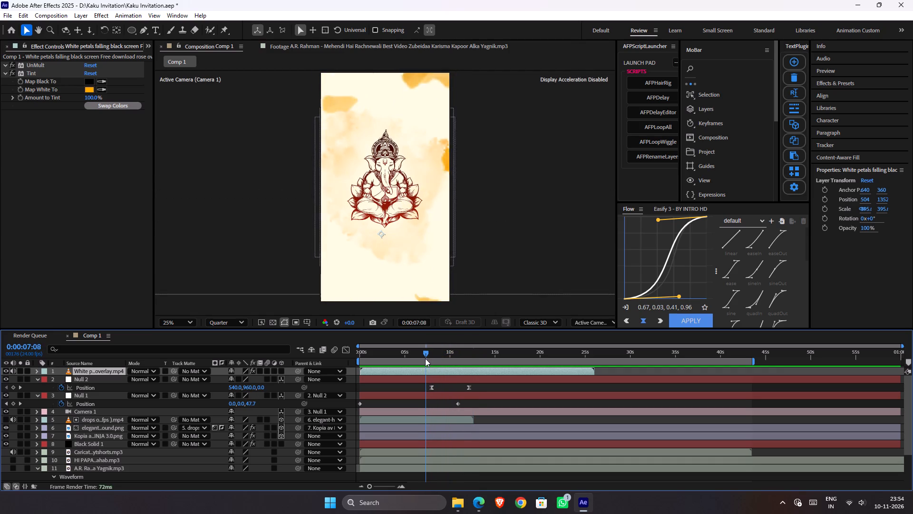
pyautogui.moveTo(425, 358); pyautogui.dragTo(425, 358)
pyautogui.press('space')
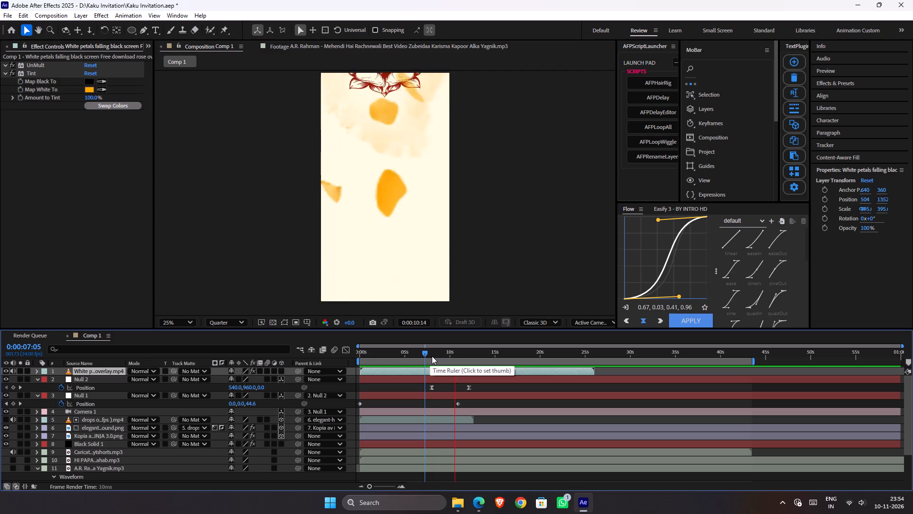
pyautogui.press('space')
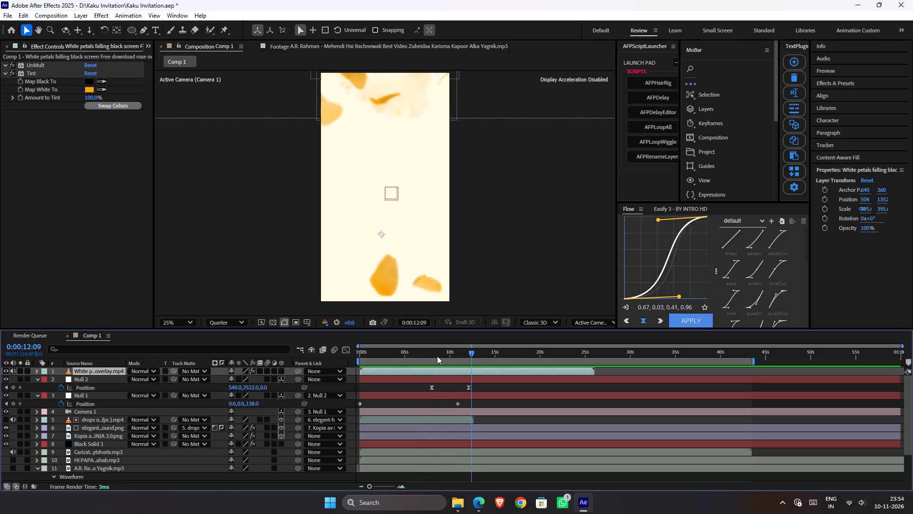
pyautogui.moveTo(460, 357); pyautogui.dragTo(466, 358)
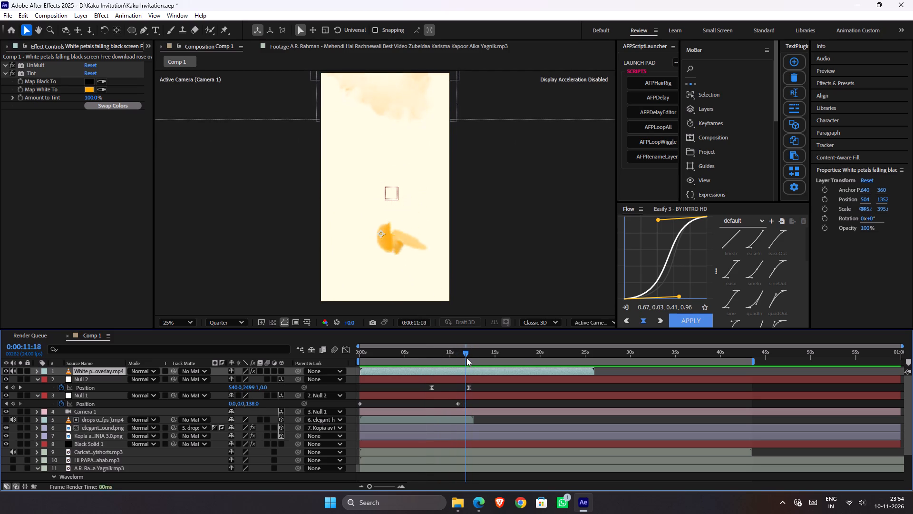
pyautogui.moveTo(466, 358); pyautogui.dragTo(456, 359)
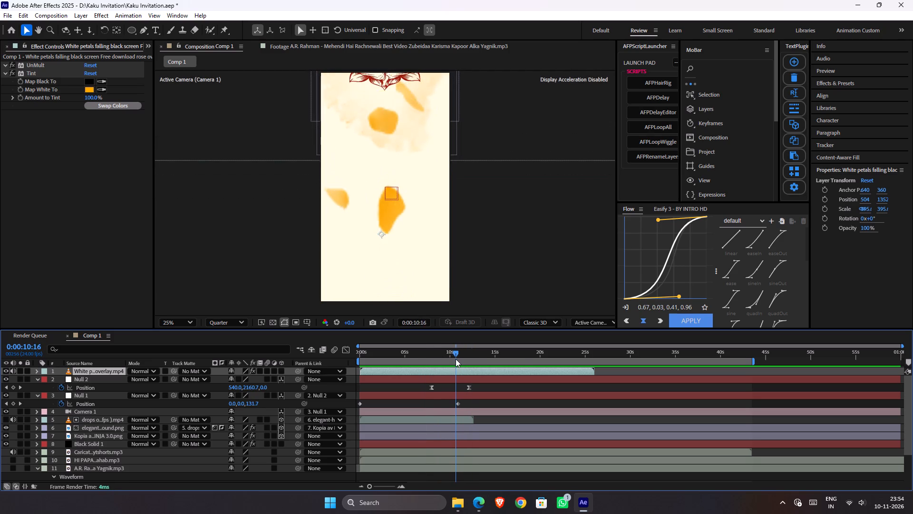
pyautogui.moveTo(456, 359); pyautogui.dragTo(445, 359)
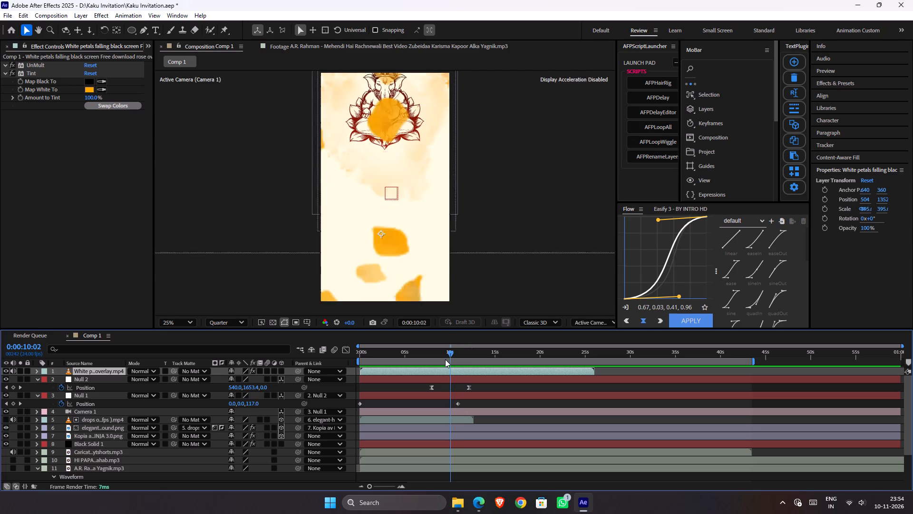
# At 0:00:09:18, draw a closed curved Pen tool mask on the white petals overlay, enclosing the area from the lotus to above the frame.
pyautogui.moveTo(445, 359); pyautogui.dragTo(449, 360)
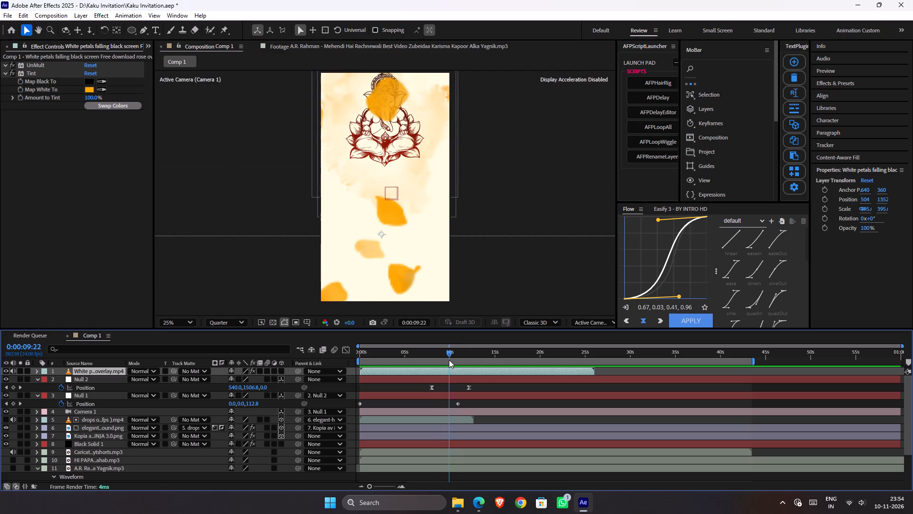
pyautogui.moveTo(449, 360); pyautogui.dragTo(447, 360)
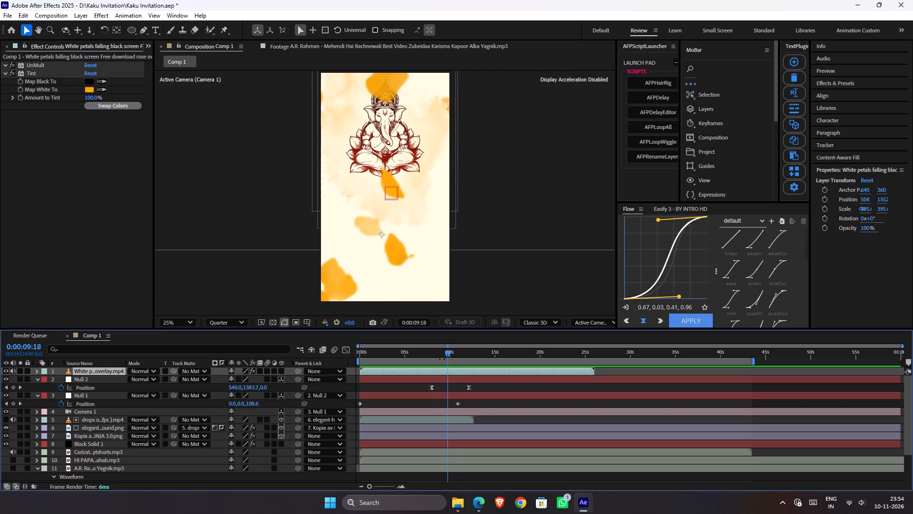
pyautogui.press('g')
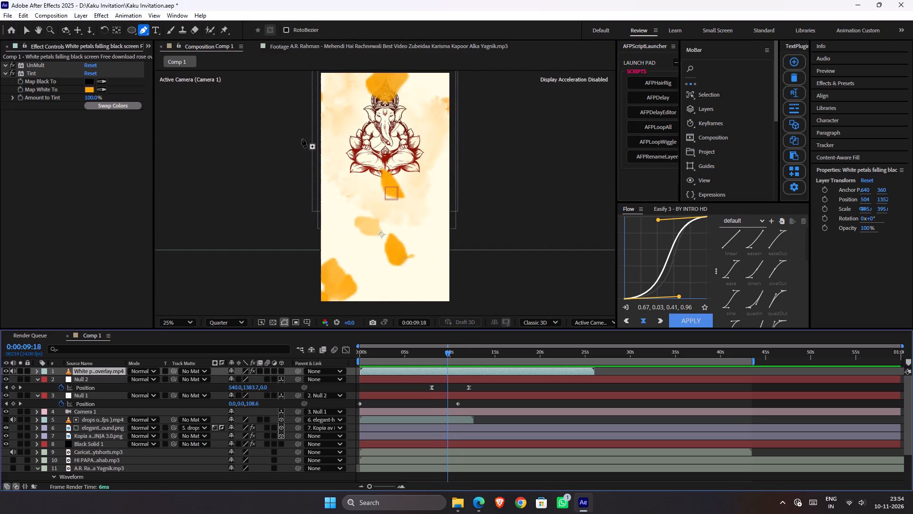
pyautogui.click(286, 126)
pyautogui.moveTo(430, 132); pyautogui.dragTo(464, 101)
pyautogui.press('space')
pyautogui.press('space')
pyautogui.press('space')
pyautogui.press('space')
pyautogui.press('space')
pyautogui.moveTo(473, 111); pyautogui.dragTo(451, 214)
pyautogui.moveTo(509, 148); pyautogui.dragTo(489, 112)
pyautogui.moveTo(444, 110); pyautogui.dragTo(385, 109)
pyautogui.moveTo(339, 118); pyautogui.dragTo(316, 128)
pyautogui.moveTo(285, 149); pyautogui.dragTo(280, 162)
pyautogui.click(266, 228)
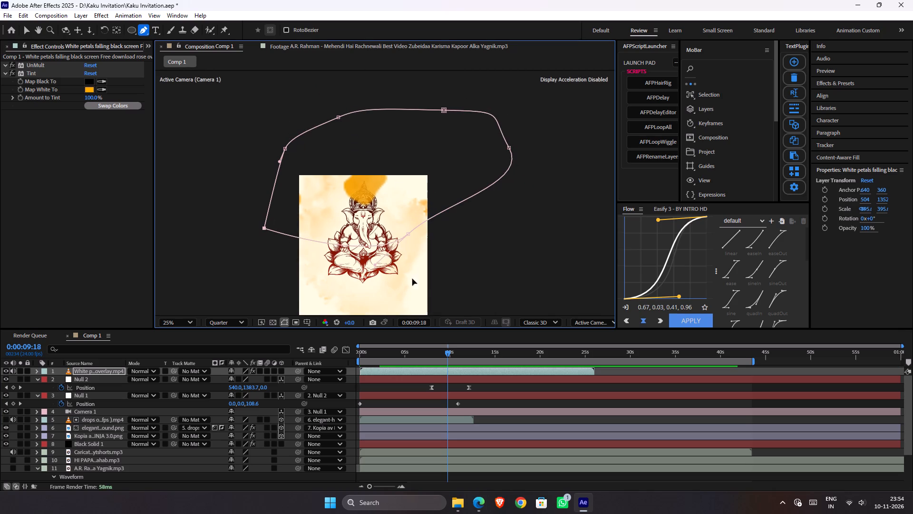
# Reveal the petals layer's Mask Path and start keyframing it at 0:00:09:18.
pyautogui.press('space')
pyautogui.press('space')
pyautogui.press('space')
pyautogui.press('space')
pyautogui.press('space')
pyautogui.press('space')
pyautogui.press('space')
pyautogui.press('space')
pyautogui.press('space')
pyautogui.press('space')
pyautogui.press('space')
pyautogui.moveTo(430, 272); pyautogui.dragTo(408, 201)
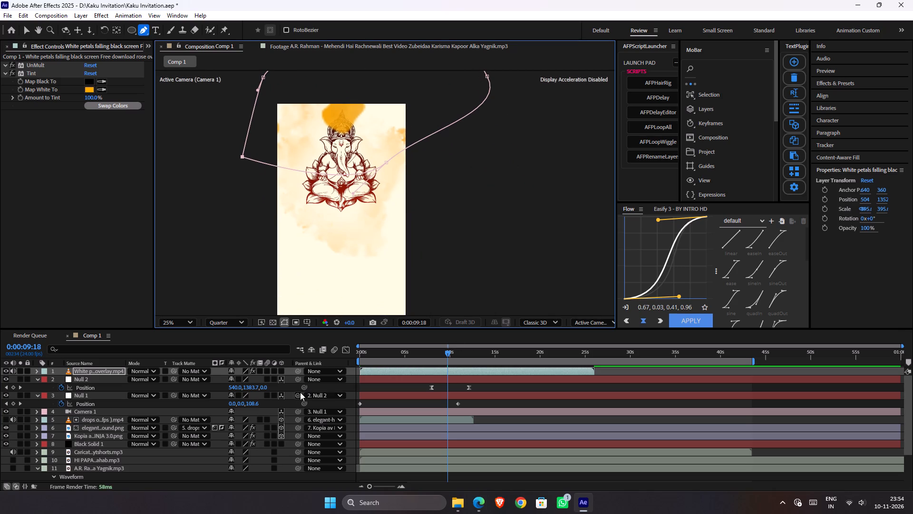
pyautogui.press('m')
pyautogui.press('m')
pyautogui.press('m')
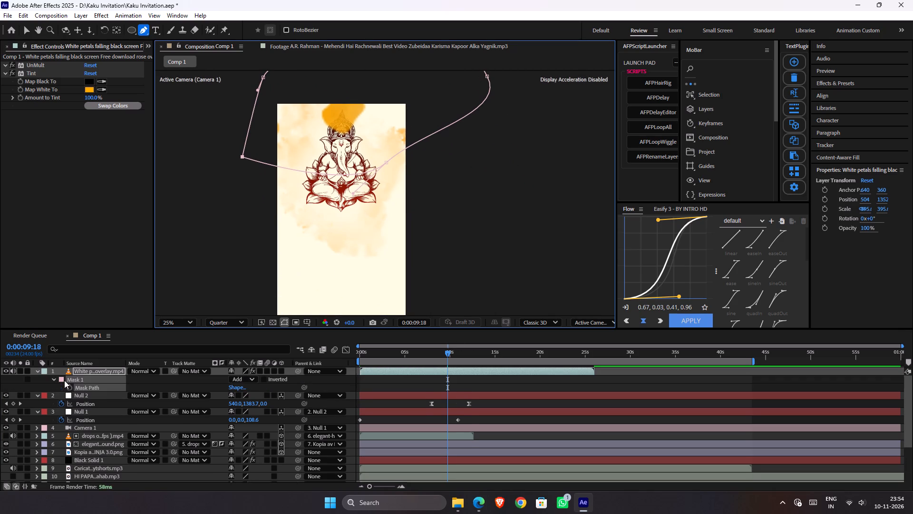
pyautogui.click(67, 386)
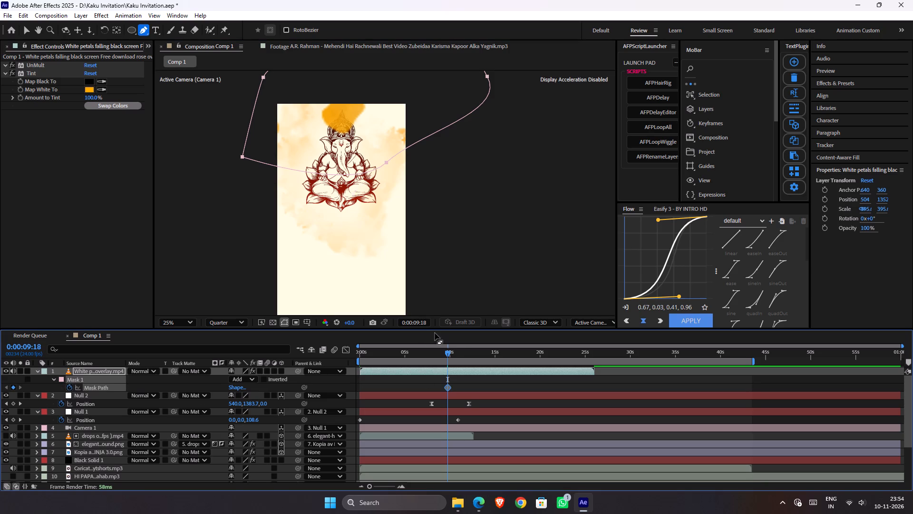
# At 0:00:10:07, keyframe the petals mask slightly lower, pulling its bottom vertex down below the orange petal under the lotus.
pyautogui.click(452, 352)
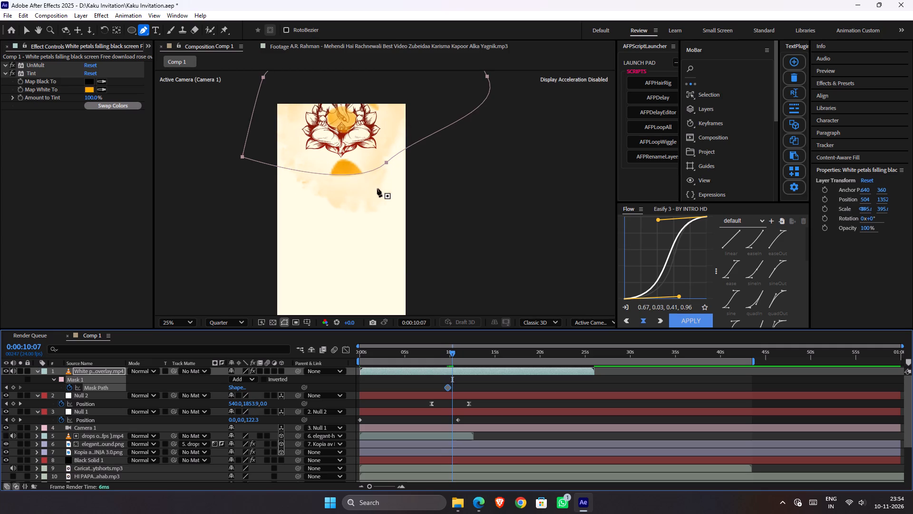
pyautogui.moveTo(387, 164); pyautogui.dragTo(389, 172)
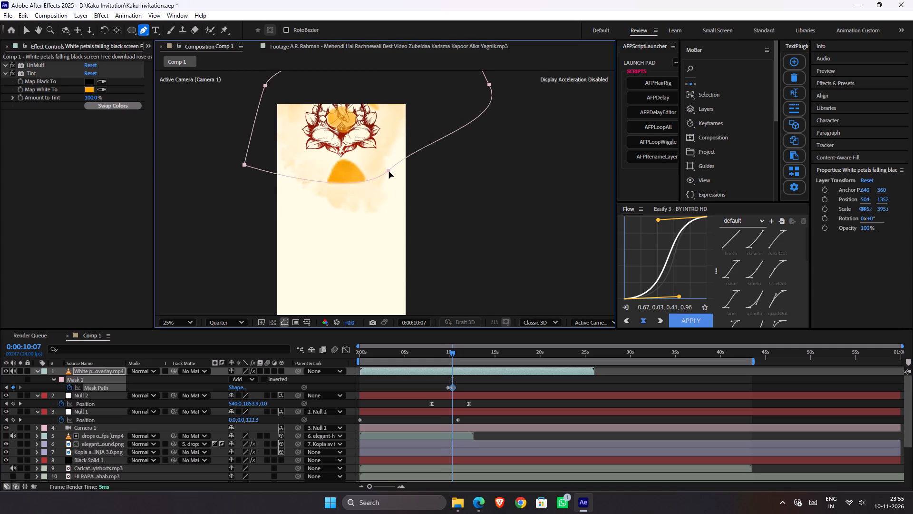
pyautogui.moveTo(389, 172); pyautogui.dragTo(385, 168)
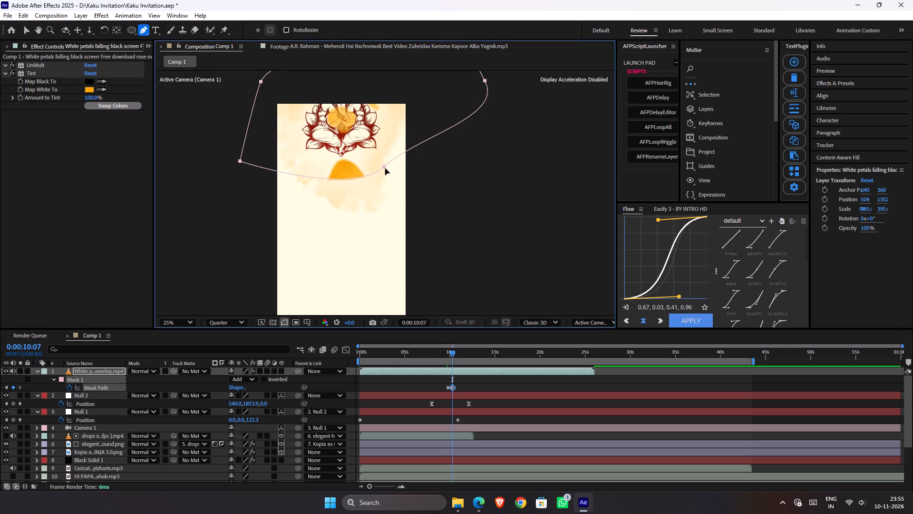
pyautogui.keyDown('shift'); pyautogui.click(385, 168); pyautogui.keyUp('shift')
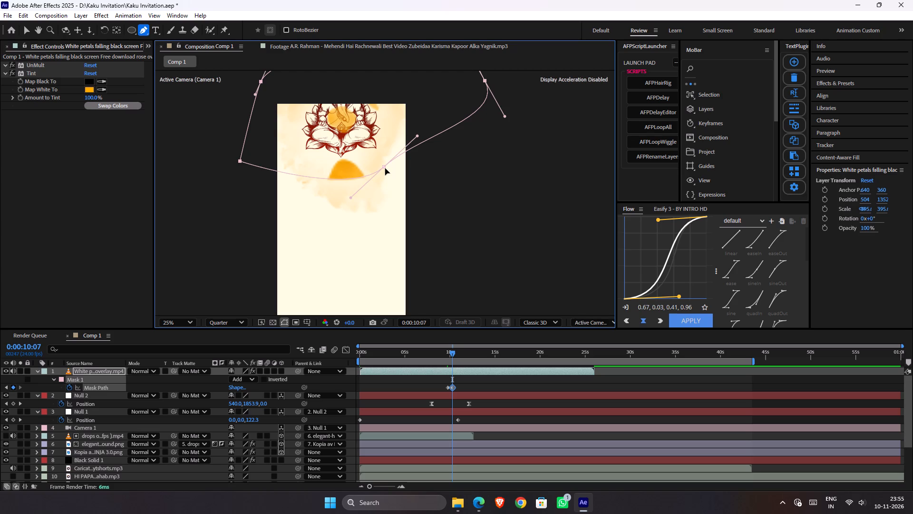
pyautogui.moveTo(385, 166); pyautogui.dragTo(373, 205)
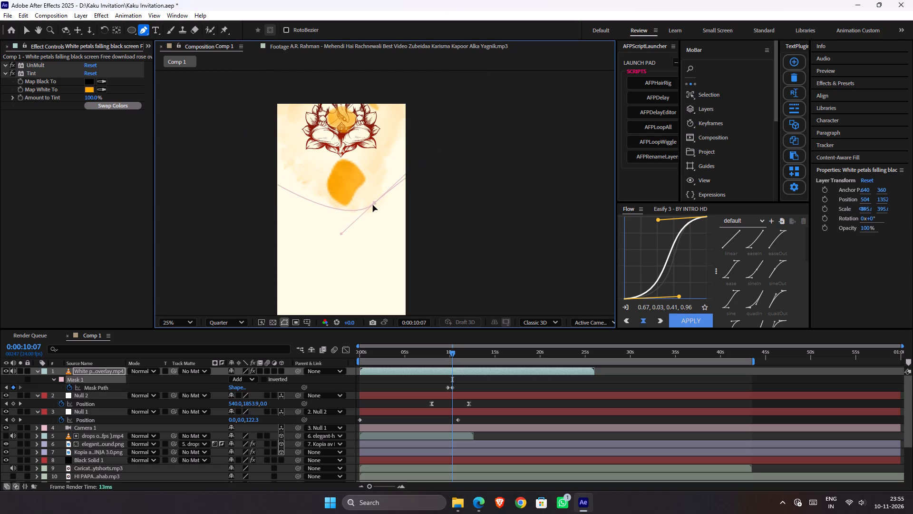
pyautogui.moveTo(373, 205); pyautogui.dragTo(368, 217)
pyautogui.moveTo(452, 351); pyautogui.dragTo(452, 353)
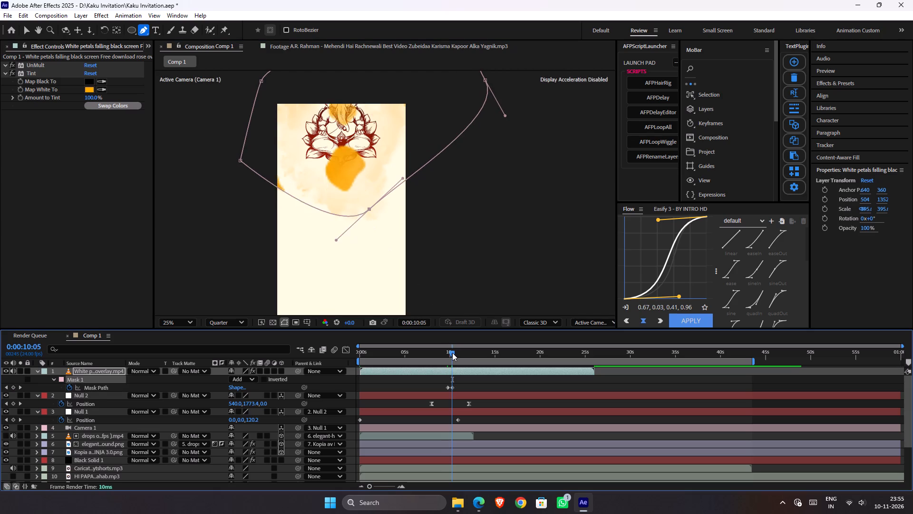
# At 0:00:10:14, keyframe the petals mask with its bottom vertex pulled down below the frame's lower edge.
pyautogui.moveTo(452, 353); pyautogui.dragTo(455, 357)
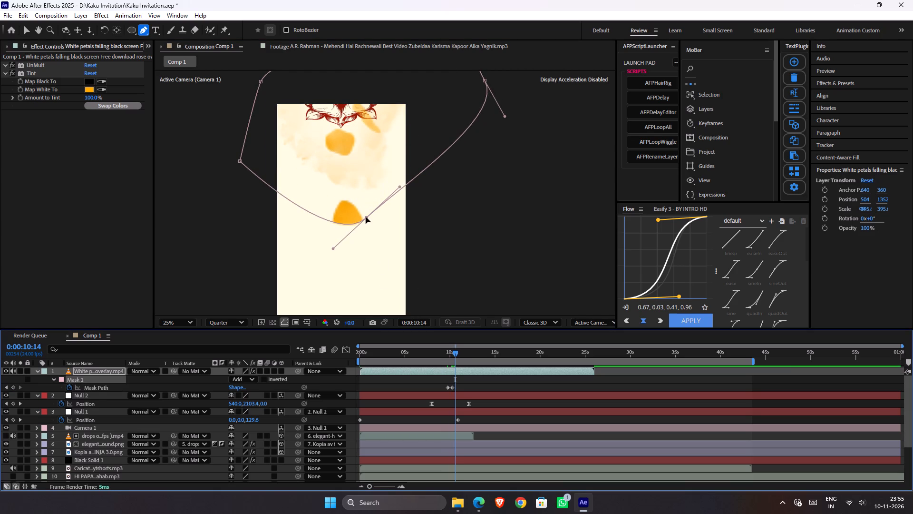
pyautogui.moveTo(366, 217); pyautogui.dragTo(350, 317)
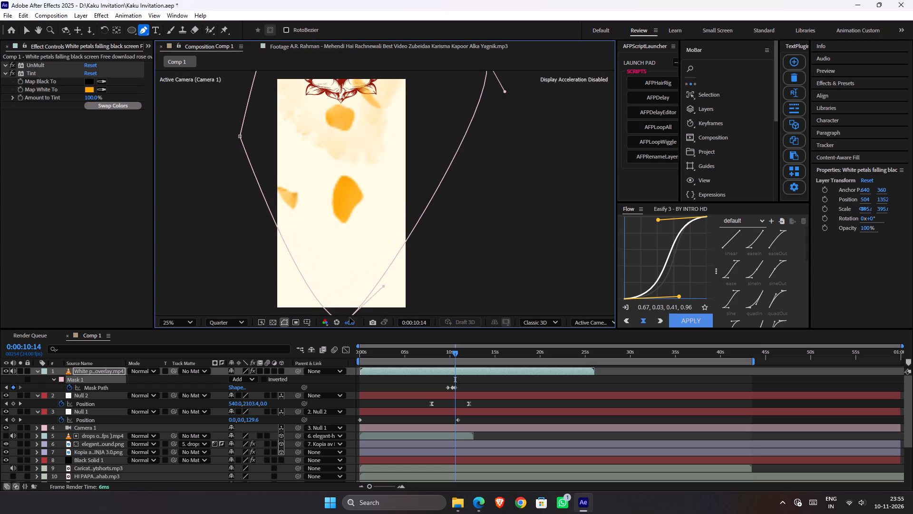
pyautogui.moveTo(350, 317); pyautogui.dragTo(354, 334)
# Play and scrub between about 8 and 11 seconds to check how the animated mask reveals the falling petals.
pyautogui.moveTo(450, 354); pyautogui.dragTo(445, 355)
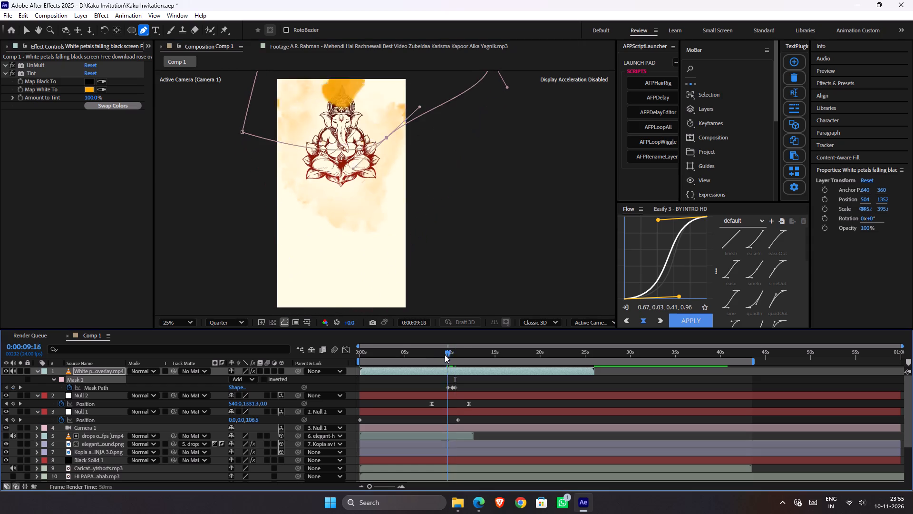
pyautogui.moveTo(445, 355); pyautogui.dragTo(431, 351)
pyautogui.press('space')
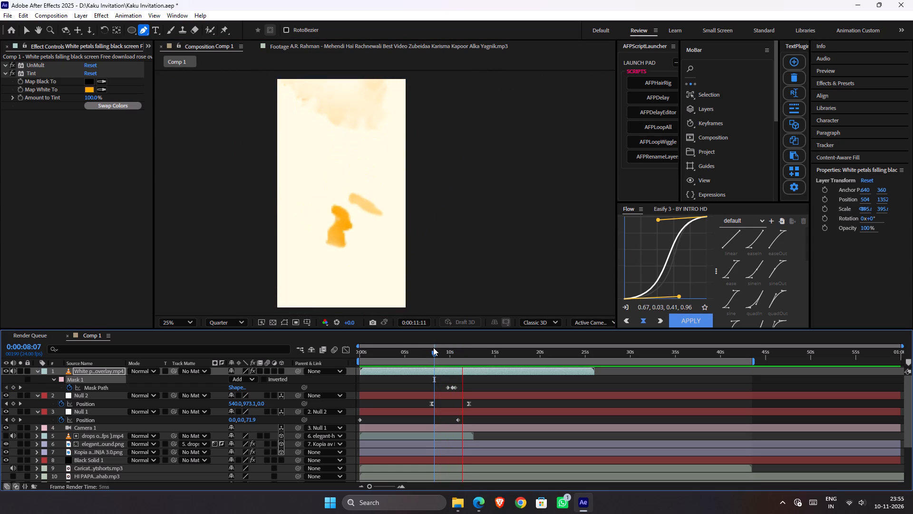
pyautogui.press('space')
pyautogui.moveTo(460, 354); pyautogui.dragTo(459, 356)
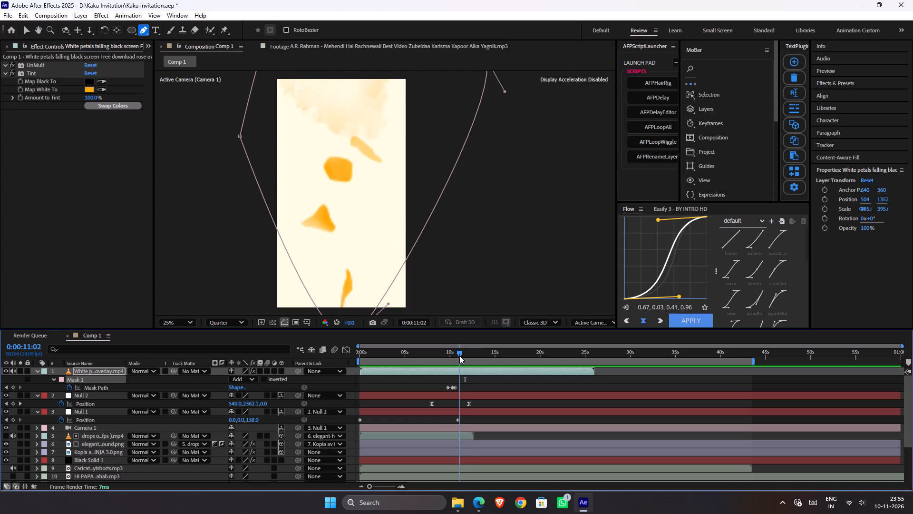
pyautogui.moveTo(459, 356); pyautogui.dragTo(453, 356)
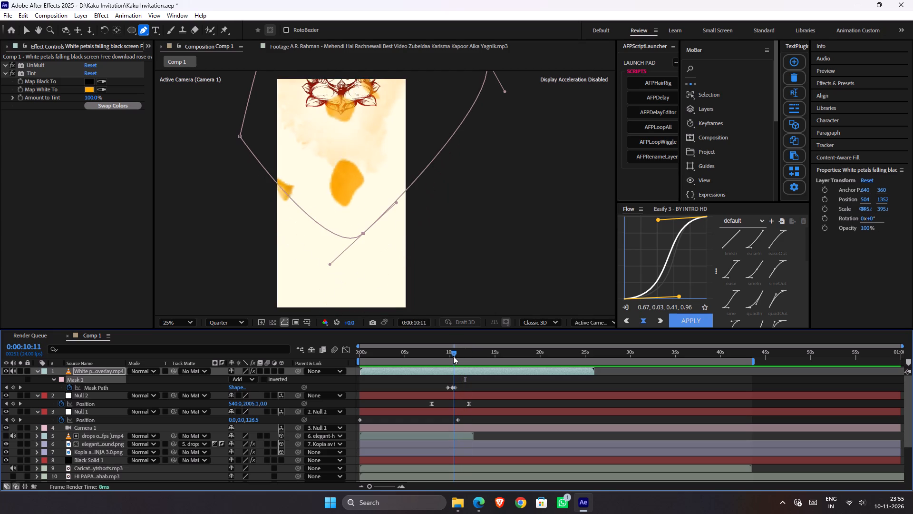
pyautogui.moveTo(453, 356); pyautogui.dragTo(456, 356)
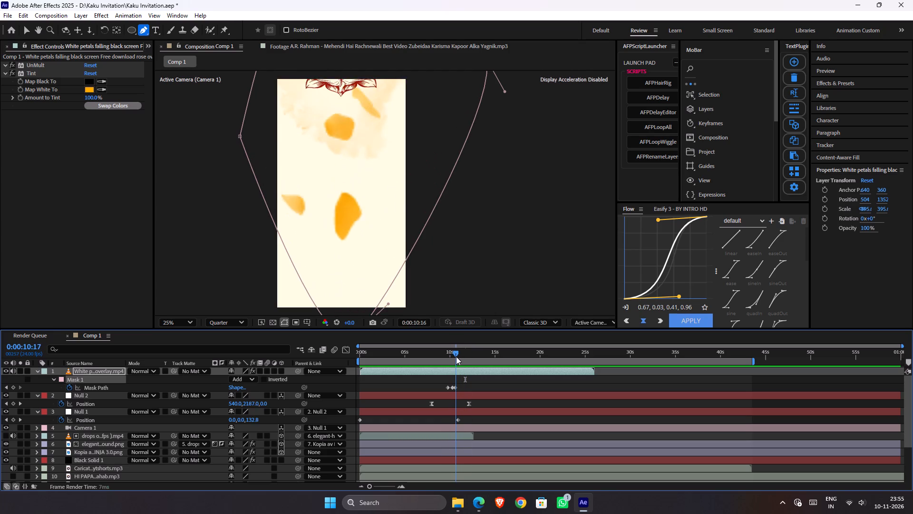
pyautogui.moveTo(456, 356); pyautogui.dragTo(450, 357)
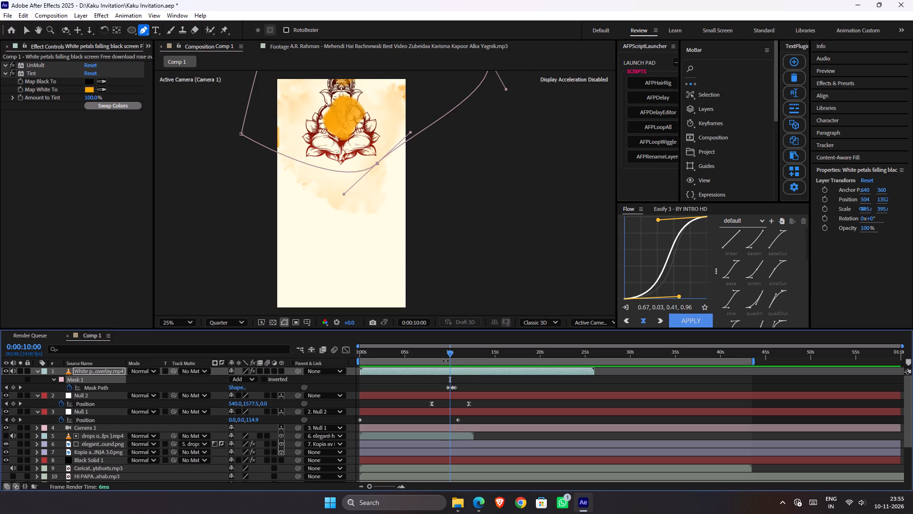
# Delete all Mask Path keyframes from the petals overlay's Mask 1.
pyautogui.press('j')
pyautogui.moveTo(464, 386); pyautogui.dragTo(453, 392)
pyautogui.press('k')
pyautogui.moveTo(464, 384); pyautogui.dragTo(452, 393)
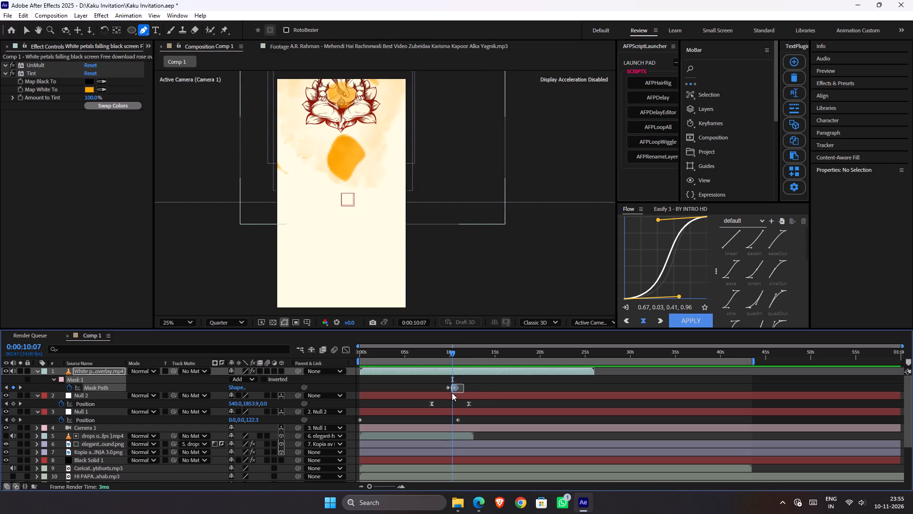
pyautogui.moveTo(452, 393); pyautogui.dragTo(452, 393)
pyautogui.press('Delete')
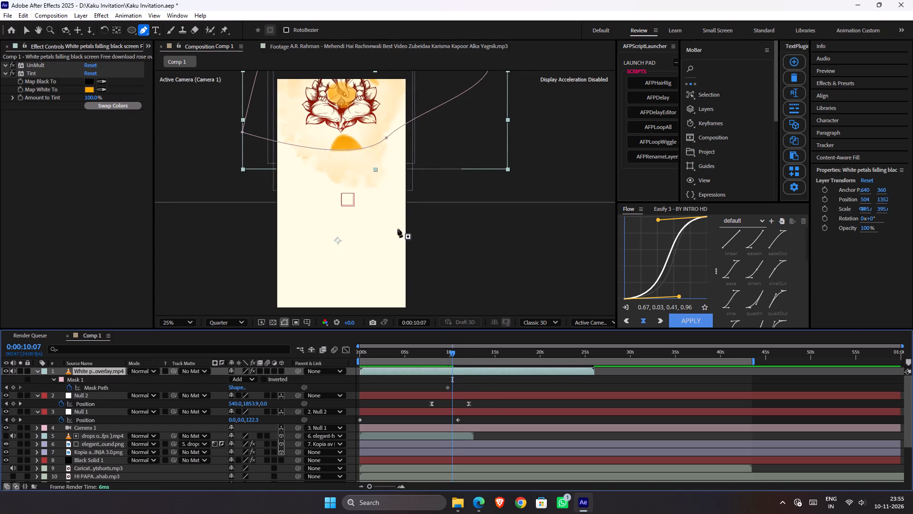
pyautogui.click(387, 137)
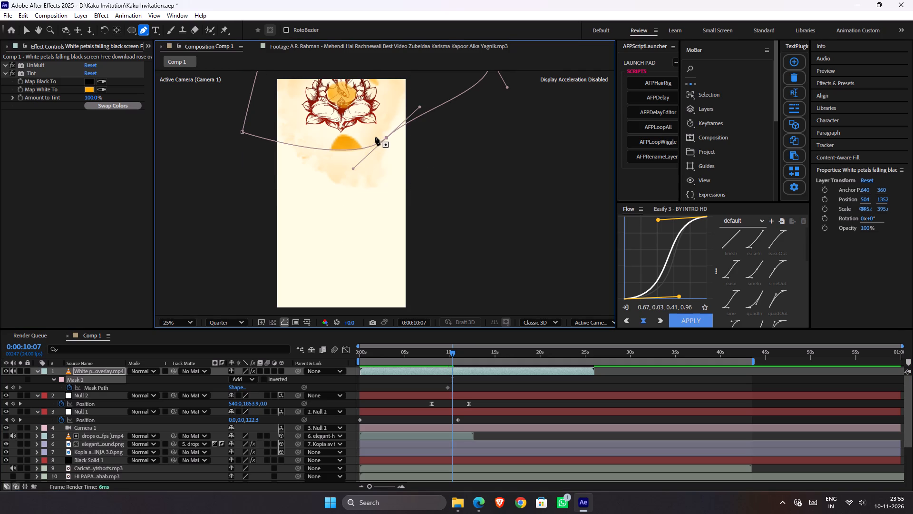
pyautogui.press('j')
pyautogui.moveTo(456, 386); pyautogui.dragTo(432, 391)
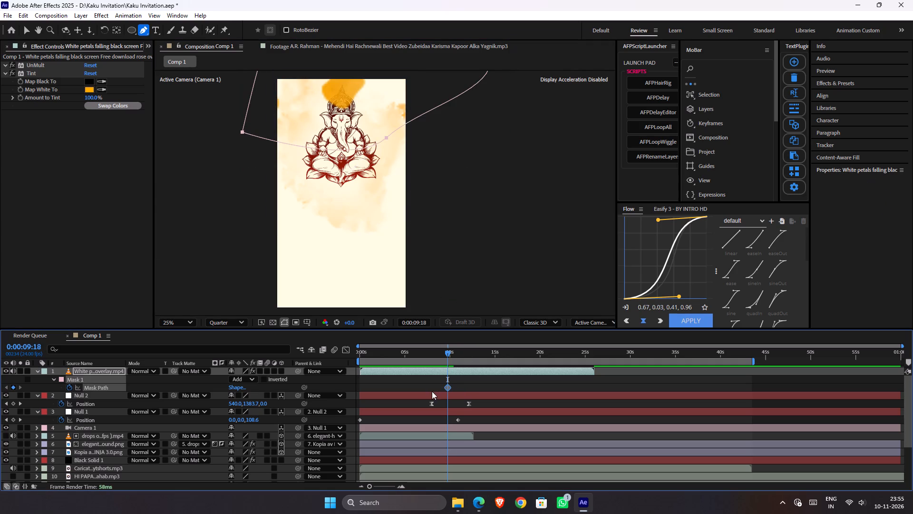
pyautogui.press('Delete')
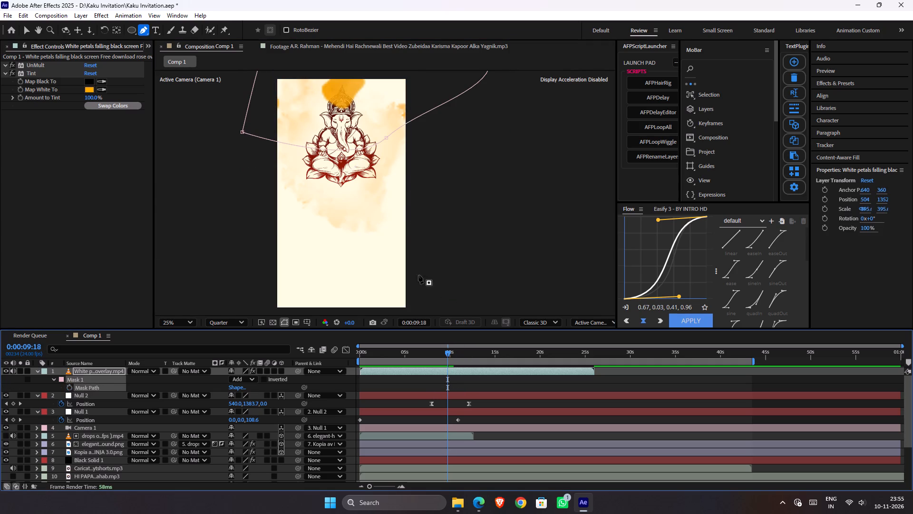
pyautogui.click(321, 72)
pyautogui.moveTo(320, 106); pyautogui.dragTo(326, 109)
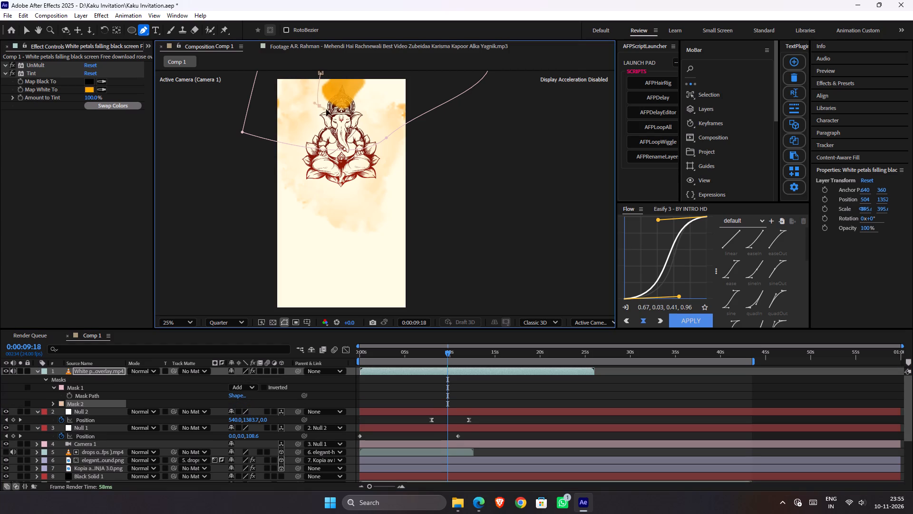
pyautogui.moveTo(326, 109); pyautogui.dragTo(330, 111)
# Delete Mask 1 and the partly drawn Mask 2 from the white petals overlay.
pyautogui.click(86, 390)
pyautogui.press('Delete')
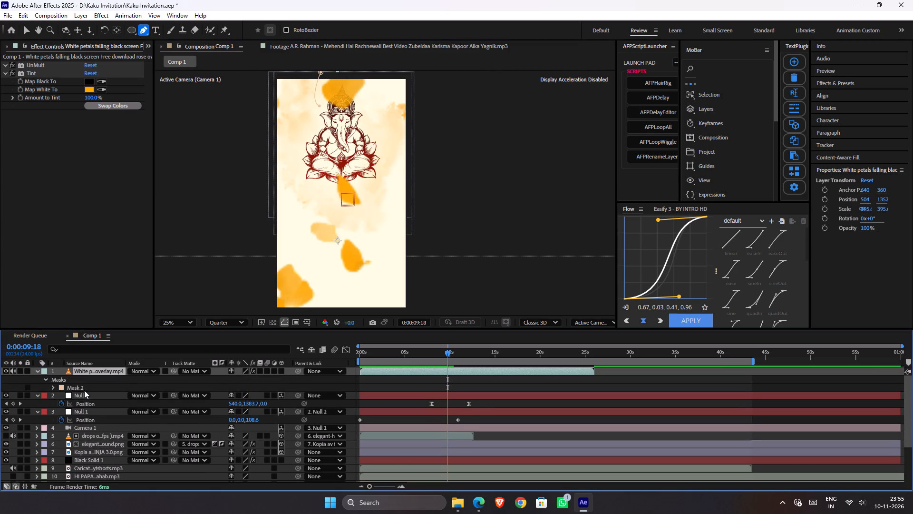
pyautogui.click(84, 385)
pyautogui.press('Delete')
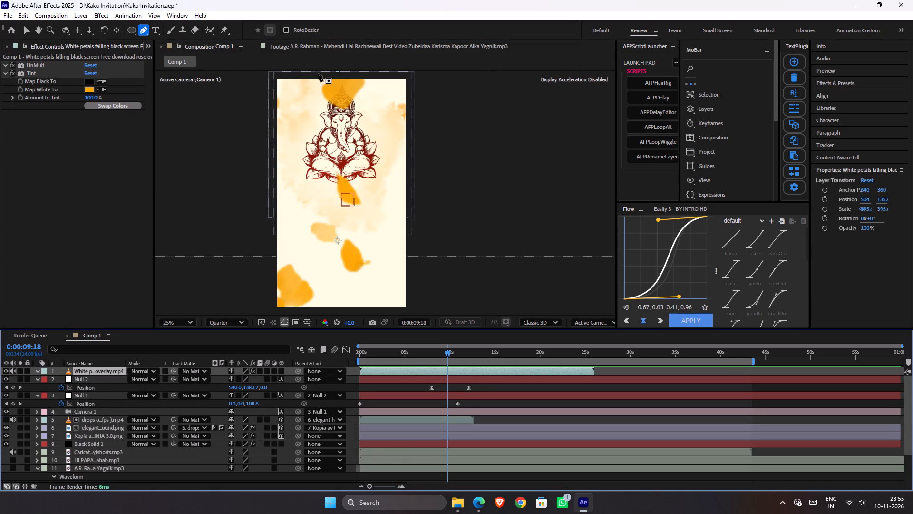
# At 0:00:09:18, draw a small closed curved Pen tool mask on the petals overlay around the orange petal above Ganesha's crown.
pyautogui.click(325, 64)
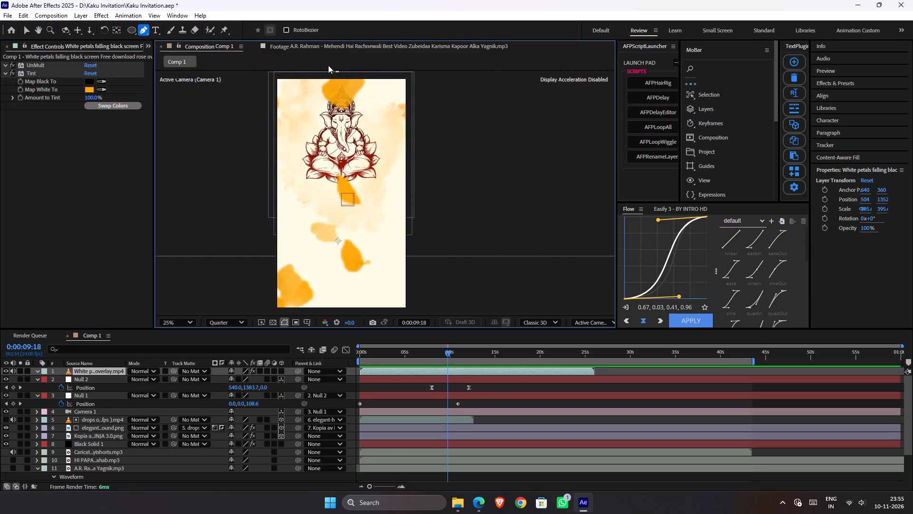
pyautogui.click(326, 72)
pyautogui.moveTo(316, 96); pyautogui.dragTo(319, 107)
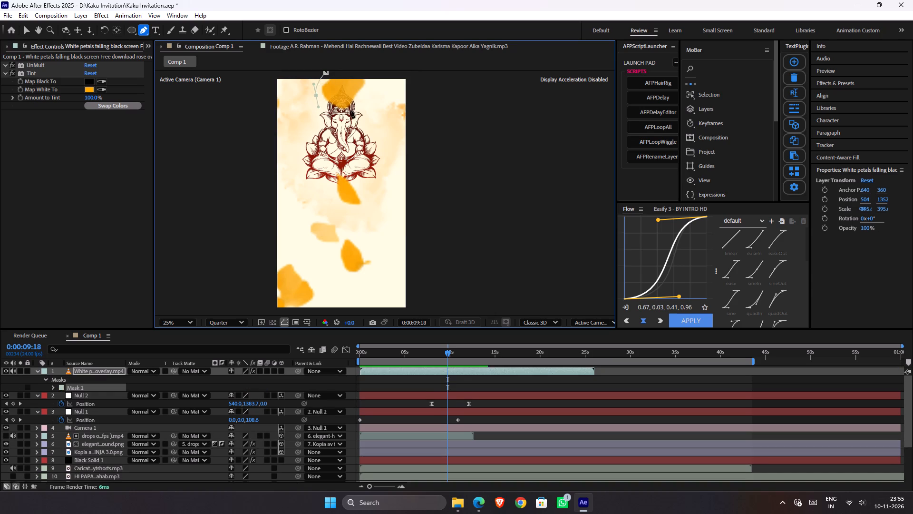
pyautogui.moveTo(353, 106); pyautogui.dragTo(365, 93)
pyautogui.moveTo(372, 83); pyautogui.dragTo(379, 73)
pyautogui.click(381, 65)
pyautogui.click(366, 73)
pyautogui.click(326, 73)
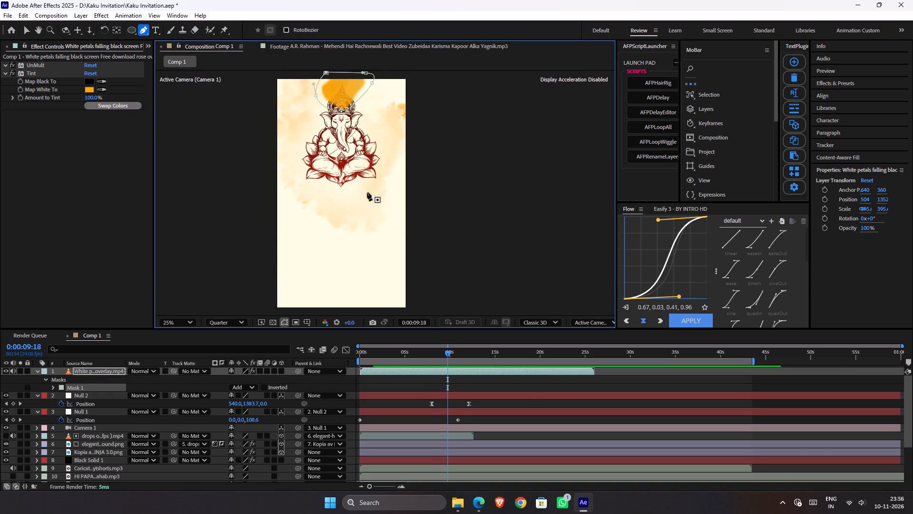
# Reveal the new mask's Mask Path and start keyframing it at 0:00:09:18.
pyautogui.press('m')
pyautogui.click(70, 390)
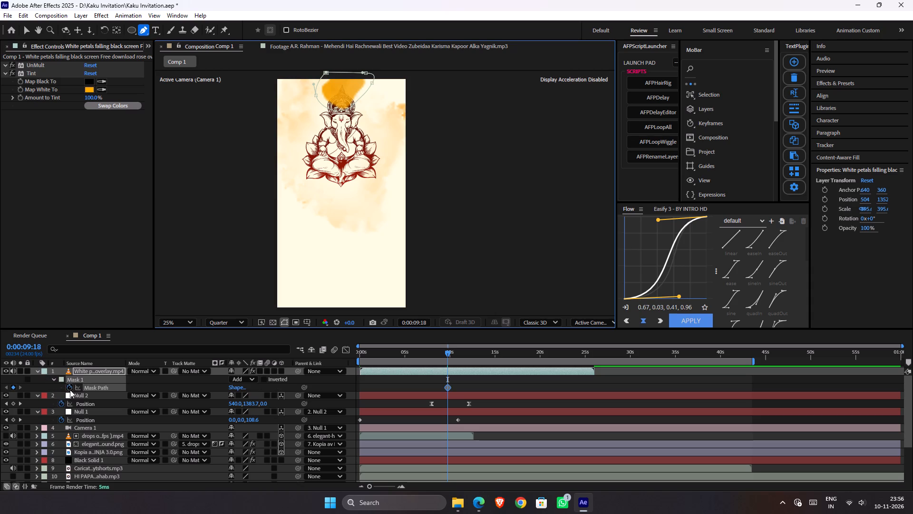
# At 0:00:10:02, keyframe the petals mask moved down over the petal on Ganesha's body and enlarged around it.
pyautogui.click(447, 354)
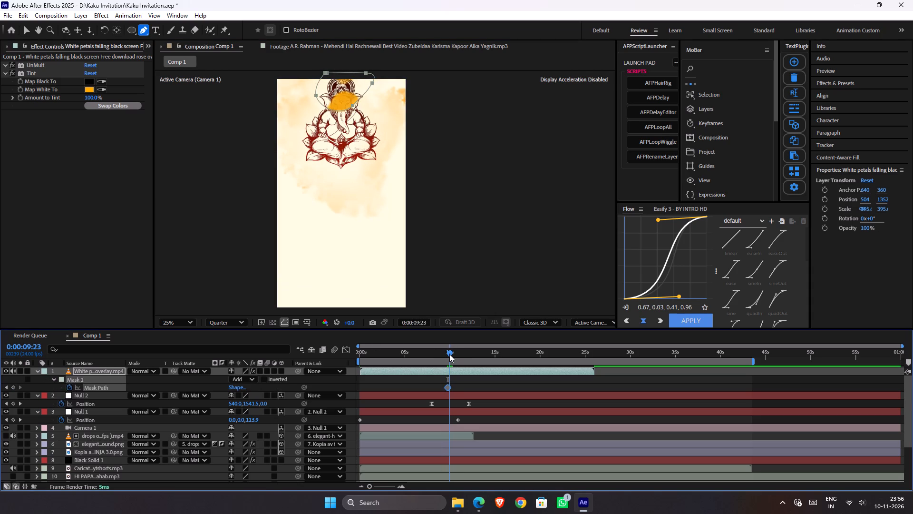
pyautogui.doubleClick(353, 107)
pyautogui.moveTo(357, 90); pyautogui.dragTo(359, 94)
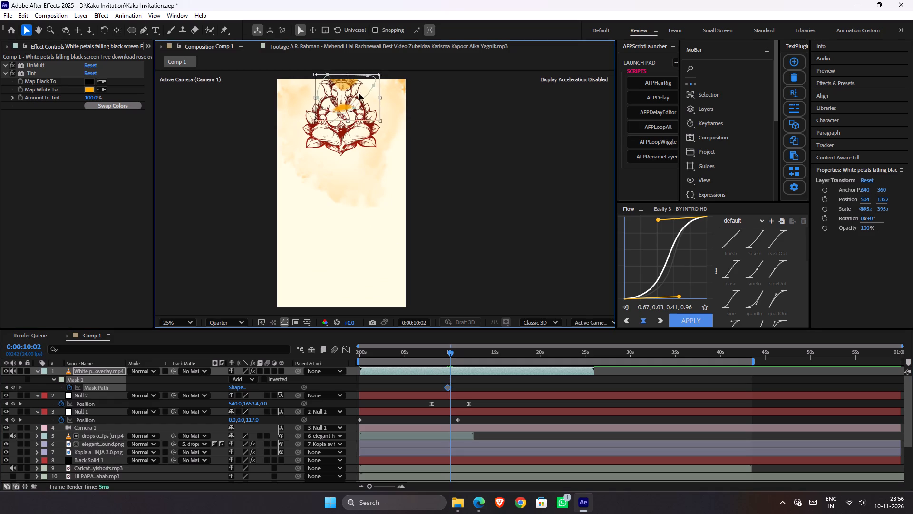
pyautogui.moveTo(359, 94); pyautogui.dragTo(360, 122)
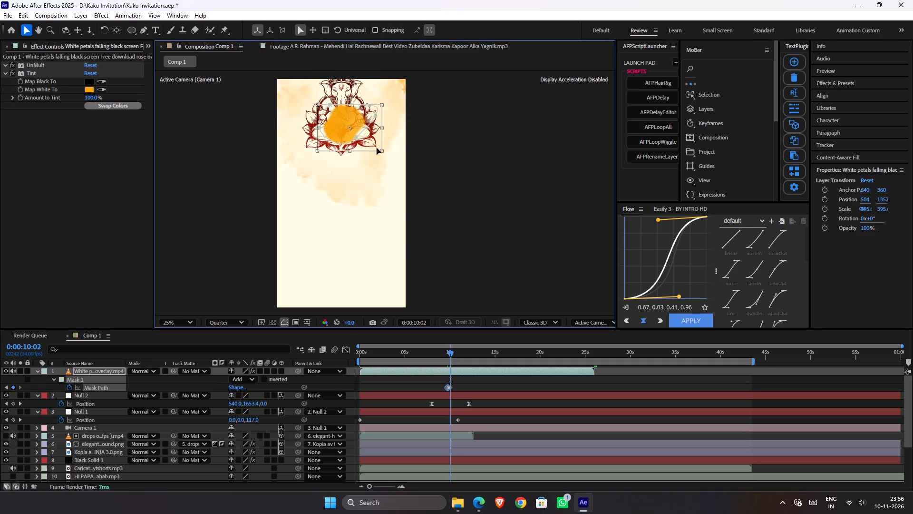
pyautogui.moveTo(381, 151); pyautogui.dragTo(394, 166)
pyautogui.moveTo(365, 119); pyautogui.dragTo(359, 117)
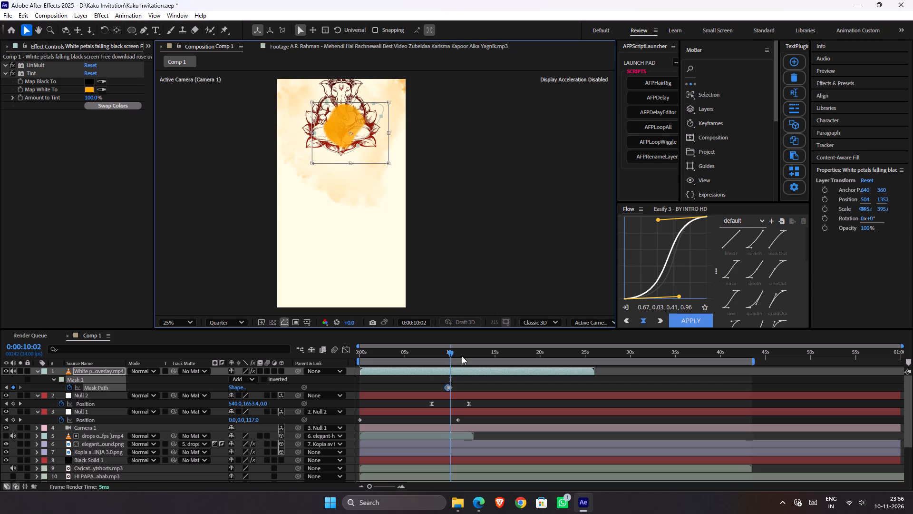
# At 0:00:10:11, keyframe the petals mask moved down around the orange petal below the lotus.
pyautogui.click(451, 354)
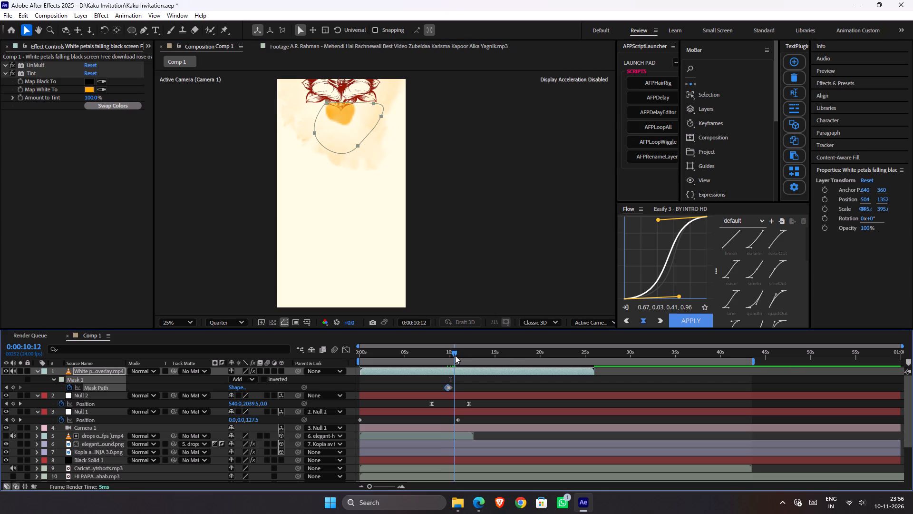
pyautogui.doubleClick(359, 144)
pyautogui.moveTo(364, 132); pyautogui.dragTo(367, 142)
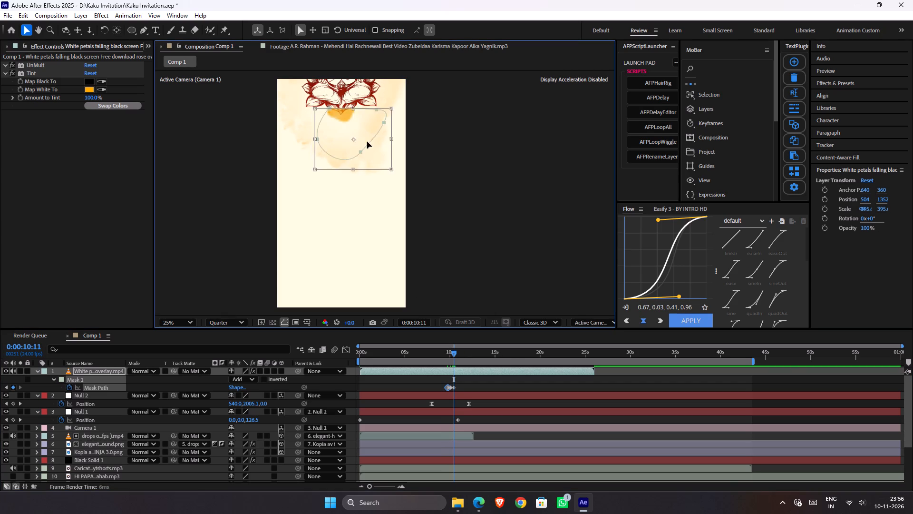
pyautogui.moveTo(367, 142); pyautogui.dragTo(366, 187)
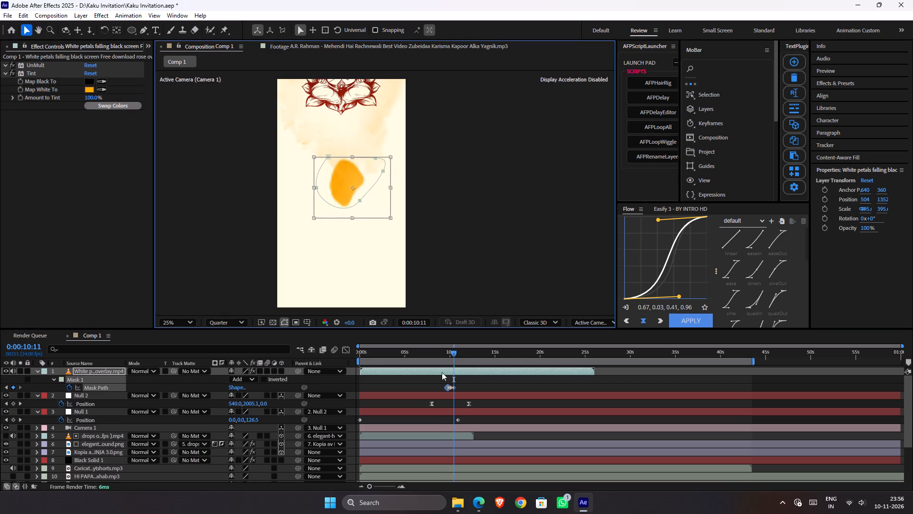
# At 0:00:10:19, keyframe the petals mask moved further down to enclose the same falling petal.
pyautogui.click(455, 353)
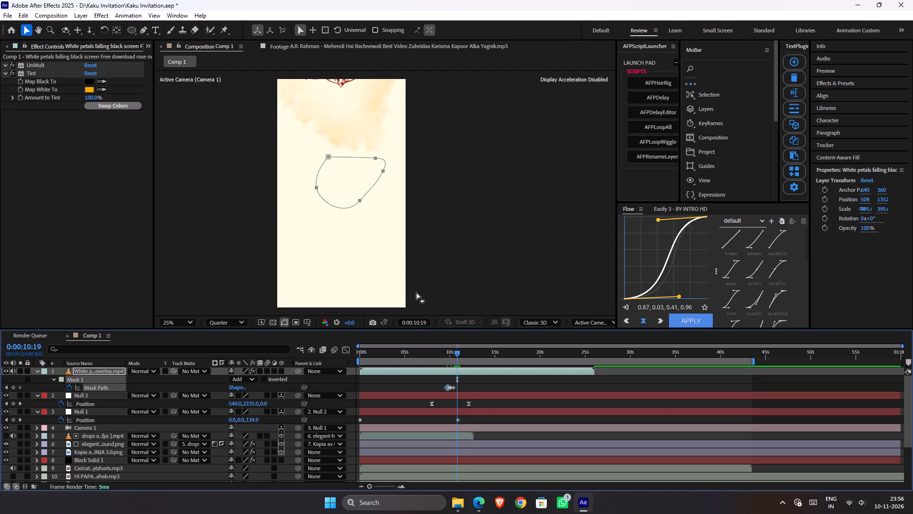
pyautogui.click(359, 203)
pyautogui.click(359, 203)
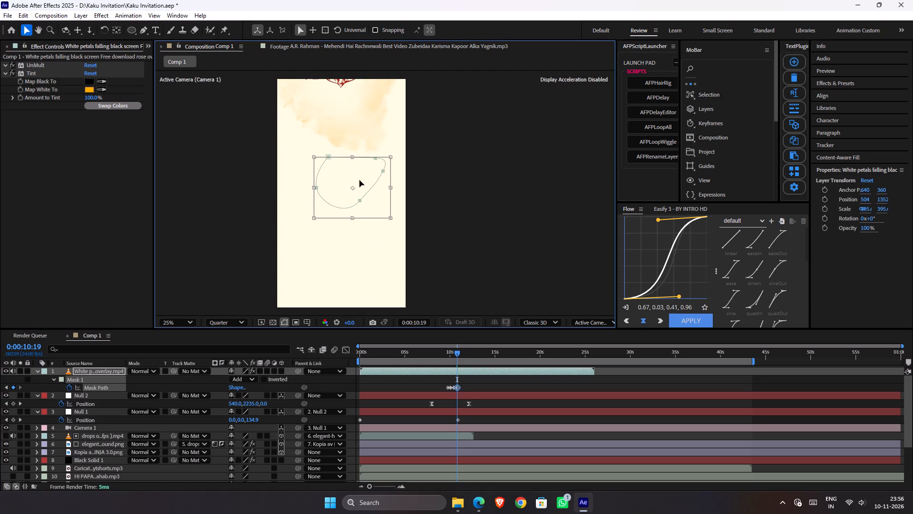
pyautogui.moveTo(359, 180); pyautogui.dragTo(355, 236)
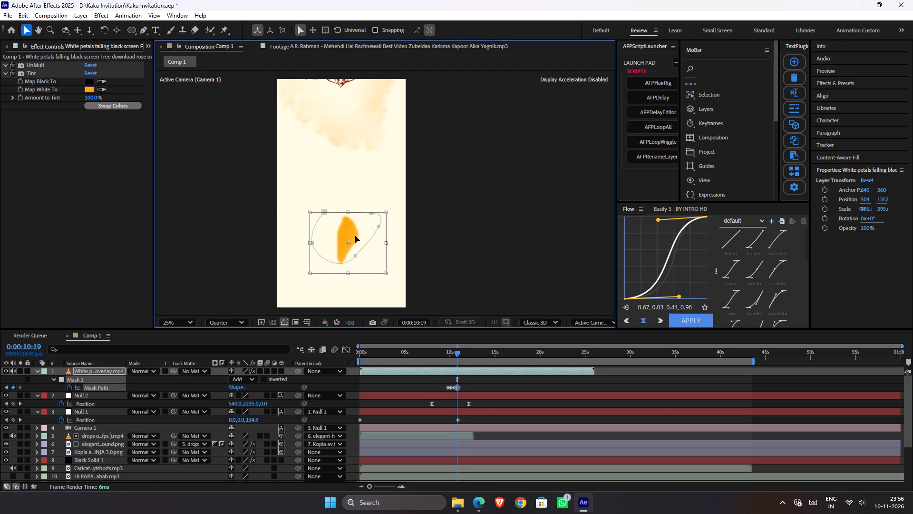
pyautogui.moveTo(355, 236); pyautogui.dragTo(355, 237)
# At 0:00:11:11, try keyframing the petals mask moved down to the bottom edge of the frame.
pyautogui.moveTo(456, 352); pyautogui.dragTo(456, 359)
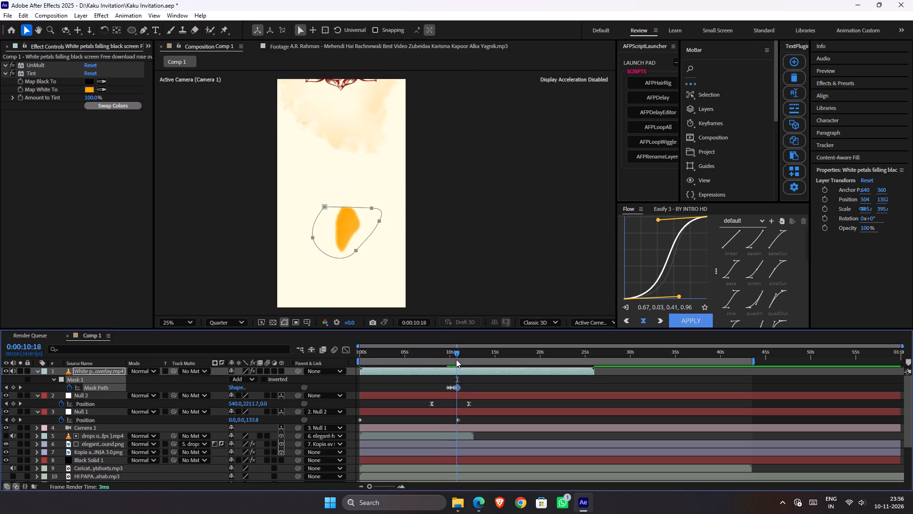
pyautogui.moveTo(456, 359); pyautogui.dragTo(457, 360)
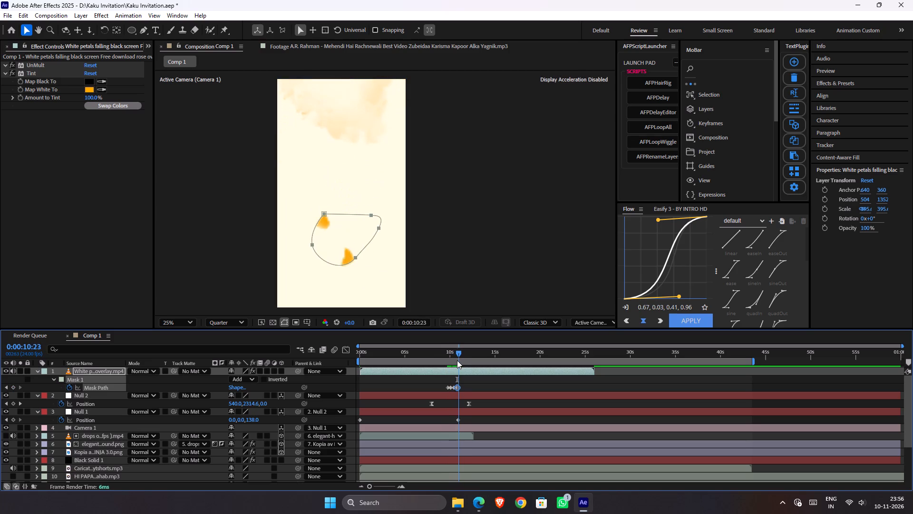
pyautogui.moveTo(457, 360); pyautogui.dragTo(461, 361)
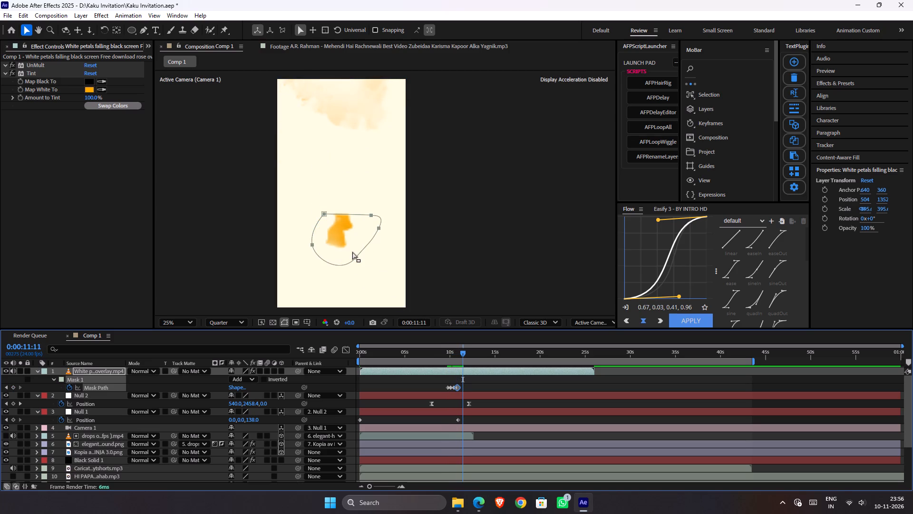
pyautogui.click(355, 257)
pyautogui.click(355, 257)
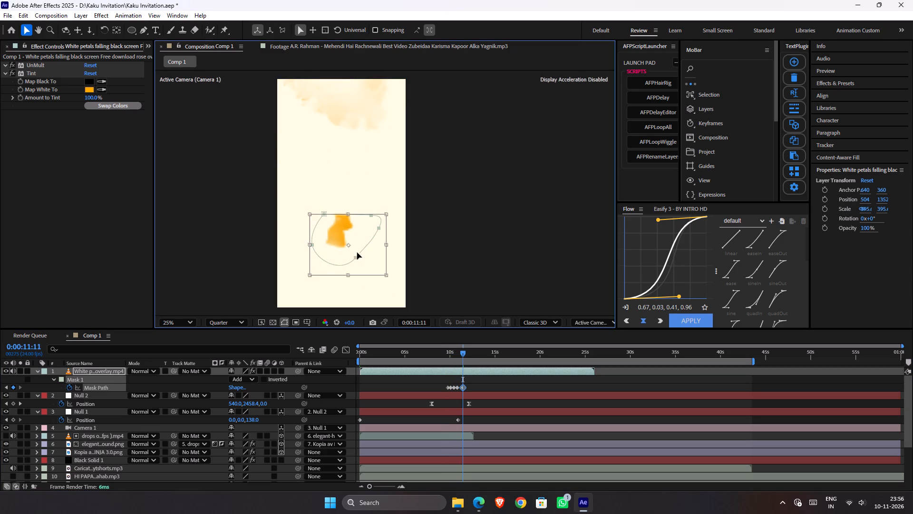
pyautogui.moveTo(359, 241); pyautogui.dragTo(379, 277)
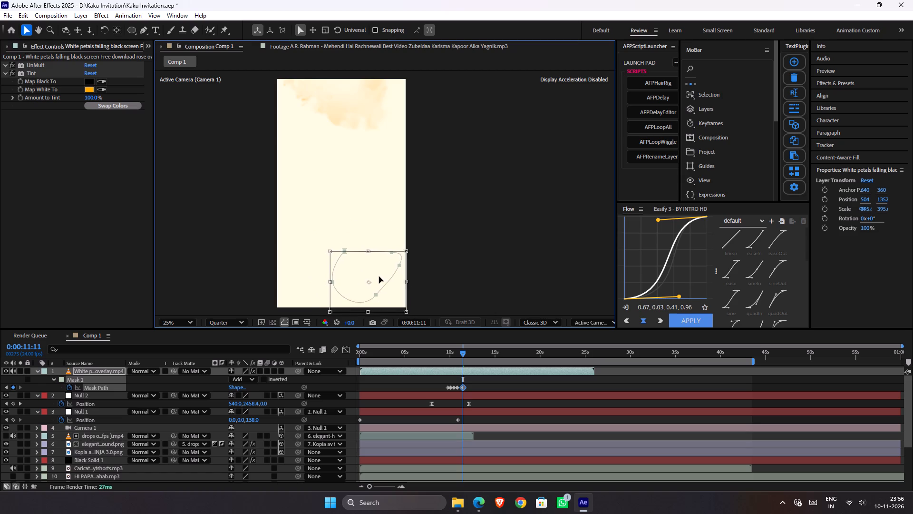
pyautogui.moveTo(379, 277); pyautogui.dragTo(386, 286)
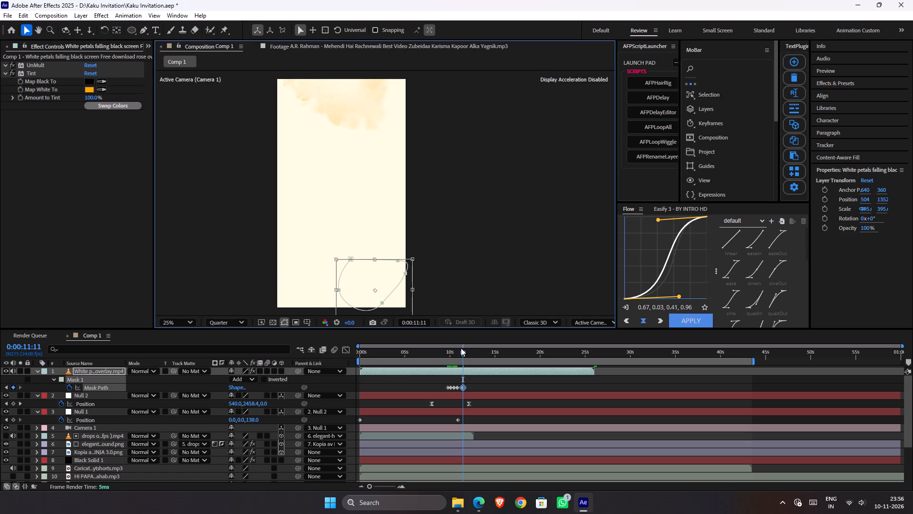
# At 0:00:11:03, keyframe the petals mask moved down over the falling petal at the bottom edge of the frame.
pyautogui.click(465, 350)
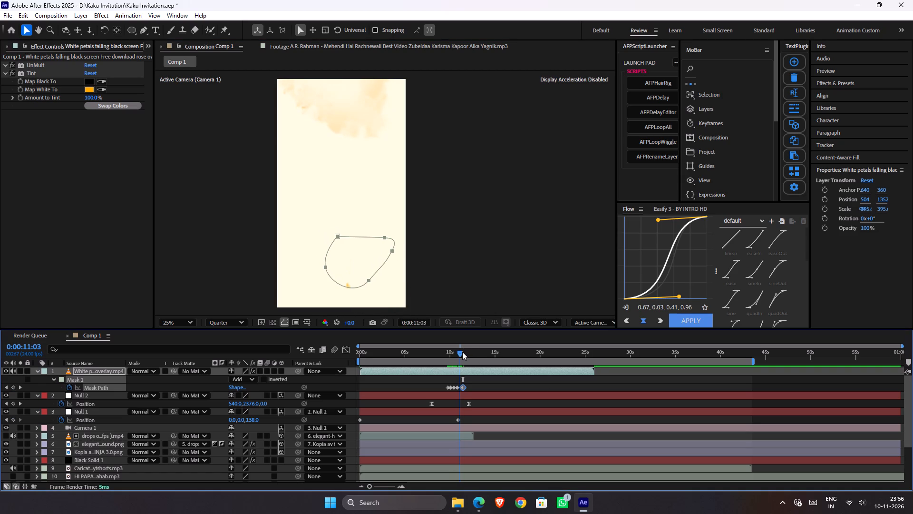
pyautogui.doubleClick(368, 282)
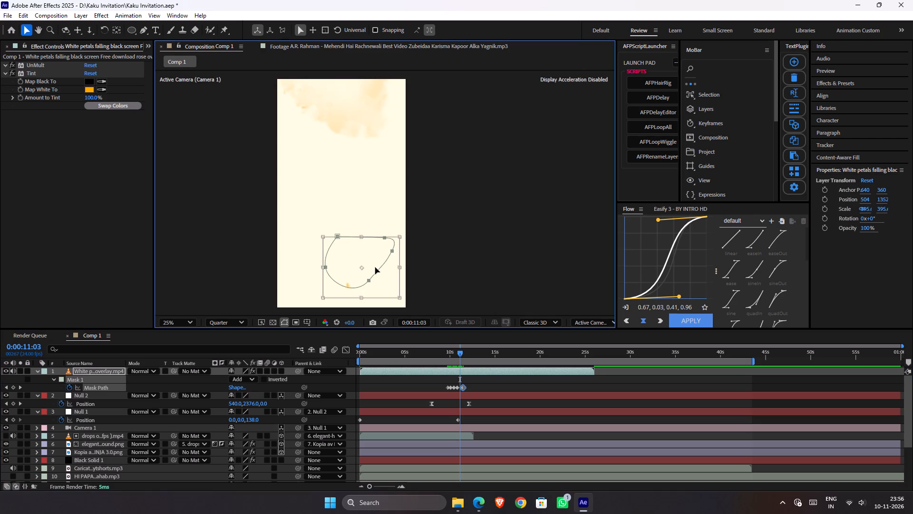
pyautogui.moveTo(376, 267); pyautogui.dragTo(361, 304)
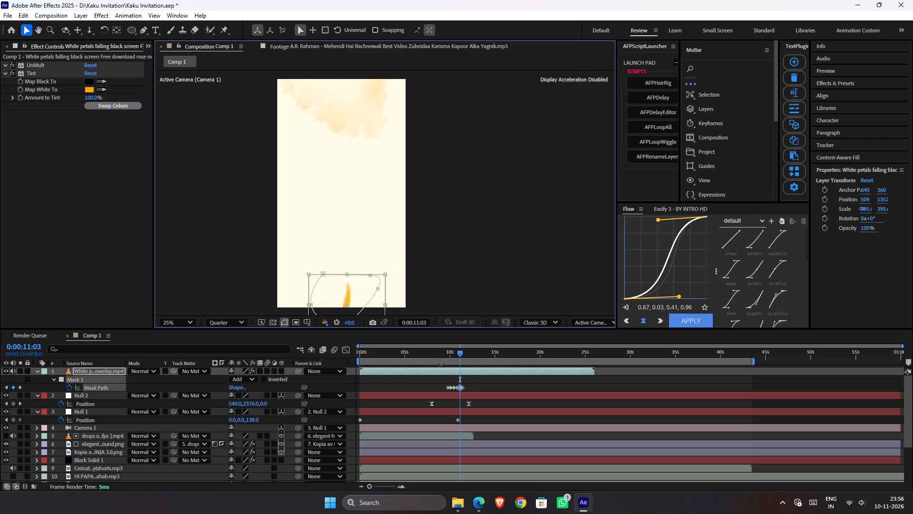
# Delete the Mask Path keyframe at 0:00:11:11.
pyautogui.click(462, 388)
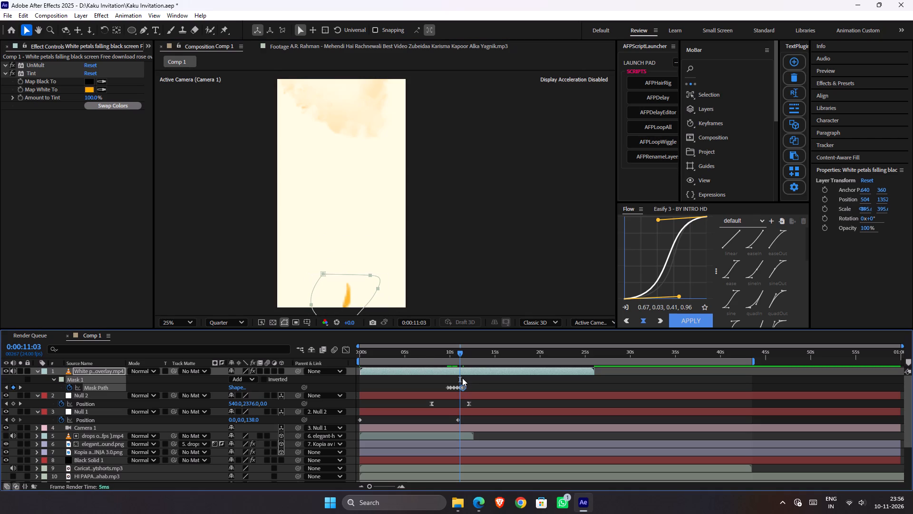
pyautogui.press('Delete')
# Preview the masked petal's fall from 0:00:09:11 and step back through the Mask Path keyframes to 0:00:09:18.
pyautogui.moveTo(461, 353); pyautogui.dragTo(446, 354)
pyautogui.press('space')
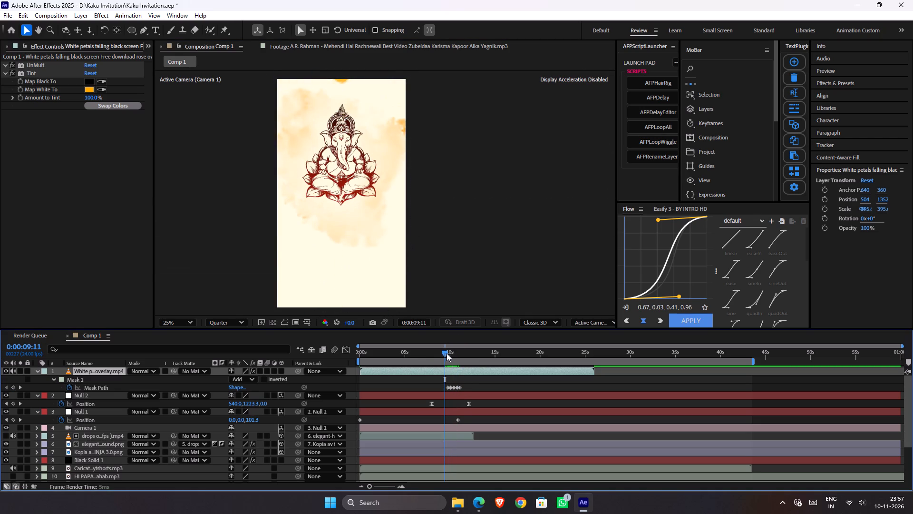
pyautogui.press('space')
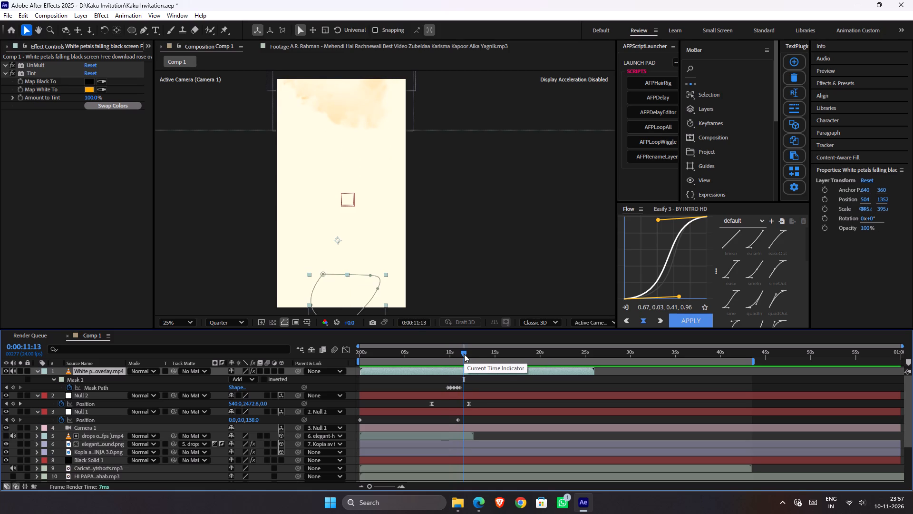
pyautogui.press('j')
pyautogui.press('j')
pyautogui.write('jjj')
pyautogui.press('j')
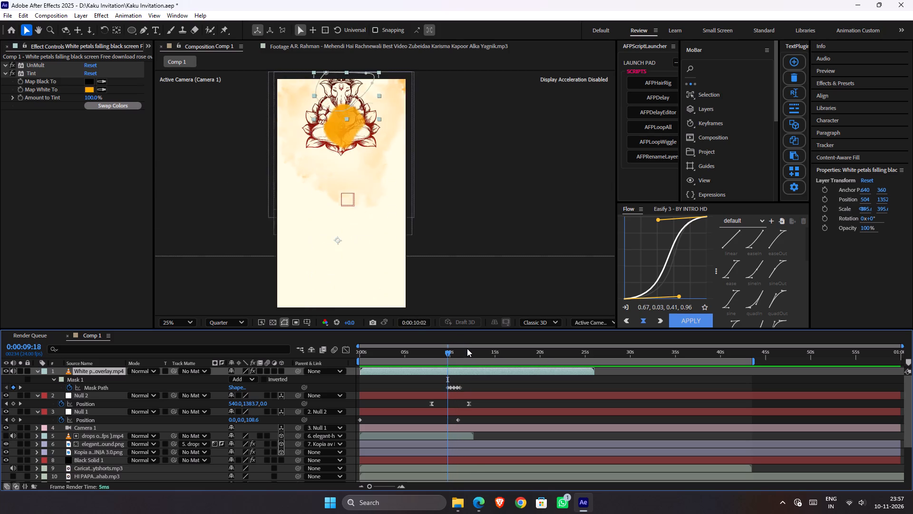
pyautogui.press('j')
pyautogui.press('k')
pyautogui.click(466, 369)
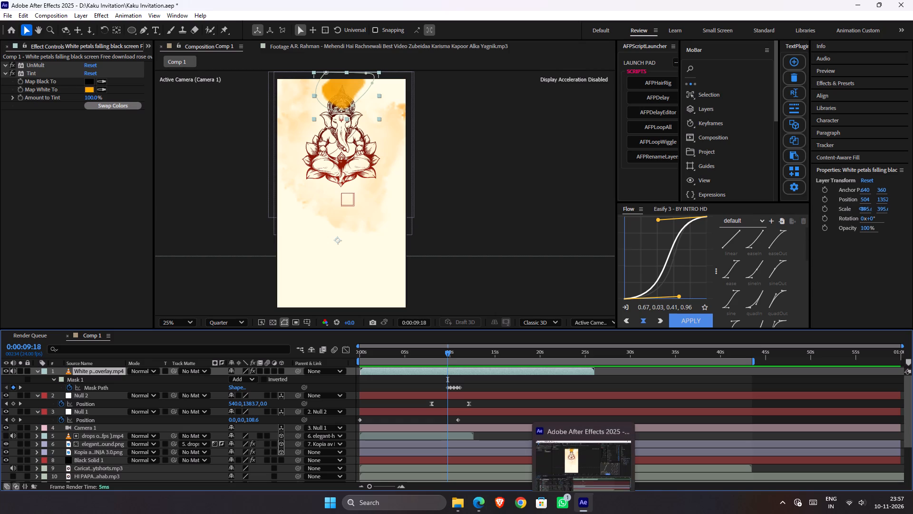
# Duplicate the White petals overlay layer and delete Mask 1 from the lower copy.
pyautogui.click(100, 369)
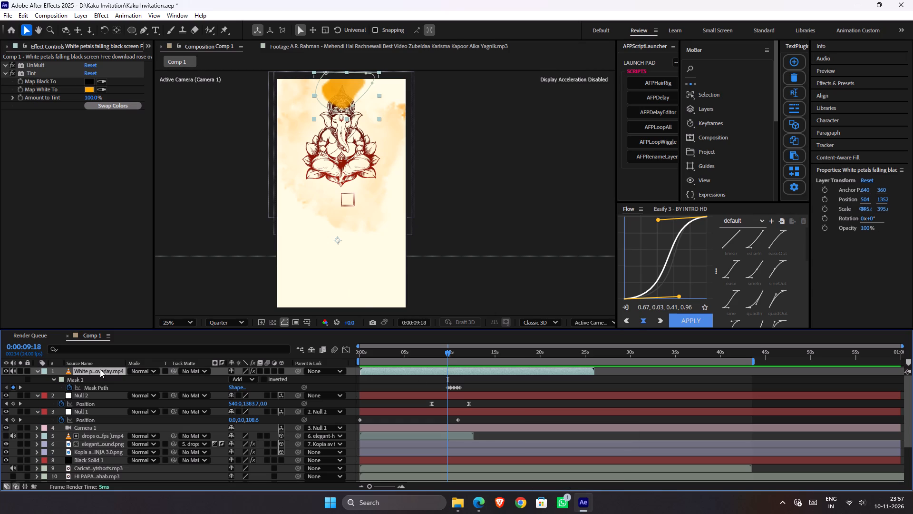
pyautogui.hotkey('ctrl', 'd')
pyautogui.click(89, 389)
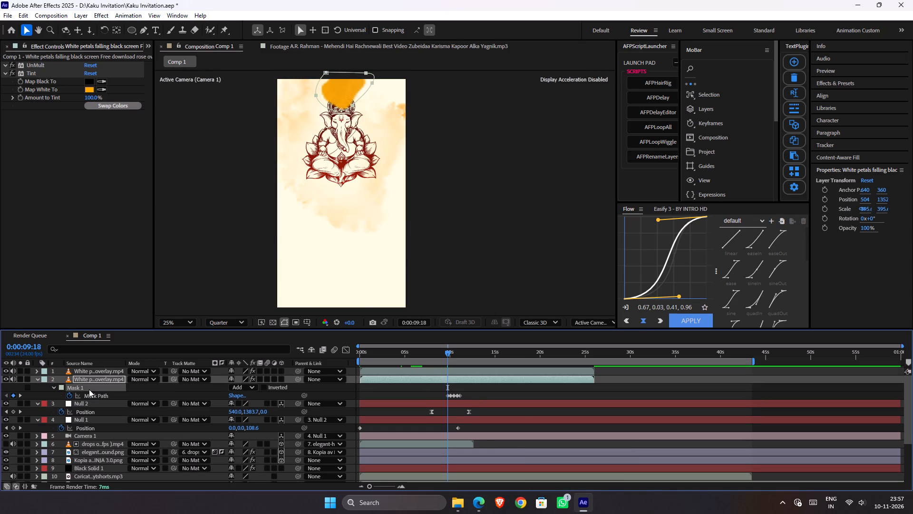
pyautogui.press('Delete')
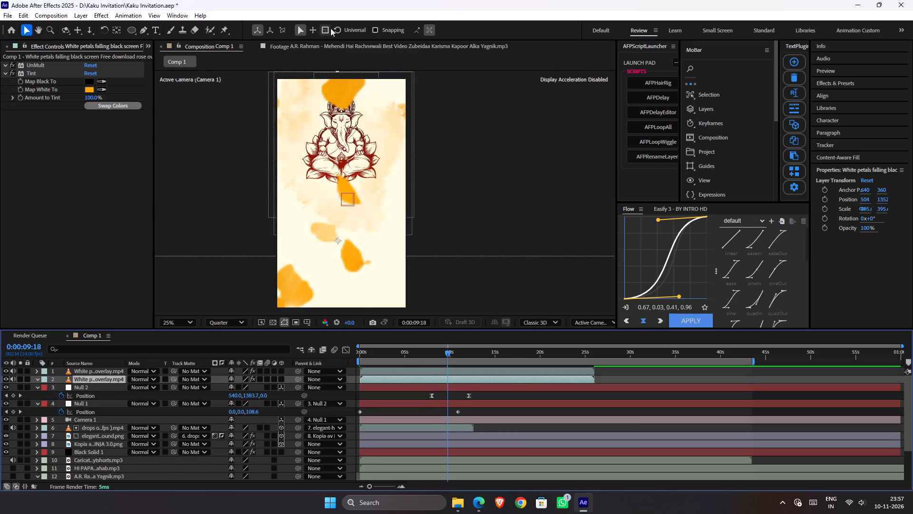
# At 0:00:10:02, draw a closed curved Pen mask on the lower petals layer, across Ganesha's head and beyond the frame's top-right corner.
pyautogui.moveTo(450, 352); pyautogui.dragTo(453, 354)
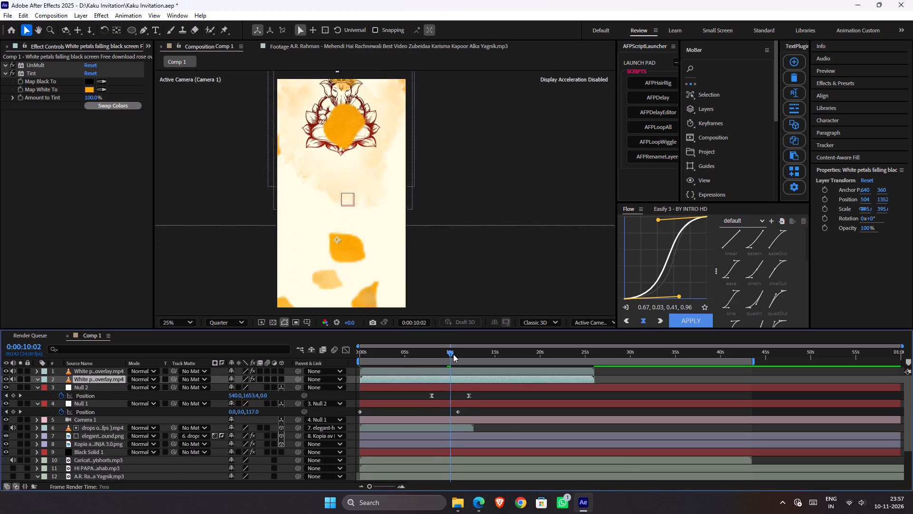
pyautogui.moveTo(453, 354); pyautogui.dragTo(459, 359)
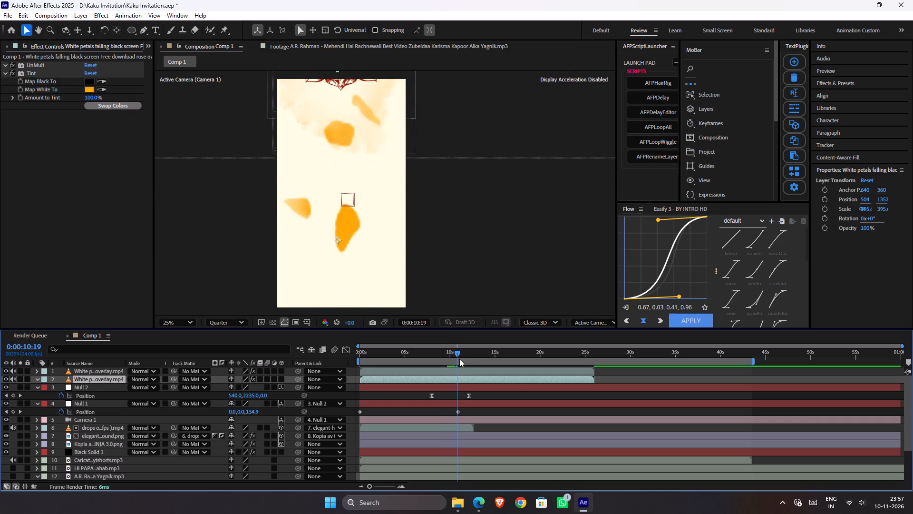
pyautogui.moveTo(459, 359); pyautogui.dragTo(457, 360)
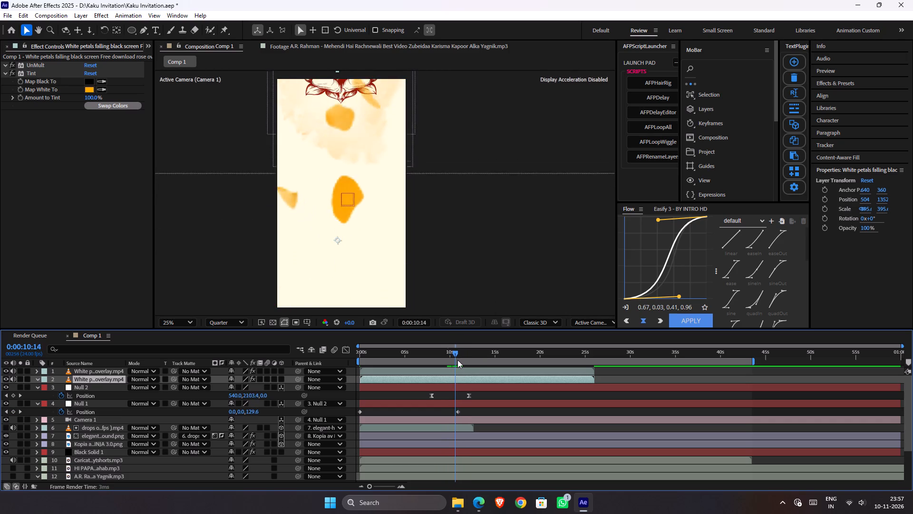
pyautogui.moveTo(457, 360); pyautogui.dragTo(453, 356)
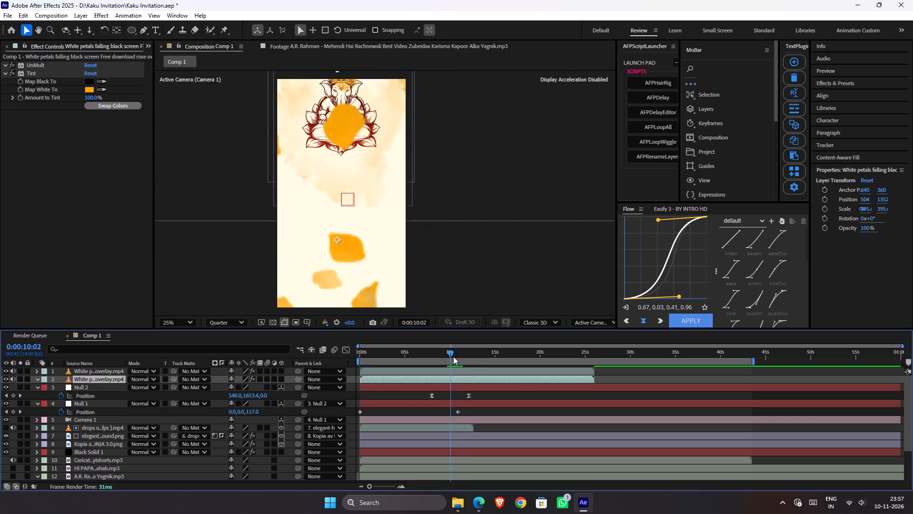
pyautogui.moveTo(453, 356); pyautogui.dragTo(451, 358)
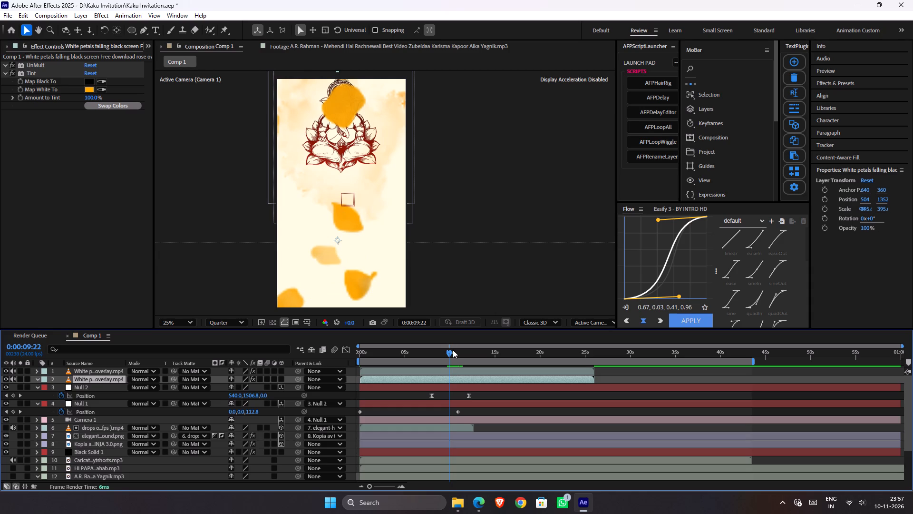
pyautogui.press('h')
pyautogui.press('g')
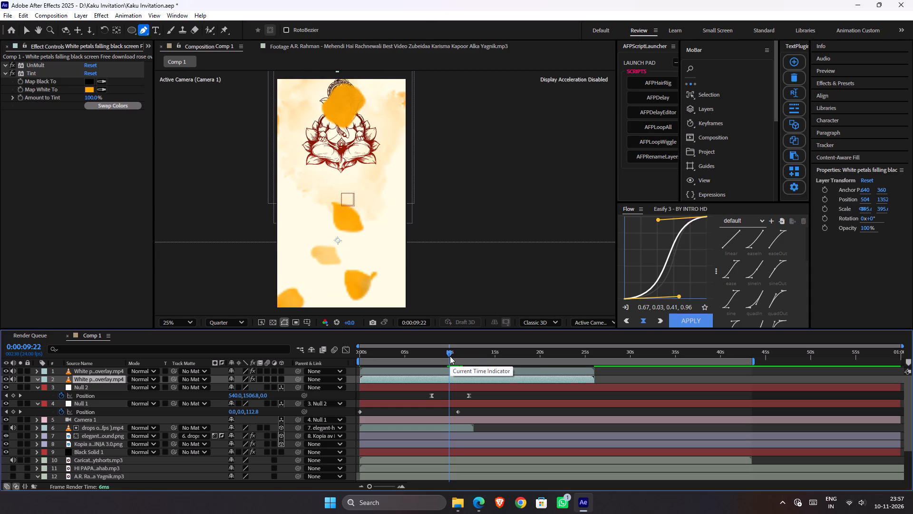
pyautogui.click(450, 356)
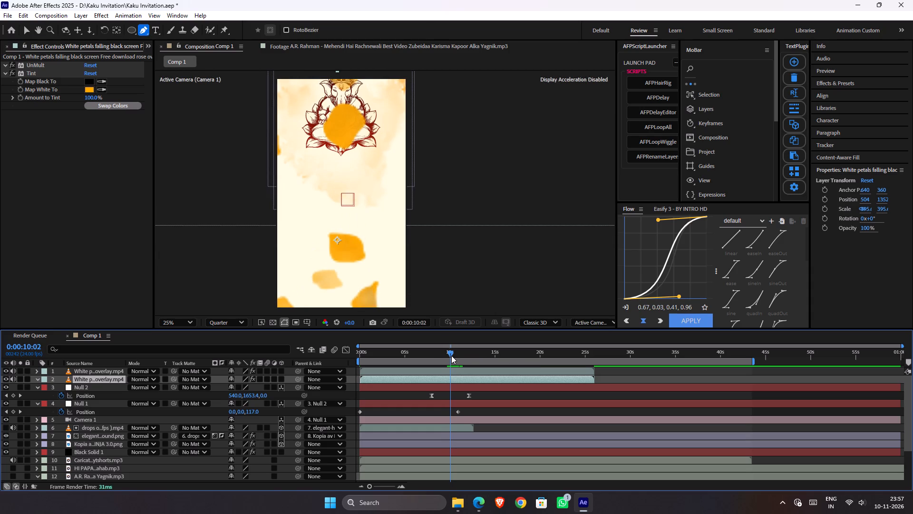
pyautogui.click(317, 73)
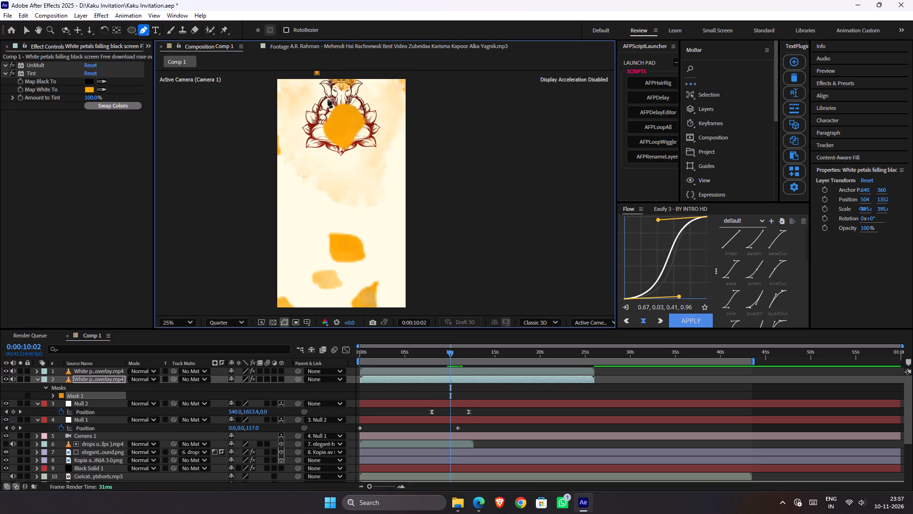
pyautogui.moveTo(328, 99); pyautogui.dragTo(340, 101)
pyautogui.moveTo(367, 87); pyautogui.dragTo(377, 81)
pyautogui.press('space')
pyautogui.press('space')
pyautogui.moveTo(385, 84); pyautogui.dragTo(357, 127)
pyautogui.moveTo(409, 128); pyautogui.dragTo(418, 108)
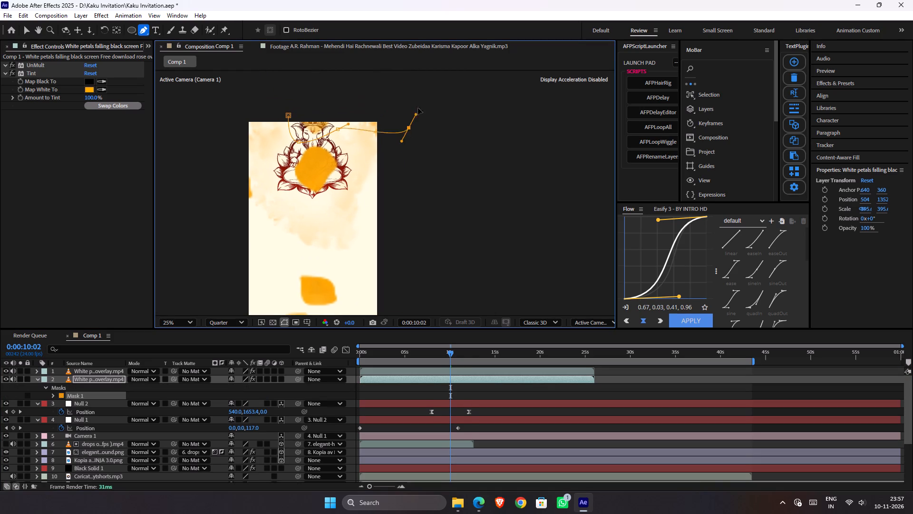
pyautogui.moveTo(418, 108); pyautogui.dragTo(418, 106)
pyautogui.moveTo(411, 92); pyautogui.dragTo(401, 91)
pyautogui.moveTo(364, 87); pyautogui.dragTo(357, 89)
pyautogui.click(290, 116)
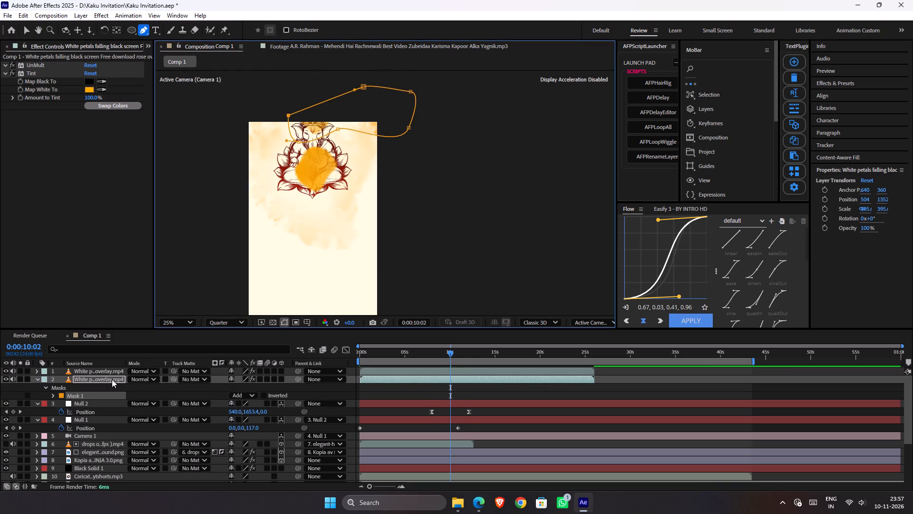
# Set the lower petals layer's new mask mode to None and start keyframing its Mask Path at 0:00:10:02.
pyautogui.click(232, 395)
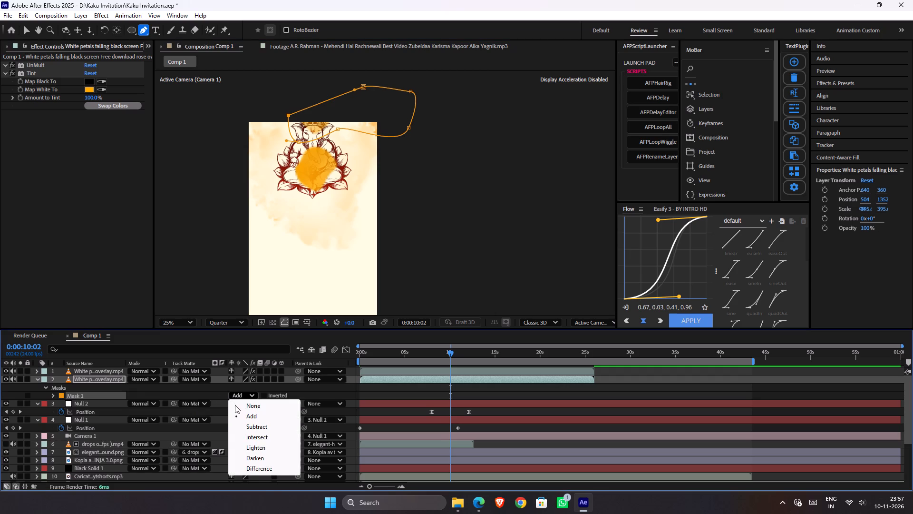
pyautogui.click(235, 405)
pyautogui.press('m')
pyautogui.click(73, 394)
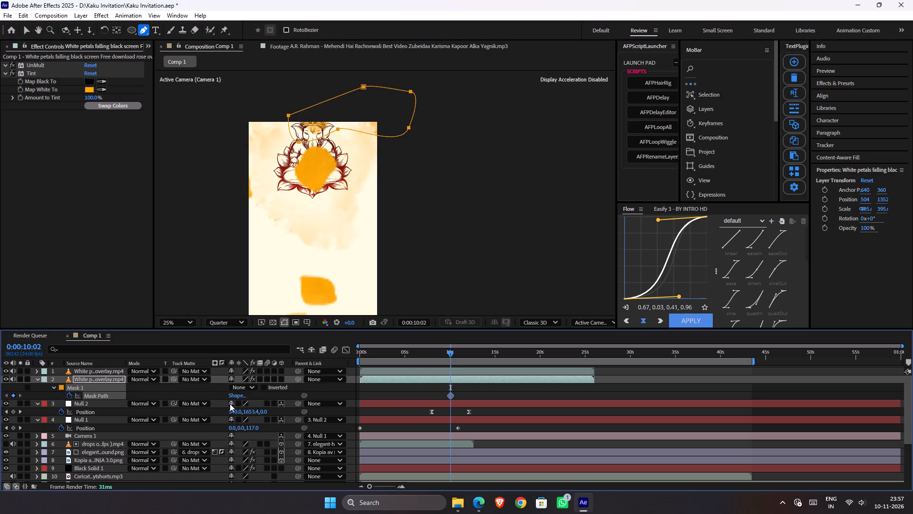
# At 0:00:10:11, move Mask 1 down over Ganesha's lotus base, then lower its bottom edge point and nudge its top point outward.
pyautogui.click(448, 352)
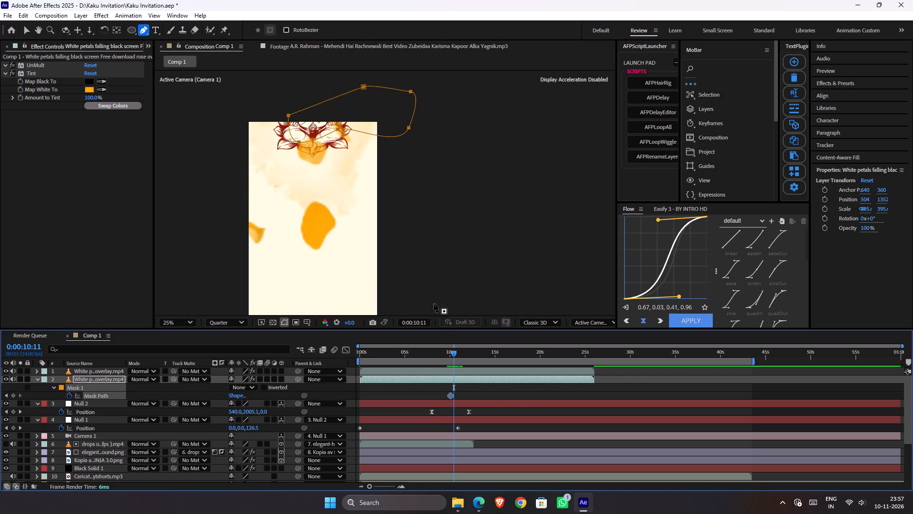
pyautogui.doubleClick(338, 130)
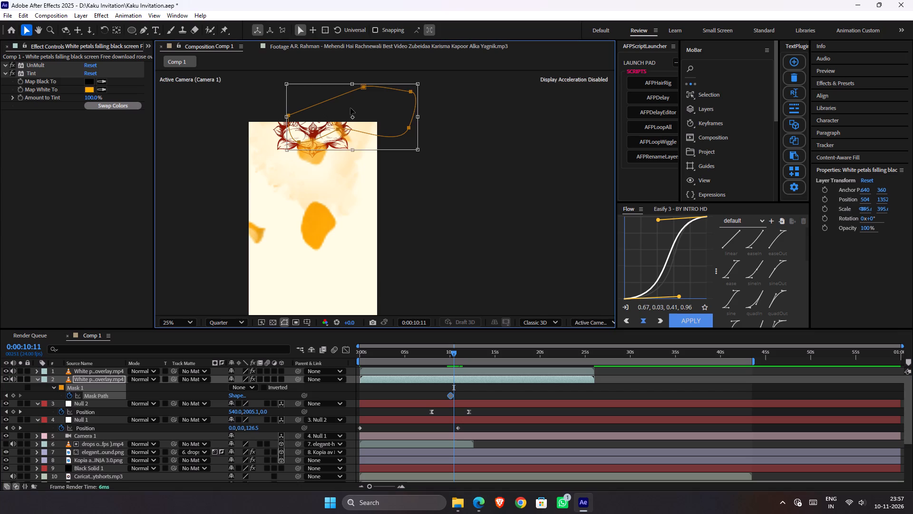
pyautogui.moveTo(364, 111); pyautogui.dragTo(354, 142)
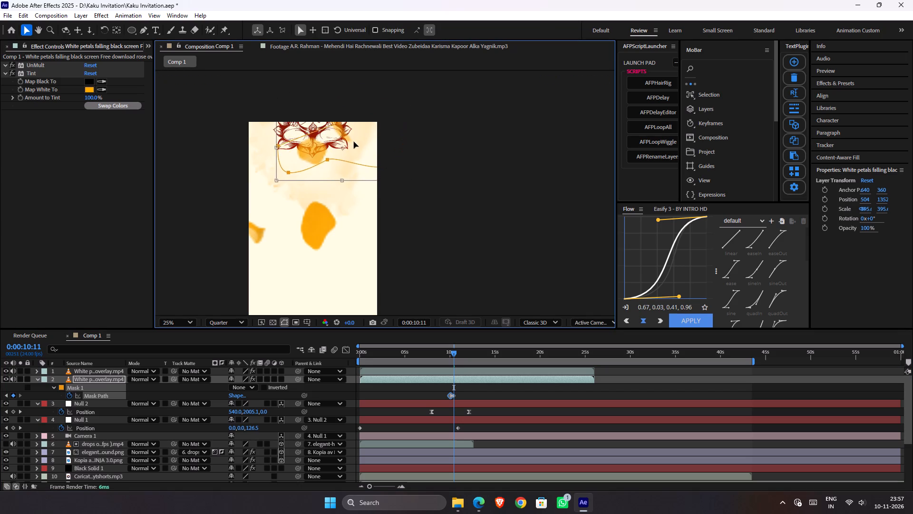
pyautogui.moveTo(354, 142); pyautogui.dragTo(353, 140)
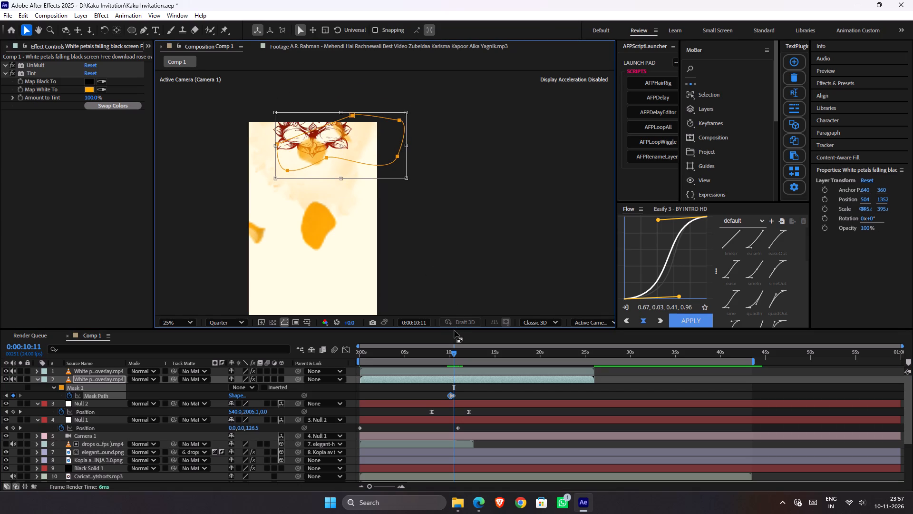
pyautogui.click(325, 157)
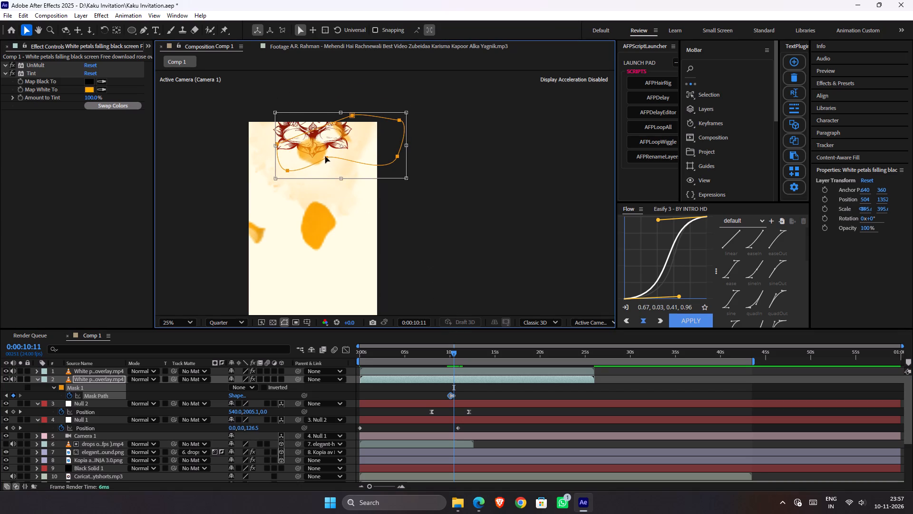
pyautogui.keyDown('shift'); pyautogui.click(327, 157); pyautogui.keyUp('shift')
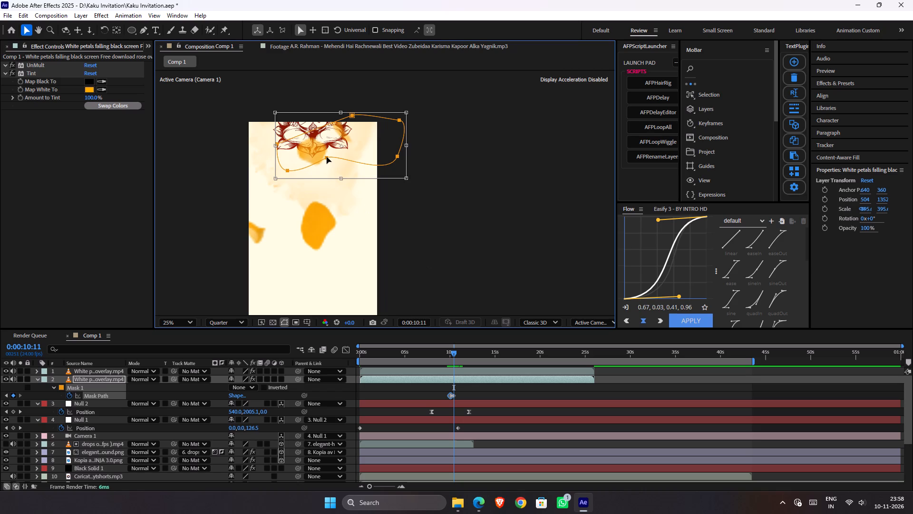
pyautogui.doubleClick(327, 157)
pyautogui.keyDown('shift'); pyautogui.click(327, 158); pyautogui.keyUp('shift')
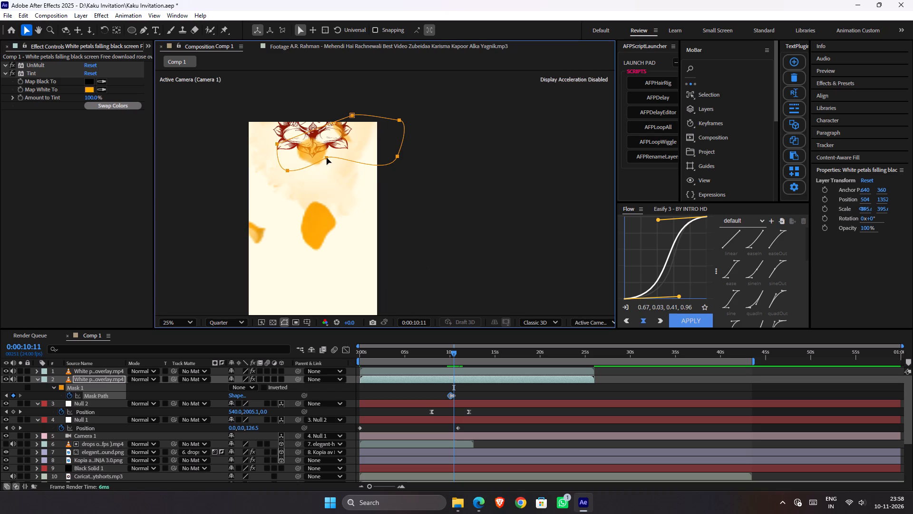
pyautogui.moveTo(327, 158); pyautogui.dragTo(327, 173)
pyautogui.moveTo(354, 114); pyautogui.dragTo(351, 114)
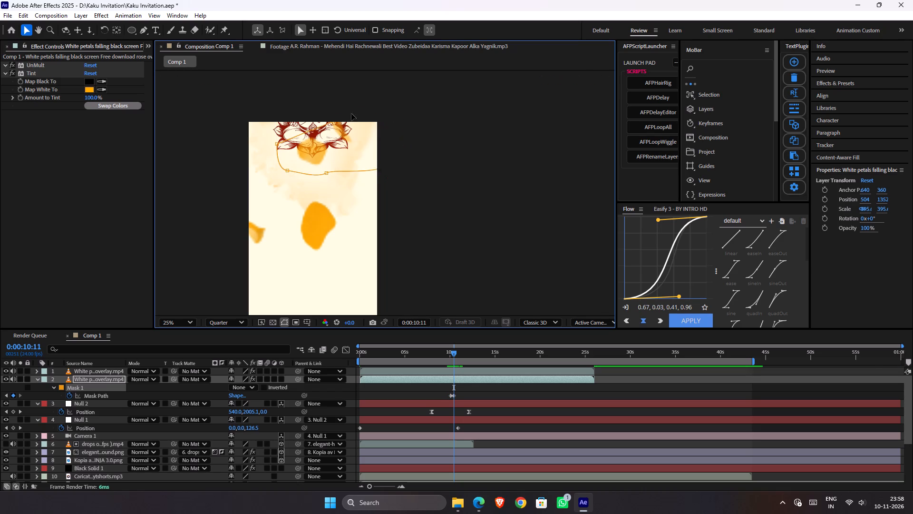
pyautogui.moveTo(351, 114); pyautogui.dragTo(346, 111)
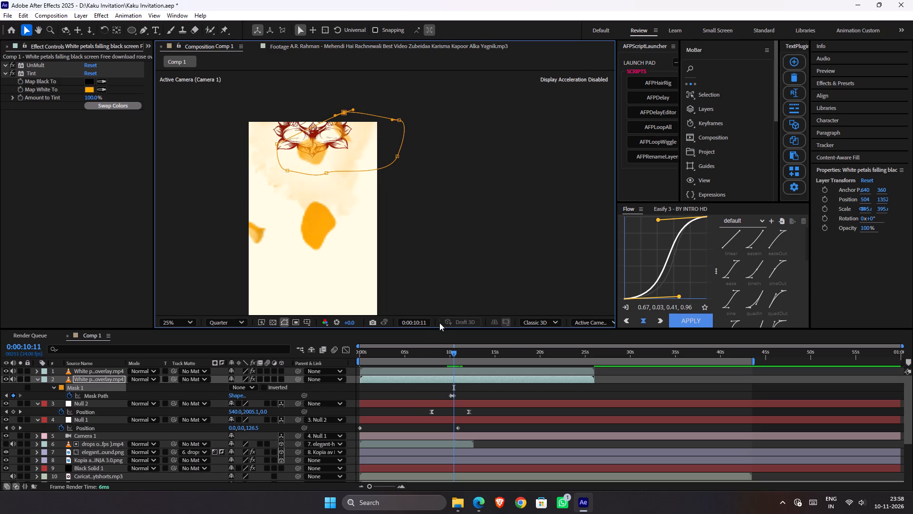
# At 0:00:10:23, move the whole of Mask 1 down so it surrounds the two petals in the frame's upper-middle area.
pyautogui.press('pagedown')
pyautogui.press('pagedown')
pyautogui.press('pagedown')
pyautogui.press('pagedown')
pyautogui.press('pagedown')
pyautogui.press('pagedown')
pyautogui.press('pagedown')
pyautogui.press('pagedown')
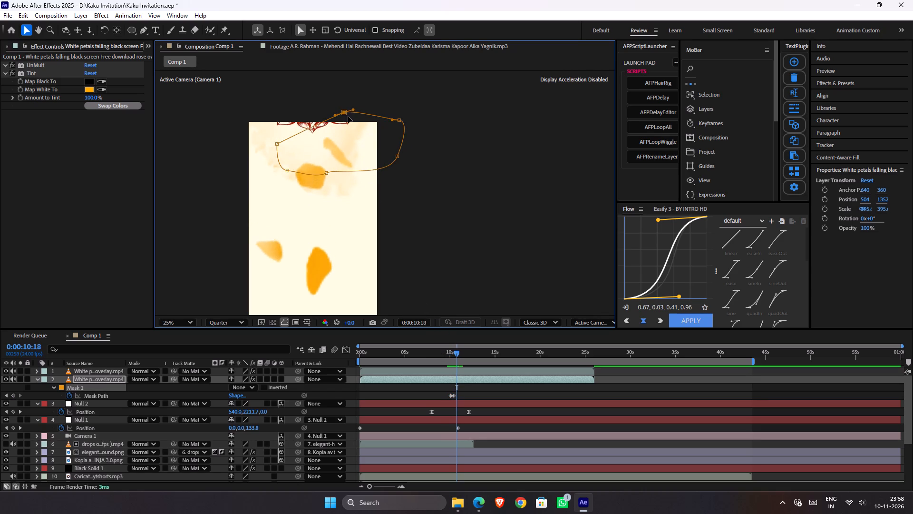
pyautogui.press('pagedown')
pyautogui.press('pagedown')
pyautogui.press('pagedown')
pyautogui.press('pagedown')
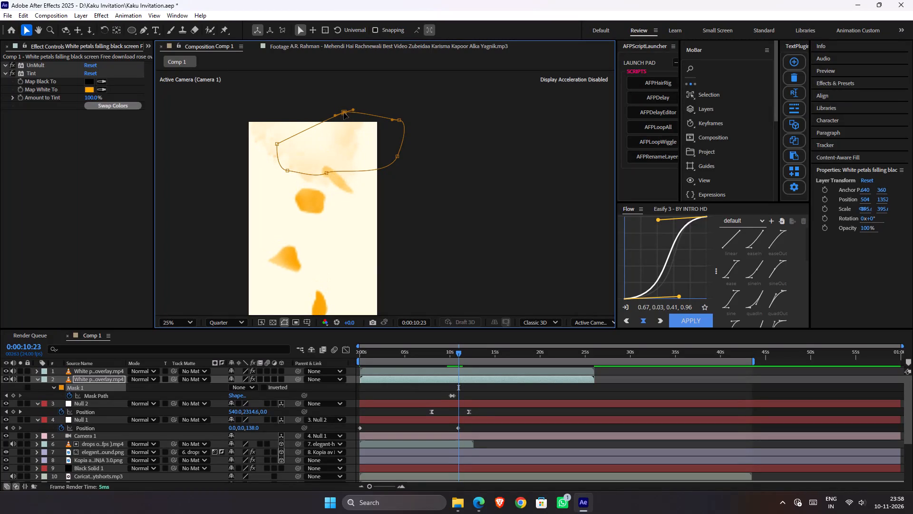
pyautogui.doubleClick(344, 113)
pyautogui.moveTo(359, 143); pyautogui.dragTo(345, 187)
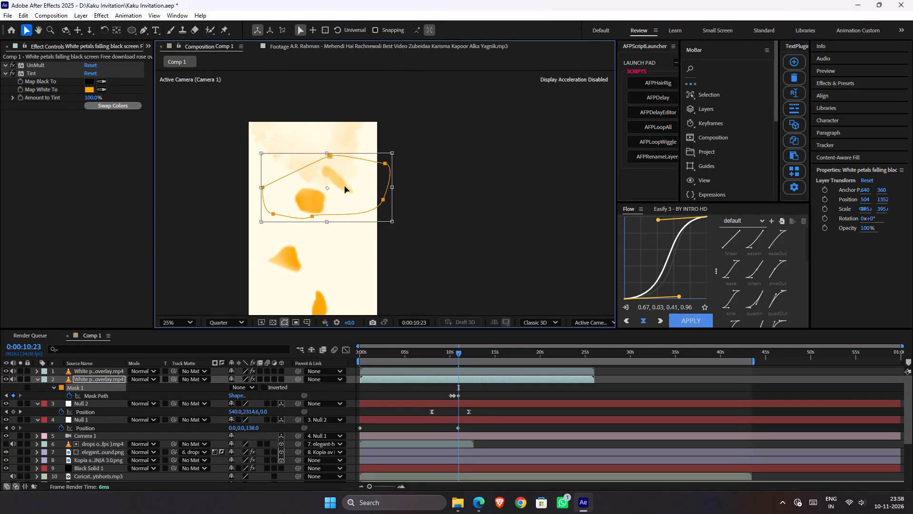
# At 0:00:11:09, move the whole of Mask 1 straight down to follow the same petals below the frame's middle.
pyautogui.press('pagedown')
pyautogui.press('pagedown')
pyautogui.press('pagedown')
pyautogui.press('pagedown')
pyautogui.press('pagedown')
pyautogui.press('pagedown')
pyautogui.press('pagedown')
pyautogui.press('pagedown')
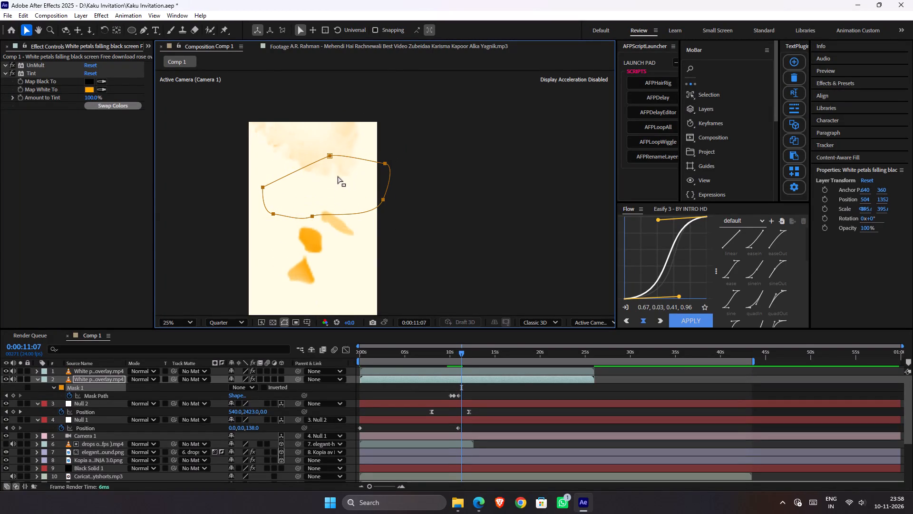
pyautogui.press('pagedown')
pyautogui.press('pagedown')
pyautogui.press('pagedown')
pyautogui.press('pagedown')
pyautogui.press('pagedown')
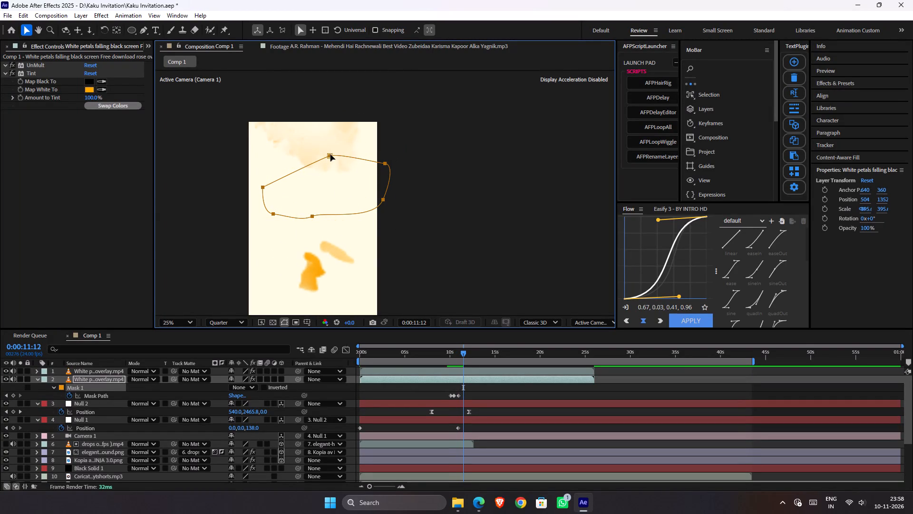
pyautogui.press('pageup')
pyautogui.press('pageup')
pyautogui.press('pageup')
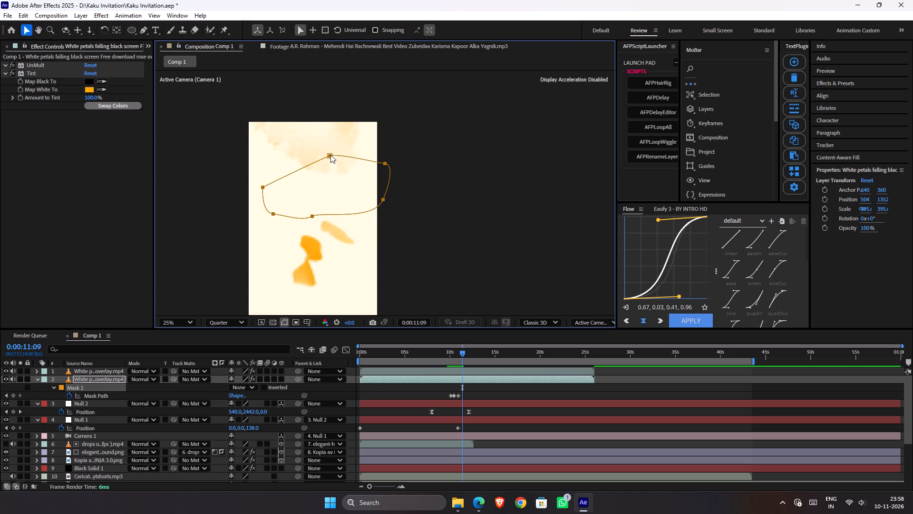
pyautogui.doubleClick(330, 155)
pyautogui.moveTo(345, 183); pyautogui.dragTo(344, 235)
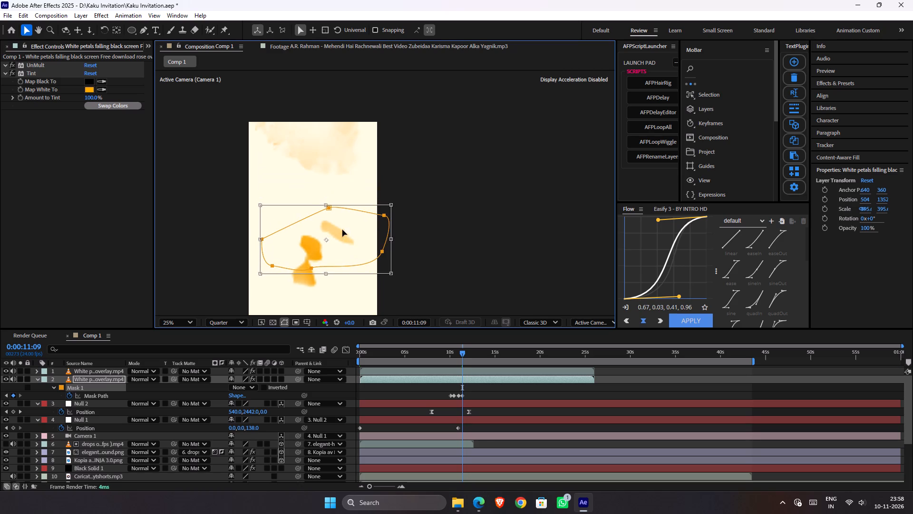
# At 0:00:11:19, move the whole of Mask 1 down around the overlapping petals in the frame's lower part.
pyautogui.press('pagedown')
pyautogui.press('pagedown')
pyautogui.press('pagedown')
pyautogui.press('pagedown')
pyautogui.press('pagedown')
pyautogui.press('pagedown')
pyautogui.press('pagedown')
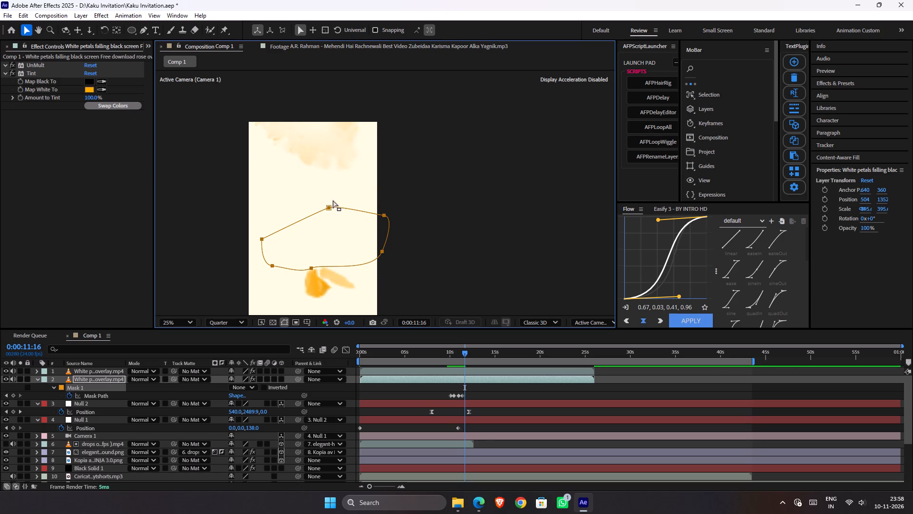
pyautogui.press('pagedown')
pyautogui.press('pagedown')
pyautogui.press('pagedown')
pyautogui.doubleClick(328, 207)
pyautogui.moveTo(339, 236); pyautogui.dragTo(341, 253)
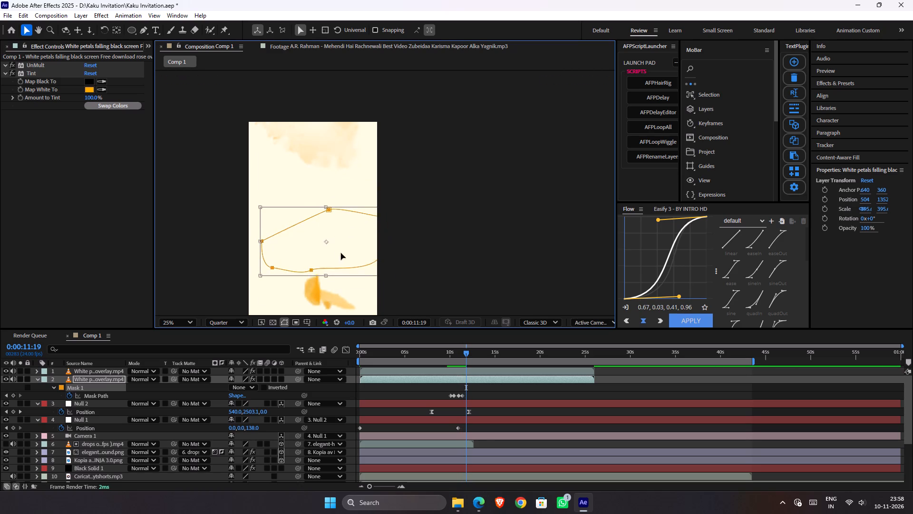
pyautogui.moveTo(341, 253); pyautogui.dragTo(344, 289)
# At 0:00:12:23, move the whole of Mask 1 straight down so it straddles the frame's bottom edge.
pyautogui.press('space')
pyautogui.press('space')
pyautogui.press('space')
pyautogui.press('space')
pyautogui.press('space')
pyautogui.press('space')
pyautogui.press('space')
pyautogui.press('space')
pyautogui.press('space')
pyautogui.press('space')
pyautogui.press('space')
pyautogui.press('space')
pyautogui.press('space')
pyautogui.moveTo(343, 281); pyautogui.dragTo(336, 159)
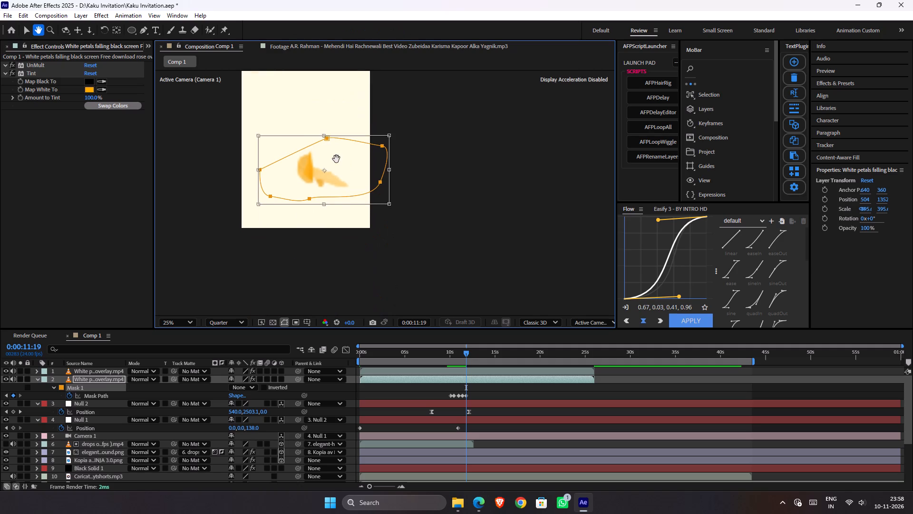
pyautogui.moveTo(336, 159); pyautogui.dragTo(336, 158)
pyautogui.press('pagedown')
pyautogui.press('pagedown')
pyautogui.press('pagedown')
pyautogui.press('pagedown')
pyautogui.press('pagedown')
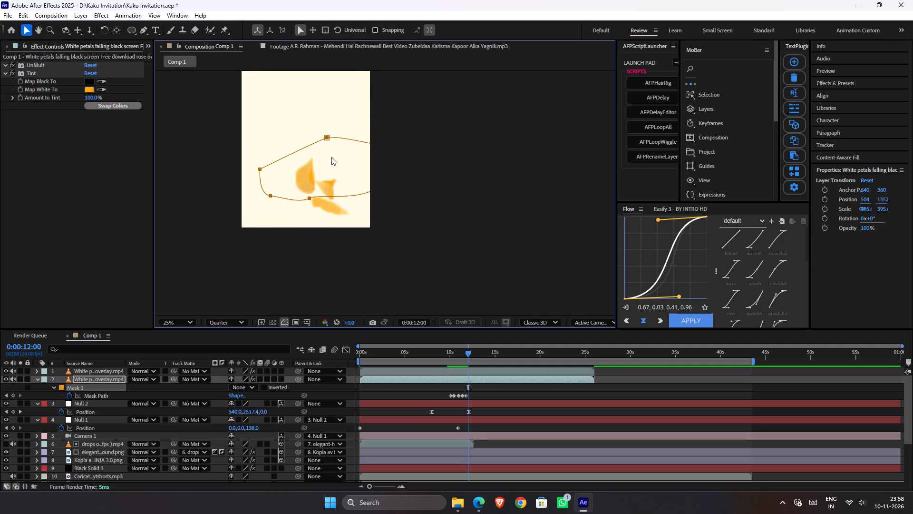
pyautogui.press('pagedown')
pyautogui.press('pagedown')
pyautogui.press('pagedown')
pyautogui.press('pagedown')
pyautogui.press('pagedown')
pyautogui.press('pagedown')
pyautogui.press('pagedown')
pyautogui.press('pagedown')
pyautogui.press('pagedown')
pyautogui.press('pagedown')
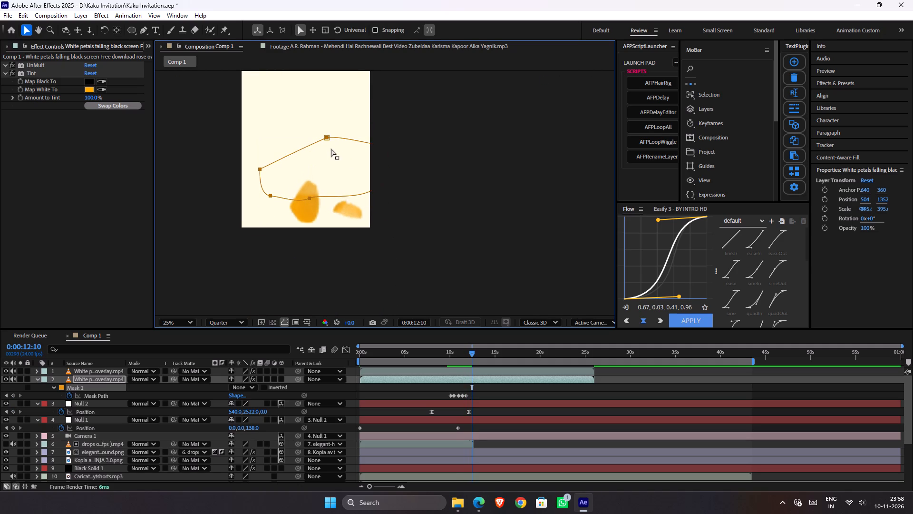
pyautogui.press('pagedown')
pyautogui.press('pagedown')
pyautogui.press('pagedown')
pyautogui.press('pagedown')
pyautogui.press('pagedown')
pyautogui.press('pagedown')
pyautogui.press('pagedown')
pyautogui.press('pagedown')
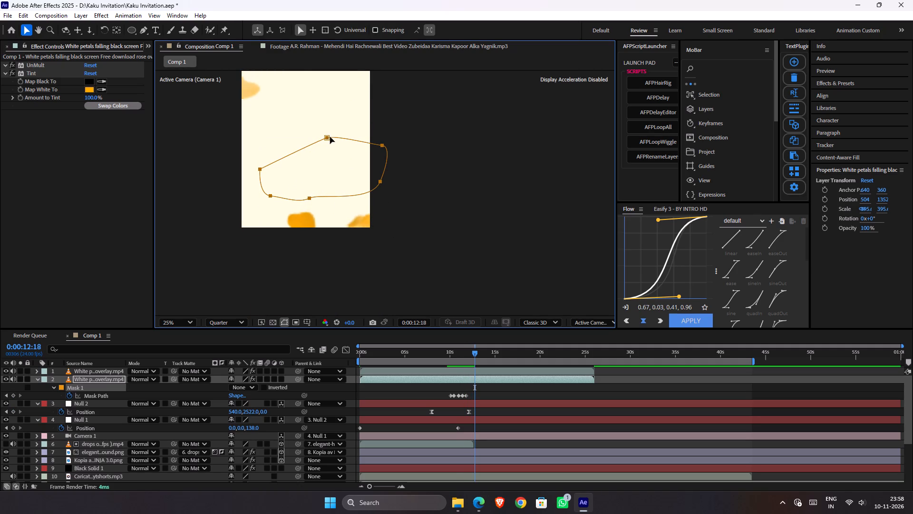
pyautogui.press('pagedown')
pyautogui.press('pagedown')
pyautogui.press('pagedown')
pyautogui.press('pagedown')
pyautogui.press('pagedown')
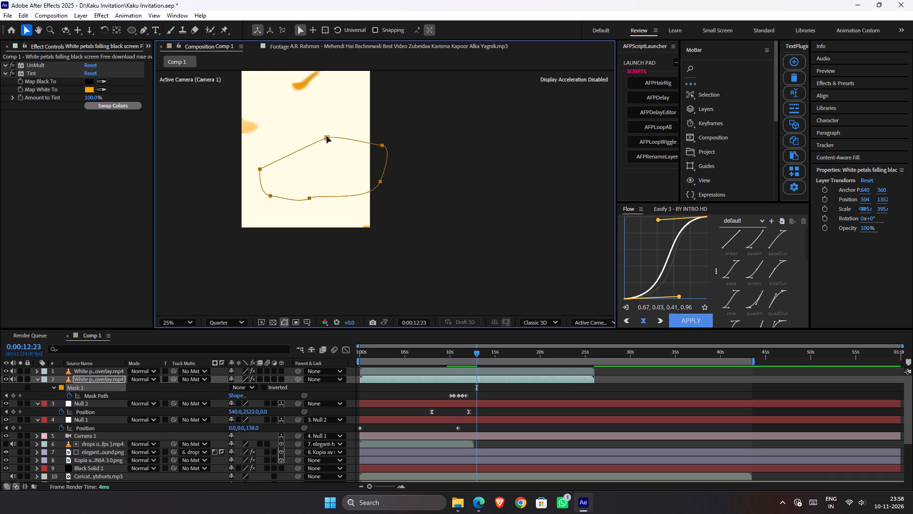
pyautogui.doubleClick(327, 137)
pyautogui.moveTo(336, 163); pyautogui.dragTo(336, 225)
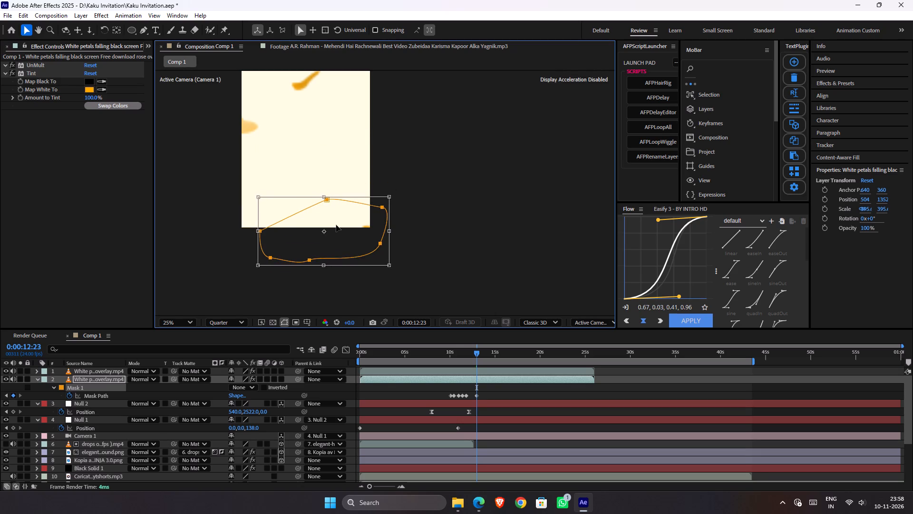
# Return the time to around 0:00:09:15 and set the lower petals layer's Mask 1 mode to Add.
pyautogui.click(472, 358)
pyautogui.moveTo(466, 351); pyautogui.dragTo(442, 347)
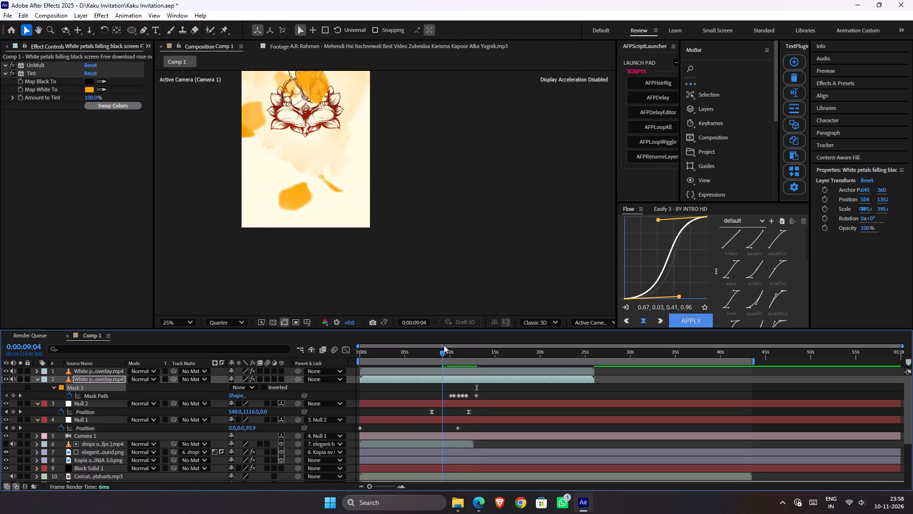
pyautogui.press('space')
pyautogui.press('space')
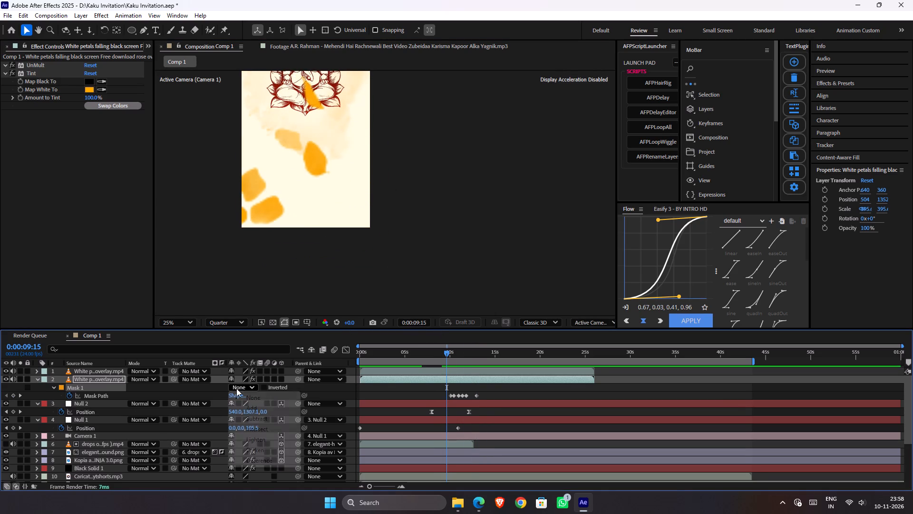
pyautogui.click(236, 388)
pyautogui.click(243, 406)
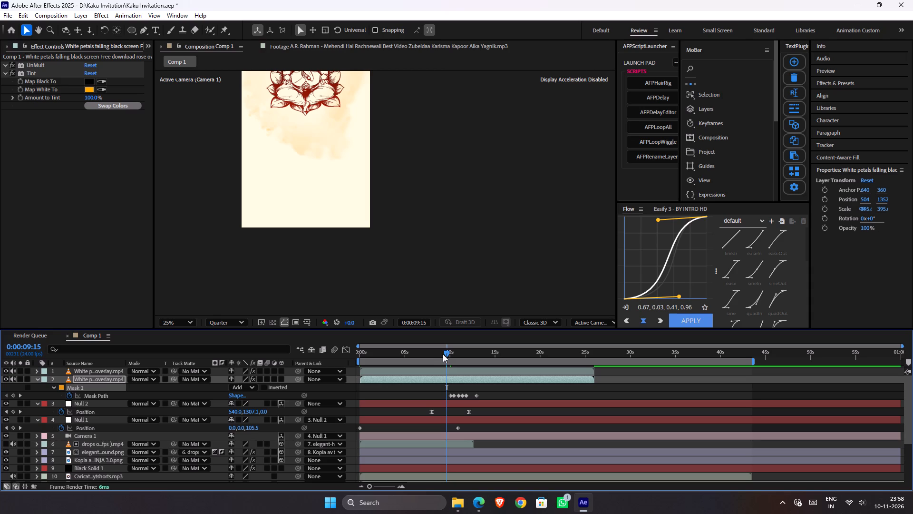
# Preview the masked petals' fall from 0:00:09:15 and scrub through their exit from the frame to 0:00:13:08.
pyautogui.press('space')
pyautogui.press('space')
pyautogui.press('space')
pyautogui.press('space')
pyautogui.press('space')
pyautogui.press('space')
pyautogui.press('space')
pyautogui.press('space')
pyautogui.press('space')
pyautogui.press('space')
pyautogui.press('space')
pyautogui.press('space')
pyautogui.moveTo(324, 146); pyautogui.dragTo(368, 216)
pyautogui.press('space')
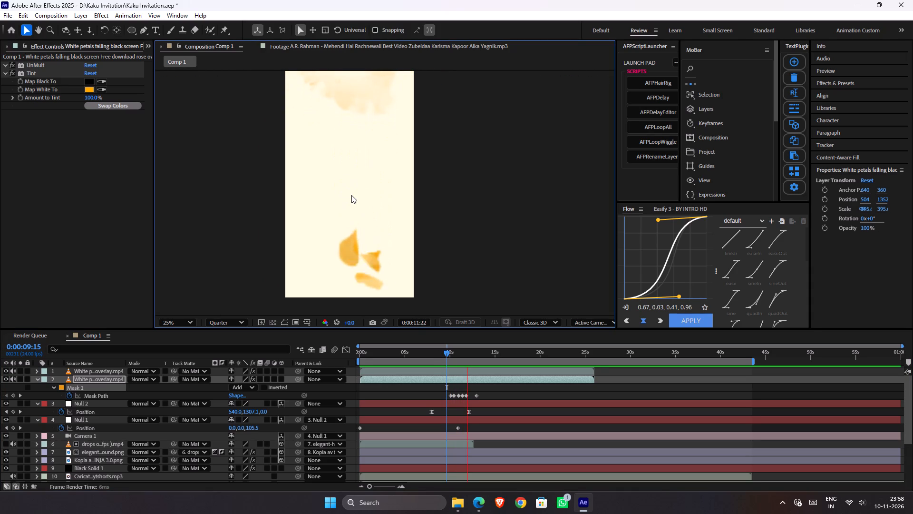
pyautogui.press('space')
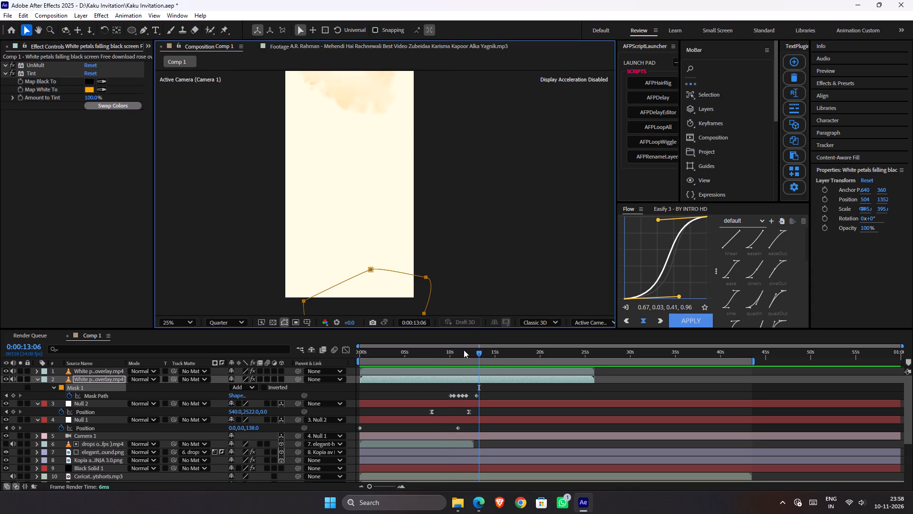
pyautogui.moveTo(467, 351); pyautogui.dragTo(471, 356)
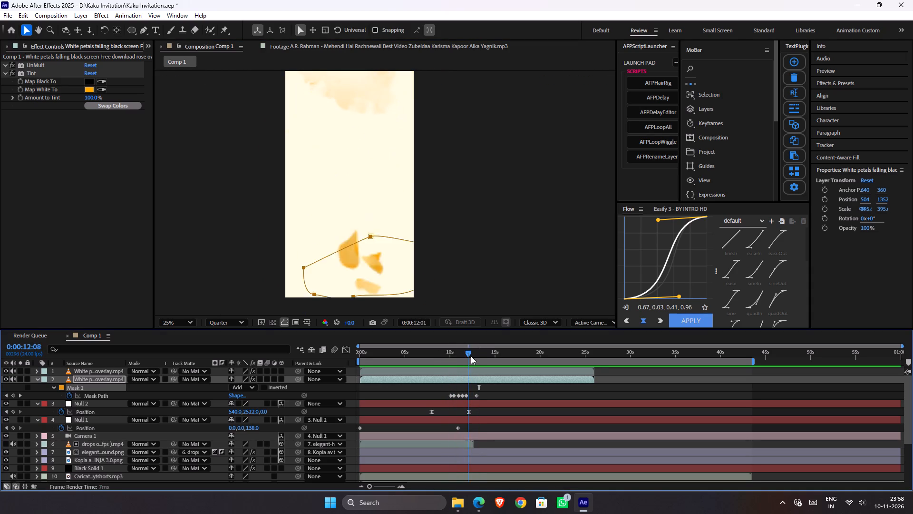
pyautogui.moveTo(471, 356); pyautogui.dragTo(480, 360)
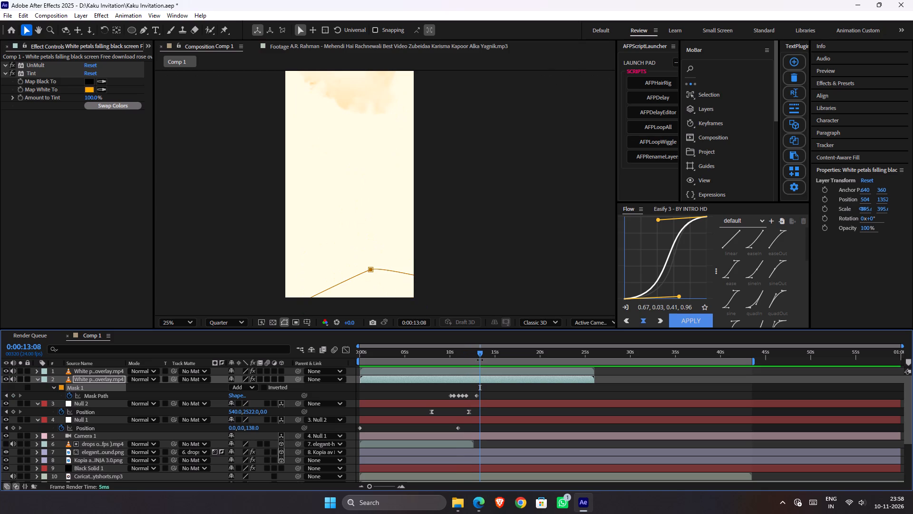
# Duplicate the second White petals overlay layer and delete Mask 1 from the lower copy.
pyautogui.click(118, 380)
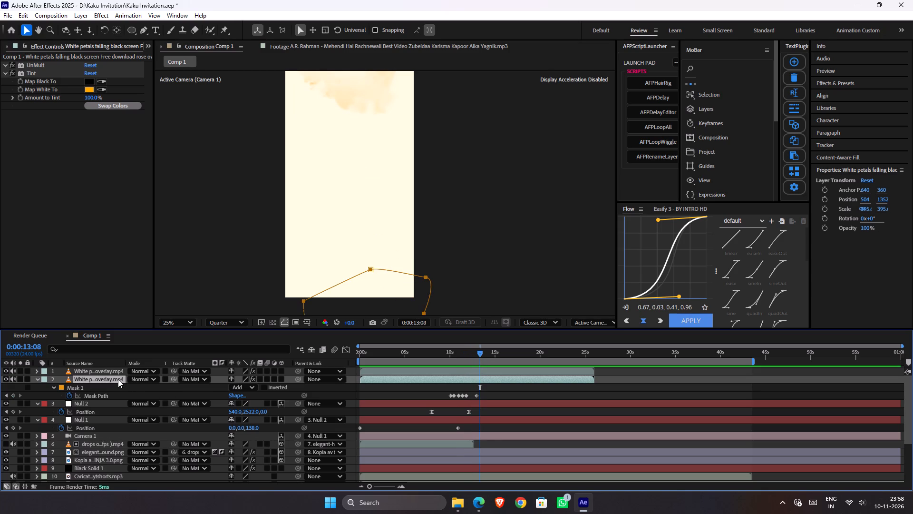
pyautogui.hotkey('ctrl', 'd')
pyautogui.click(83, 398)
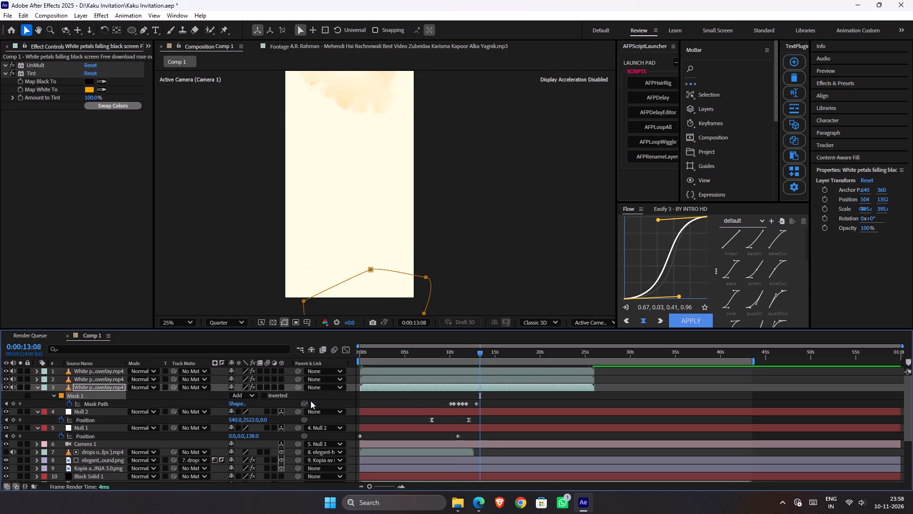
pyautogui.press('Delete')
# Hide the upper two petals layers and mute the audio of all three petals layers.
pyautogui.moveTo(4, 379); pyautogui.dragTo(3, 373)
pyautogui.moveTo(12, 374); pyautogui.dragTo(13, 385)
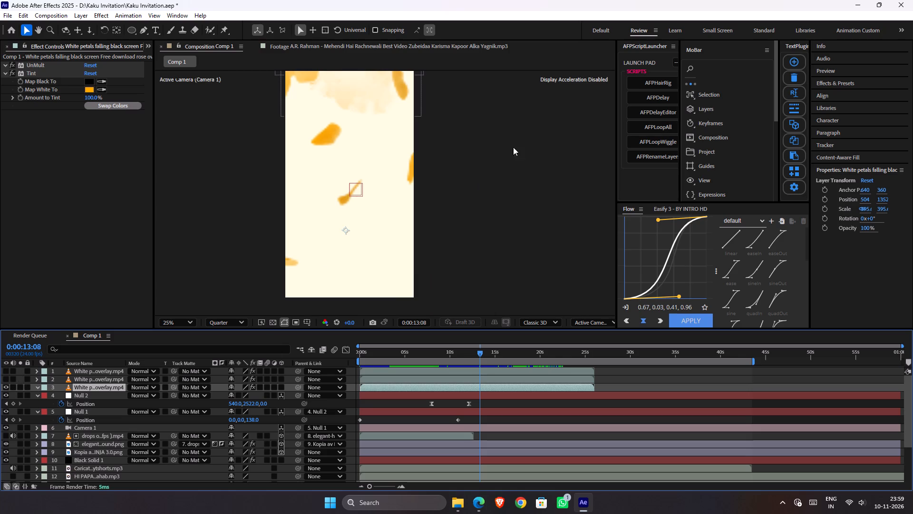
# At 0:00:09:21, draw a closed, rounded pen mask on the third petals layer around the petal entering at the composition's left edge.
pyautogui.moveTo(464, 355); pyautogui.dragTo(463, 355)
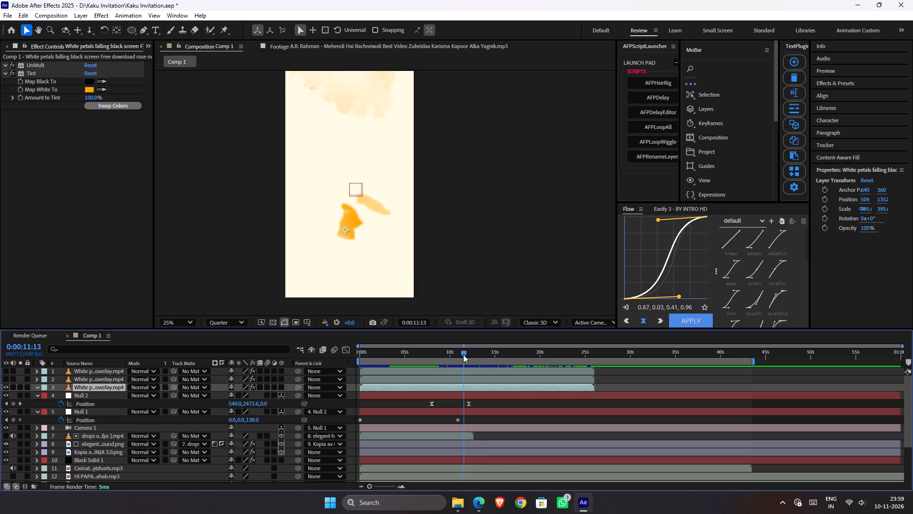
pyautogui.moveTo(463, 355); pyautogui.dragTo(463, 355)
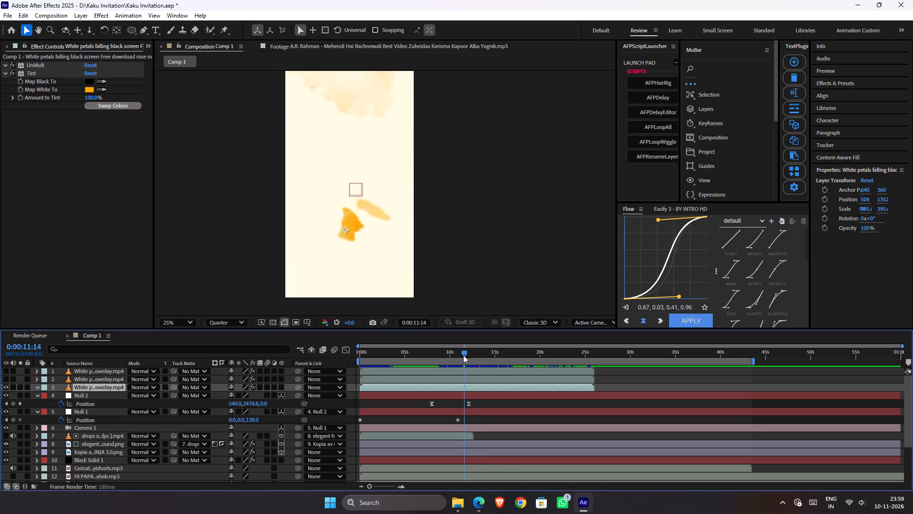
pyautogui.moveTo(463, 355); pyautogui.dragTo(456, 352)
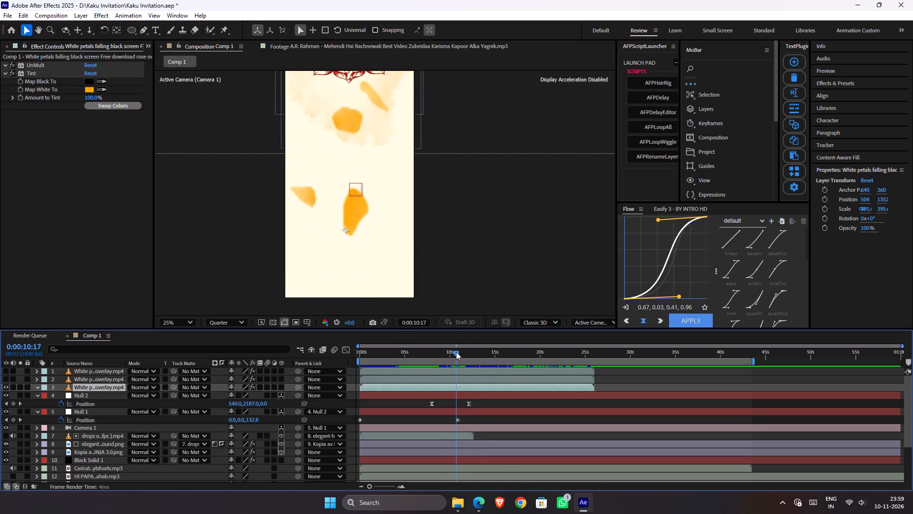
pyautogui.moveTo(456, 352); pyautogui.dragTo(449, 350)
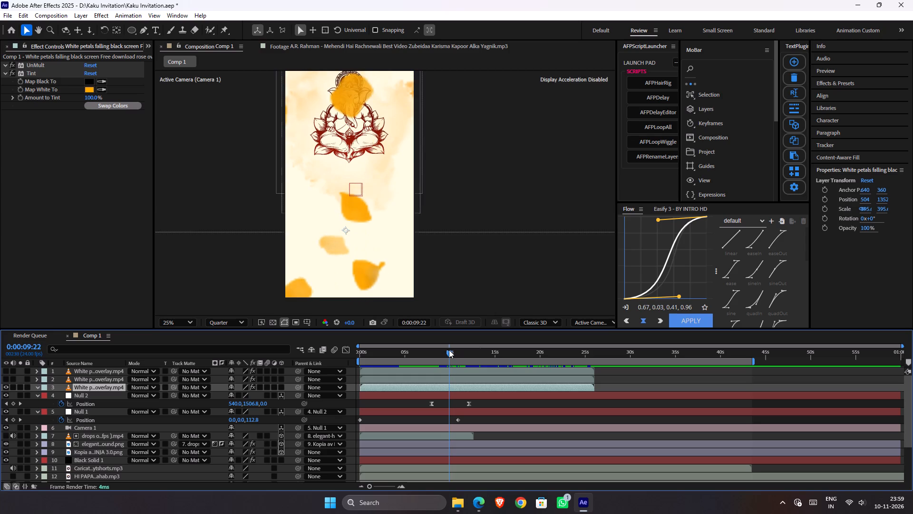
pyautogui.moveTo(449, 350); pyautogui.dragTo(452, 352)
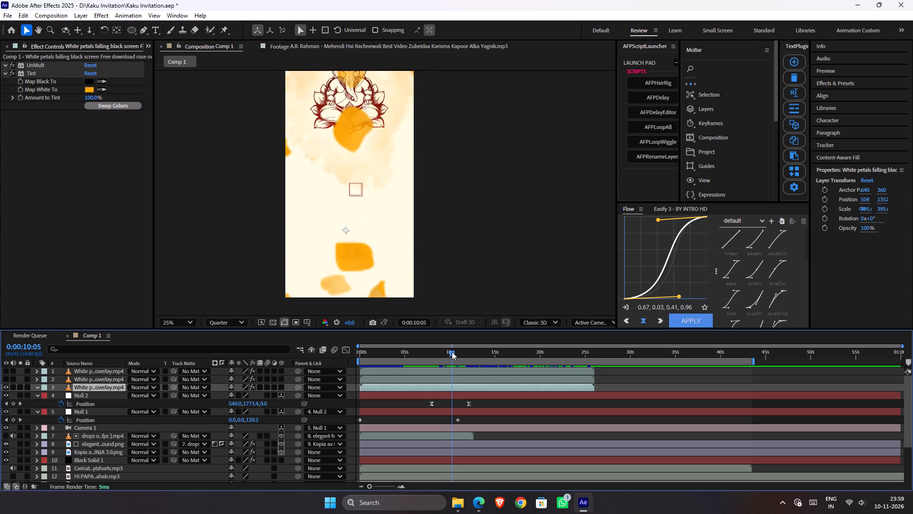
pyautogui.moveTo(452, 352); pyautogui.dragTo(448, 351)
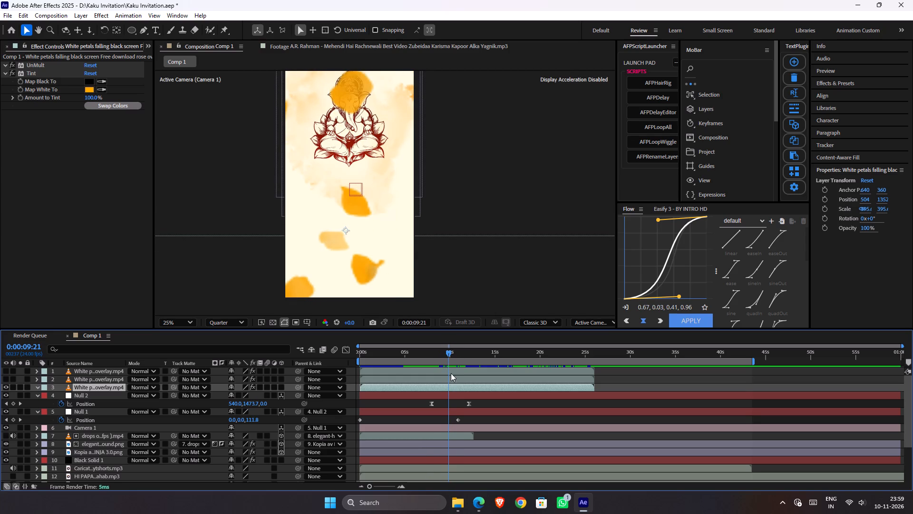
pyautogui.press('g')
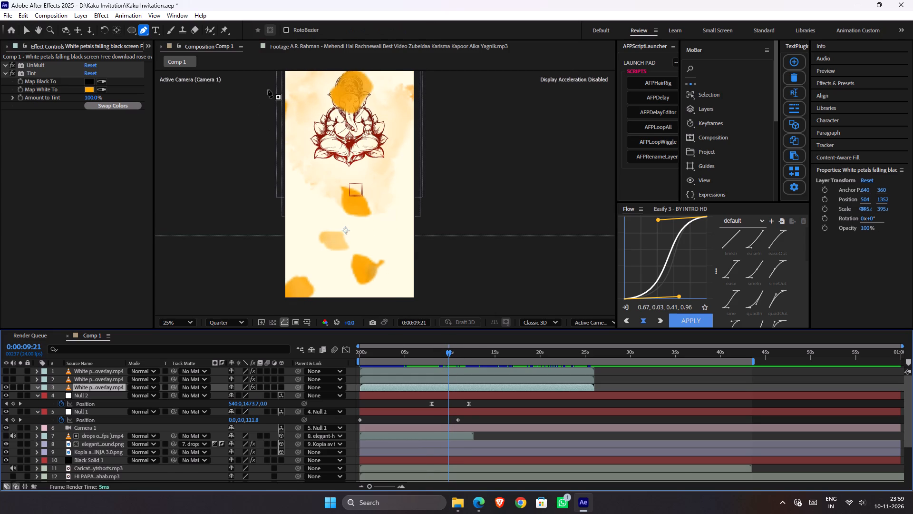
pyautogui.click(268, 89)
pyautogui.moveTo(298, 98); pyautogui.dragTo(303, 112)
pyautogui.moveTo(291, 138); pyautogui.dragTo(278, 142)
pyautogui.moveTo(265, 135); pyautogui.dragTo(262, 129)
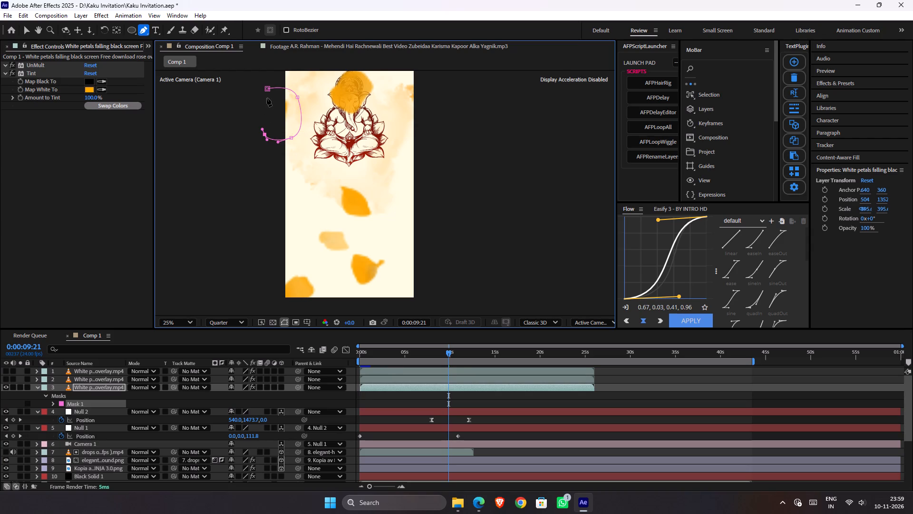
pyautogui.click(267, 90)
# Enable Mask Path keyframing for the new Mask 1 at 0:00:09:21 and set its mode to None.
pyautogui.press('m')
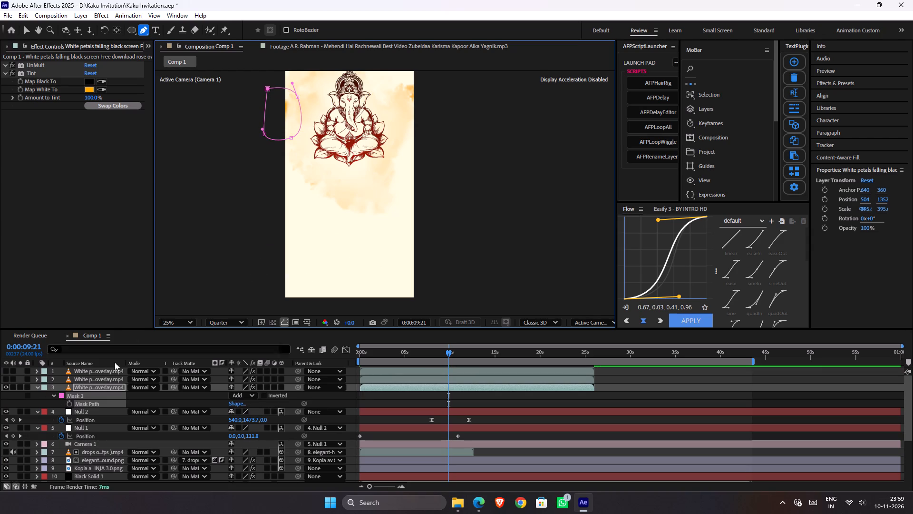
pyautogui.click(69, 406)
pyautogui.click(250, 395)
pyautogui.click(246, 405)
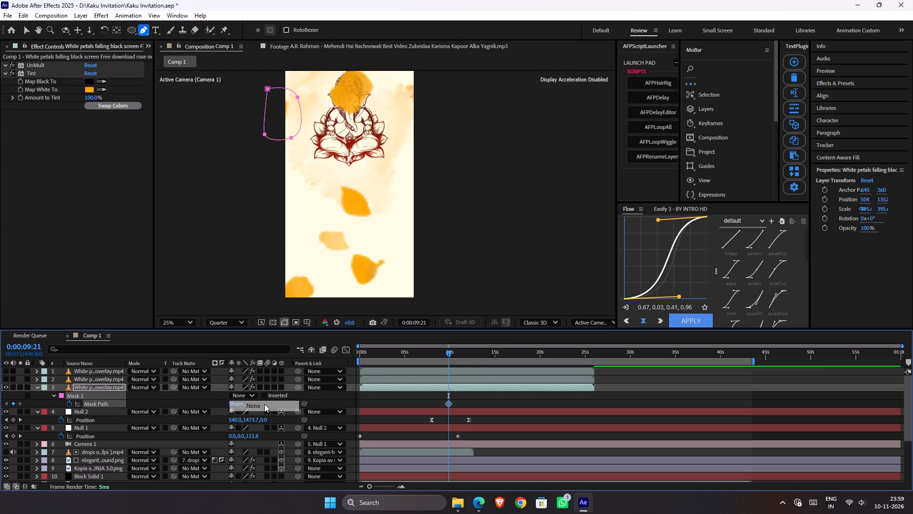
# At 0:00:10:05, shift Mask 1 down to follow the petal at the composition's left edge.
pyautogui.press('pagedown')
pyautogui.press('pagedown')
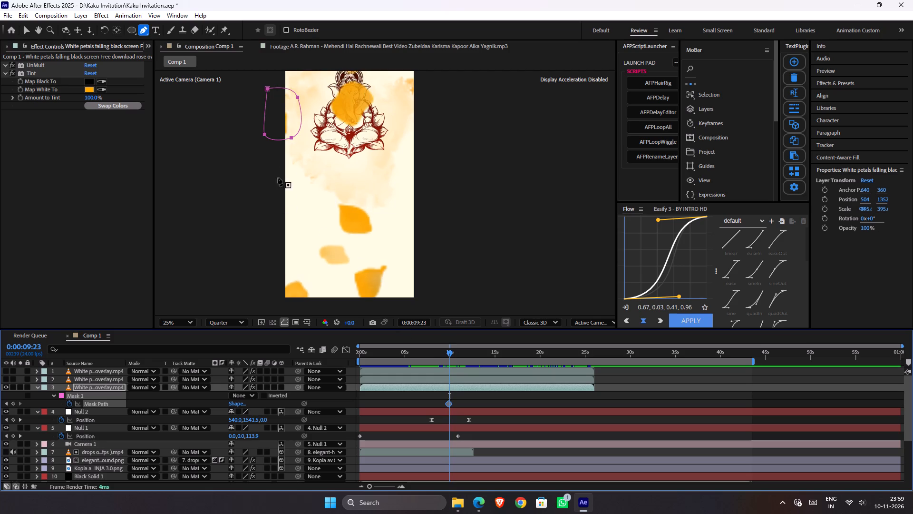
pyautogui.press('pagedown')
pyautogui.press('pagedown')
pyautogui.press('pagedown')
pyautogui.press('pagedown')
pyautogui.press('pagedown')
pyautogui.press('pagedown')
pyautogui.doubleClick(292, 137)
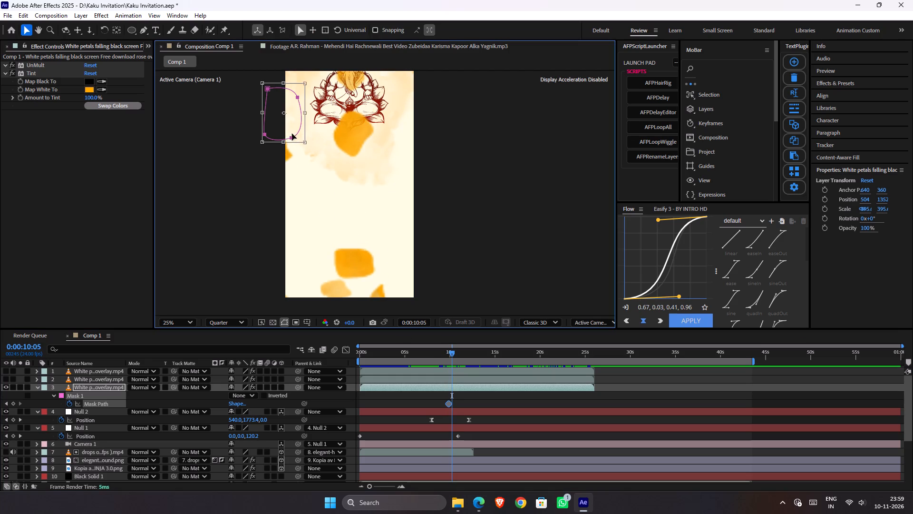
pyautogui.moveTo(290, 125); pyautogui.dragTo(293, 158)
# At 0:00:10:14, move Mask 1 down and inward over the petal drifting in from the left edge.
pyautogui.press('pagedown')
pyautogui.press('pagedown')
pyautogui.press('pagedown')
pyautogui.press('pagedown')
pyautogui.press('pagedown')
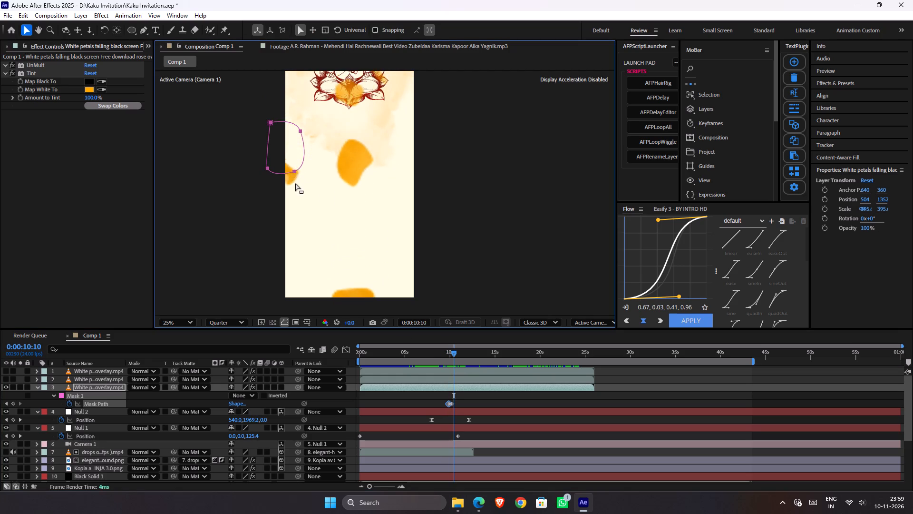
pyautogui.press('pagedown')
pyautogui.press('pagedown')
pyautogui.press('pagedown')
pyautogui.press('pagedown')
pyautogui.doubleClick(295, 171)
pyautogui.moveTo(296, 155); pyautogui.dragTo(303, 178)
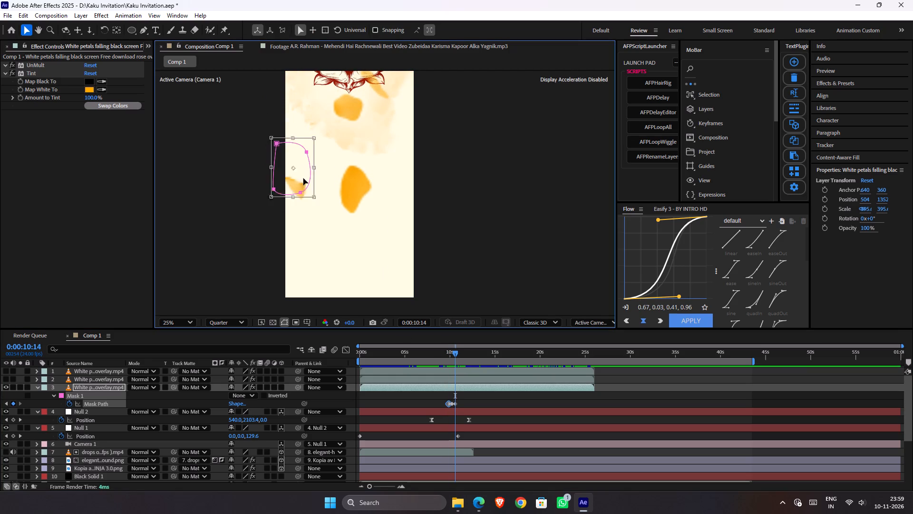
pyautogui.moveTo(303, 178); pyautogui.dragTo(307, 193)
# At 0:00:11:03, move Mask 1 over the triangular petal and enlarge the mask slightly around it.
pyautogui.press('pagedown')
pyautogui.press('pagedown')
pyautogui.press('pagedown')
pyautogui.press('pagedown')
pyautogui.press('pagedown')
pyautogui.press('pagedown')
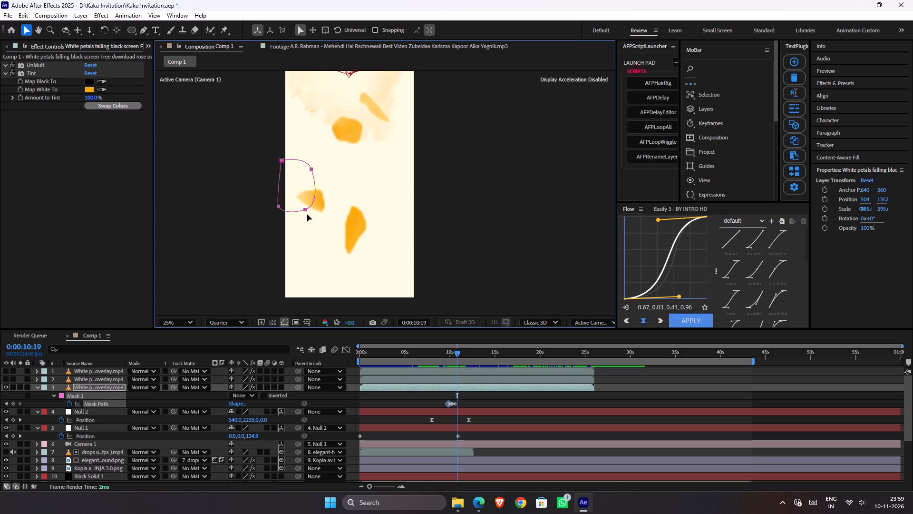
pyautogui.press('pagedown')
pyautogui.press('pagedown')
pyautogui.press('pagedown')
pyautogui.press('pagedown')
pyautogui.press('pagedown')
pyautogui.press('pagedown')
pyautogui.press('pagedown')
pyautogui.doubleClick(306, 211)
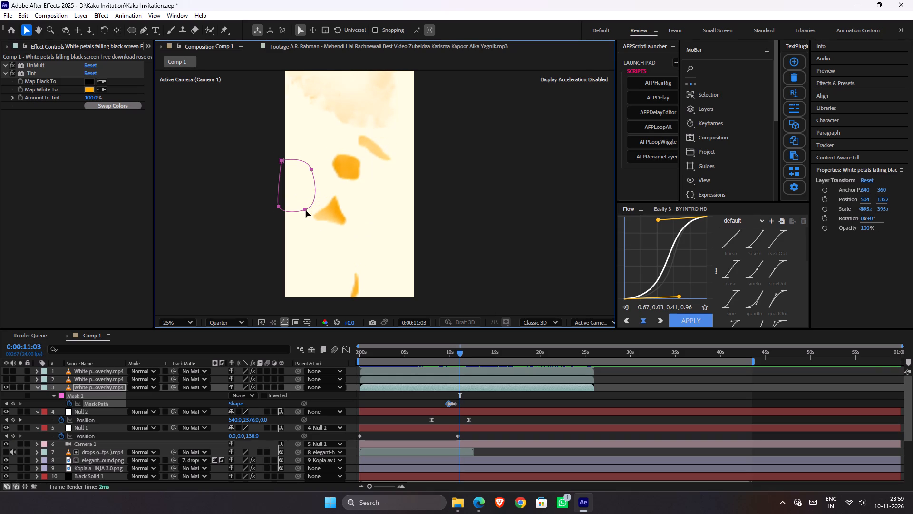
pyautogui.moveTo(305, 188); pyautogui.dragTo(339, 213)
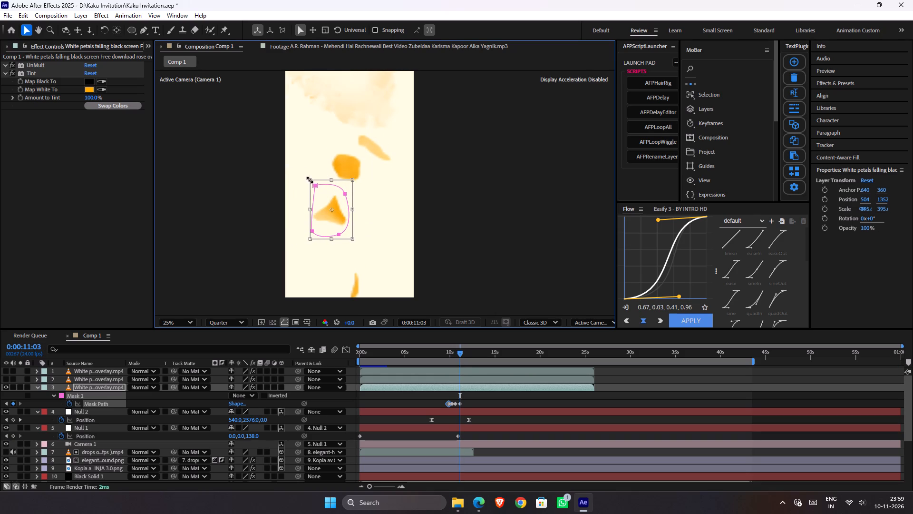
pyautogui.click(310, 178)
pyautogui.moveTo(308, 180); pyautogui.dragTo(300, 174)
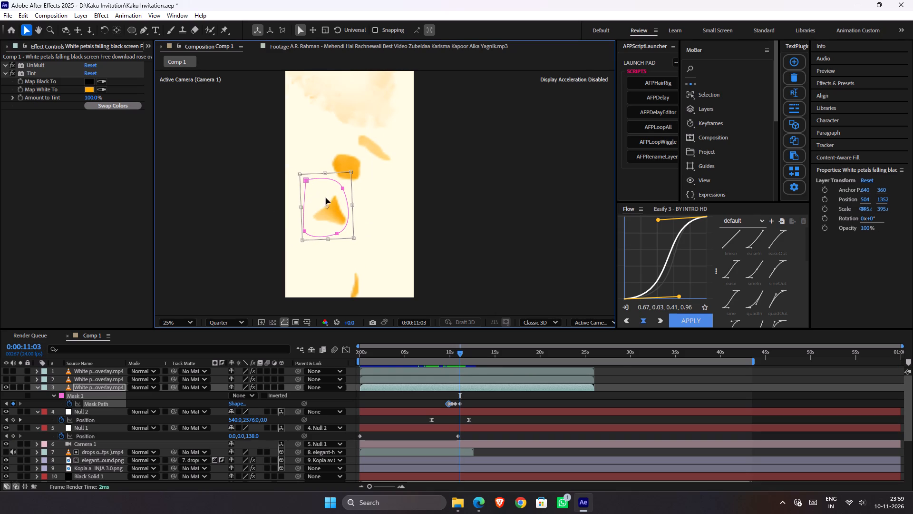
pyautogui.click(329, 210)
# At 0:00:11:12, move Mask 1 down and to the right to enclose the tracked petal.
pyautogui.press('pagedown')
pyautogui.press('pagedown')
pyautogui.press('pagedown')
pyautogui.press('pagedown')
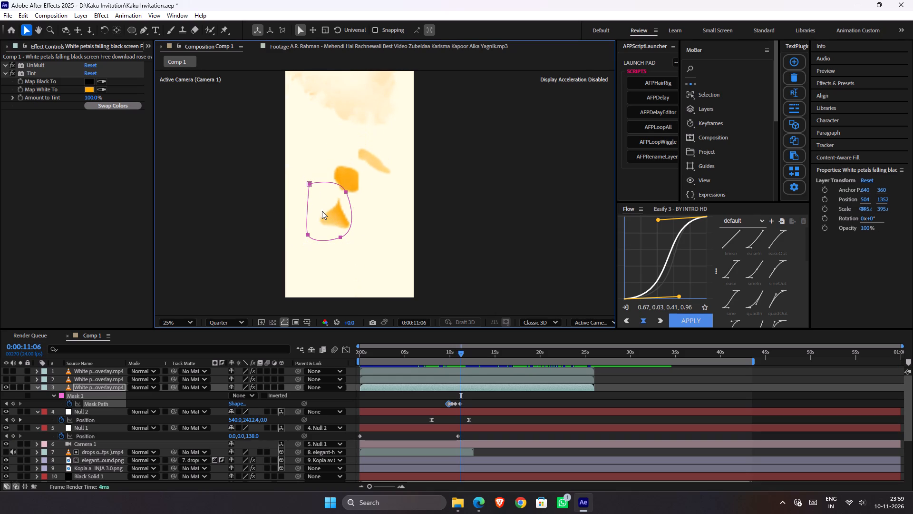
pyautogui.press('pagedown')
pyautogui.press('pagedown')
pyautogui.press('pagedown')
pyautogui.press('pagedown')
pyautogui.press('pagedown')
pyautogui.doubleClick(341, 237)
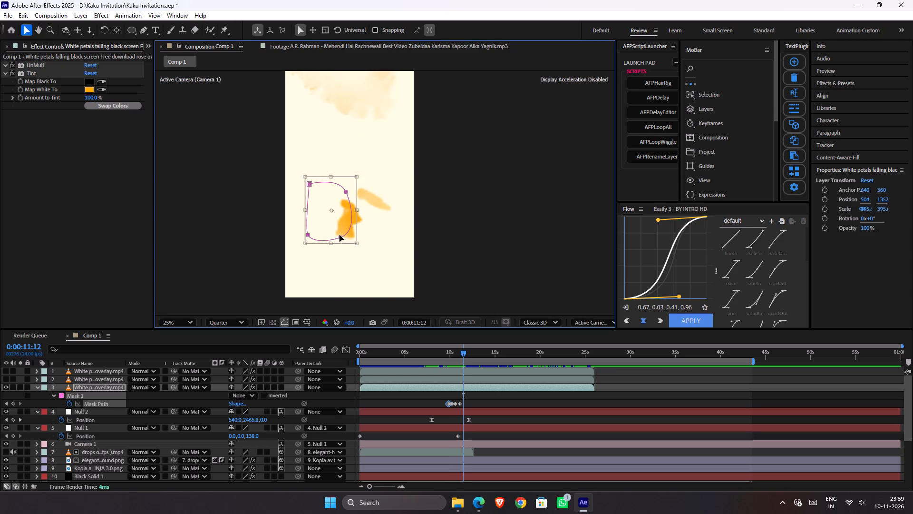
pyautogui.moveTo(333, 200); pyautogui.dragTo(352, 212)
# At 0:00:11:21, move Mask 1 down over the tracked petal where it overlaps its neighbours.
pyautogui.press('pagedown')
pyautogui.press('pagedown')
pyautogui.press('pagedown')
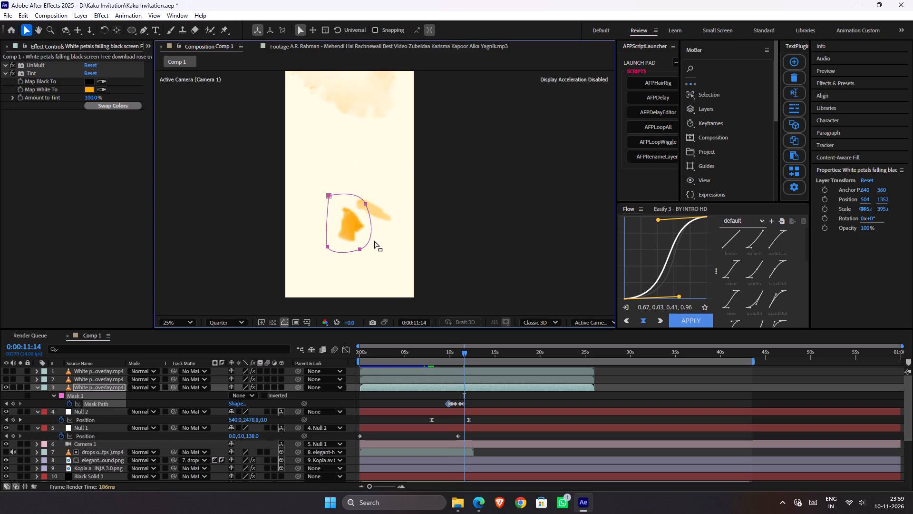
pyautogui.press('pagedown')
pyautogui.press('pagedown')
pyautogui.press('pagedown')
pyautogui.press('pagedown')
pyautogui.press('pagedown')
pyautogui.press('pagedown')
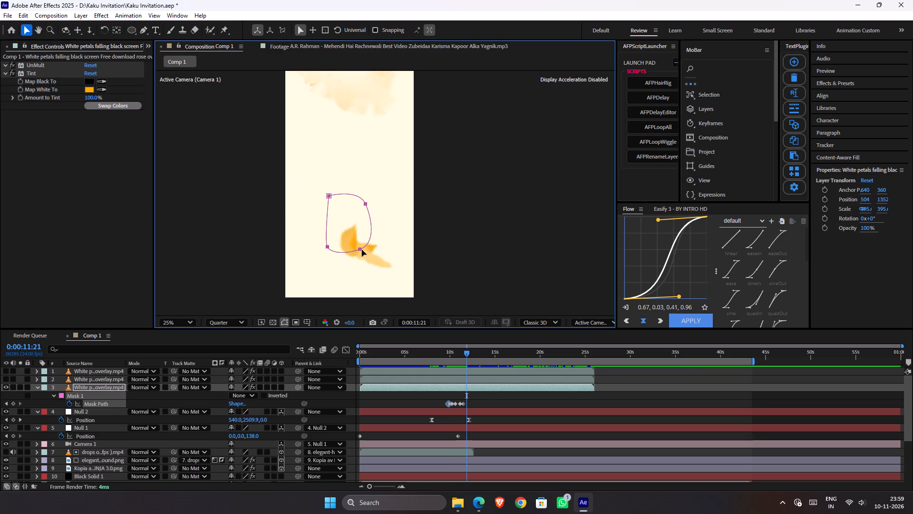
pyautogui.doubleClick(361, 248)
pyautogui.moveTo(349, 217); pyautogui.dragTo(360, 239)
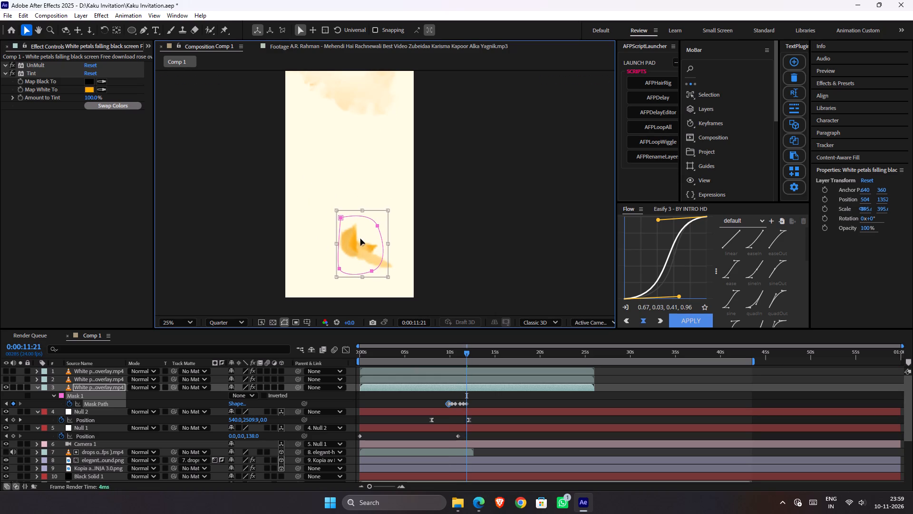
pyautogui.moveTo(360, 239); pyautogui.dragTo(360, 237)
# At 0:00:12:04, move Mask 1 down and to the right onto the small petal, away from the larger one beside it.
pyautogui.press('pagedown')
pyautogui.press('pagedown')
pyautogui.press('pagedown')
pyautogui.press('pagedown')
pyautogui.press('pagedown')
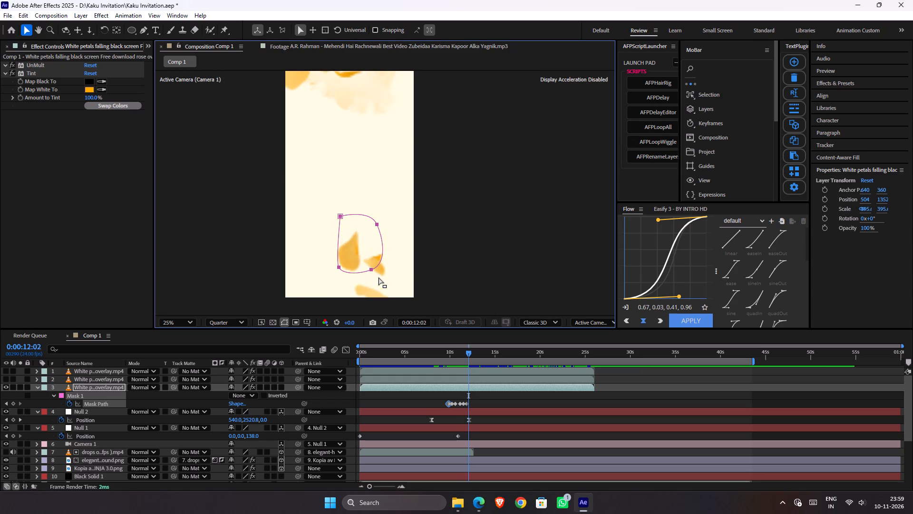
pyautogui.press('pagedown')
pyautogui.press('pagedown')
pyautogui.doubleClick(370, 270)
pyautogui.moveTo(373, 258); pyautogui.dragTo(388, 276)
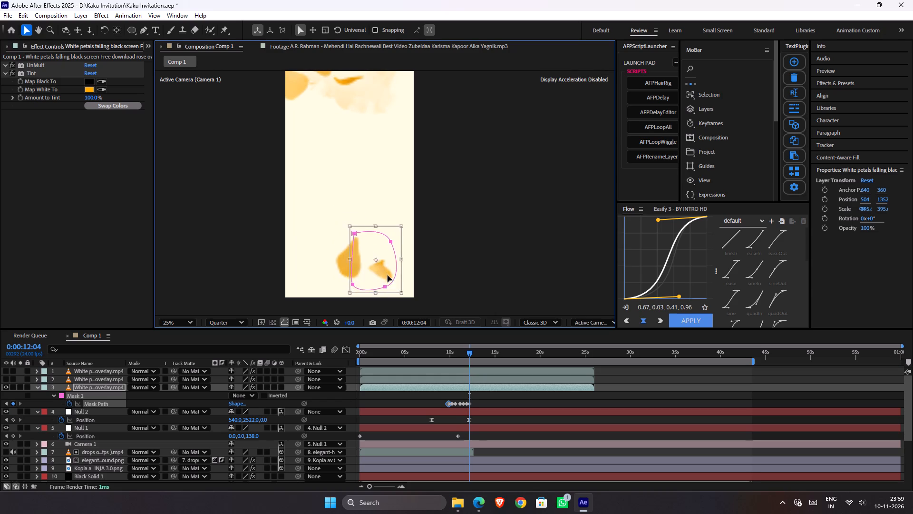
pyautogui.moveTo(388, 276); pyautogui.dragTo(395, 282)
# At 0:00:12:12, move Mask 1 to the composition's lower right corner to keep following the small petal.
pyautogui.press('pagedown')
pyautogui.press('pagedown')
pyautogui.press('pagedown')
pyautogui.press('pagedown')
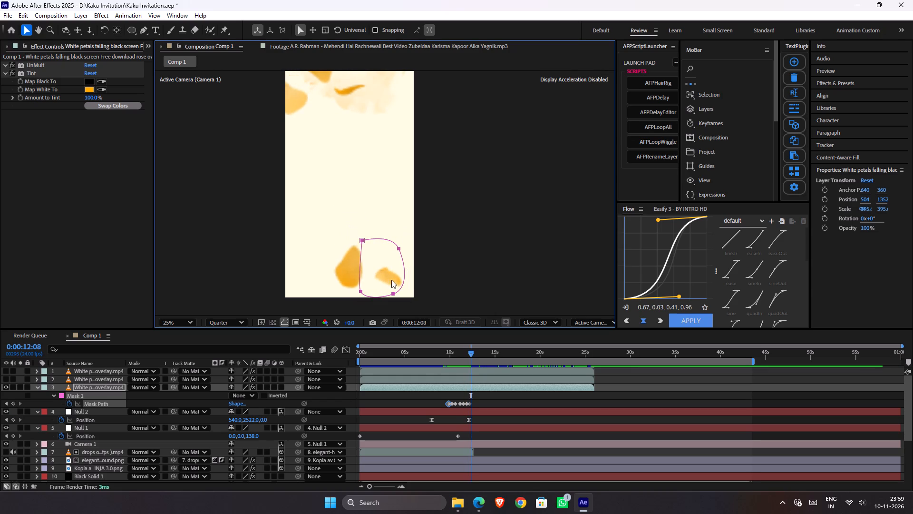
pyautogui.press('pagedown')
pyautogui.press('pagedown')
pyautogui.press('pagedown')
pyautogui.press('pagedown')
pyautogui.doubleClick(393, 294)
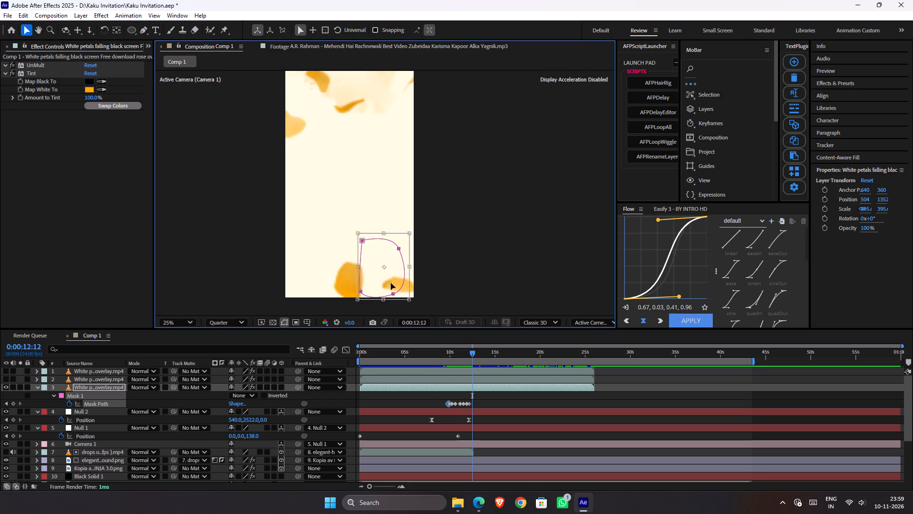
pyautogui.moveTo(391, 279); pyautogui.dragTo(407, 297)
# At 0:00:12:20, move Mask 1 farther past the composition's lower right corner, following the petal out of frame.
pyautogui.press('pagedown')
pyautogui.press('pagedown')
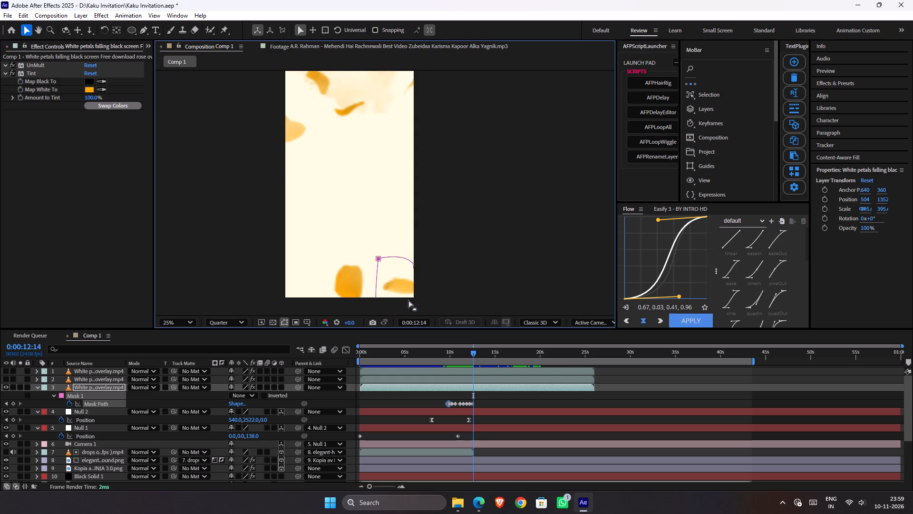
pyautogui.press('pagedown')
pyautogui.press('pagedown')
pyautogui.press('pagedown')
pyautogui.press('pagedown')
pyautogui.press('pagedown')
pyautogui.press('pagedown')
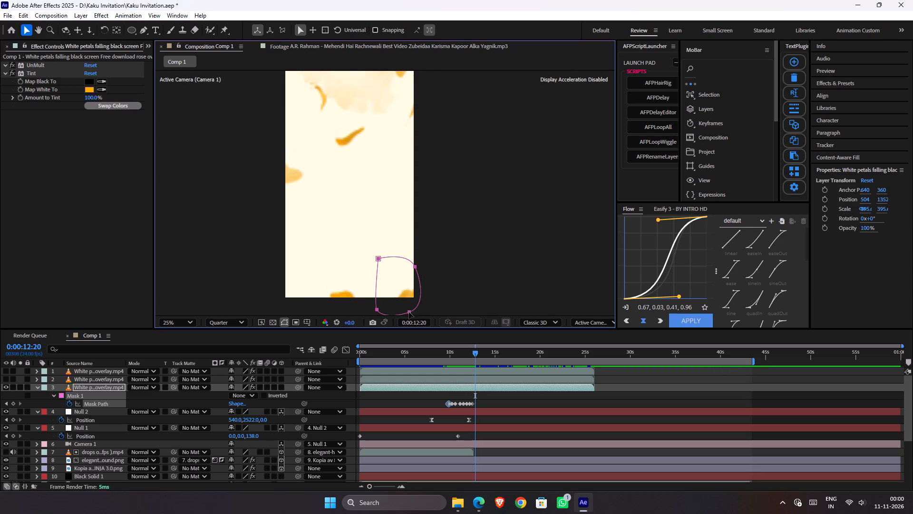
pyautogui.doubleClick(409, 312)
pyautogui.moveTo(409, 293); pyautogui.dragTo(420, 311)
# Add a Mask Path keyframe at 0:00:13:01 holding Mask 1 in its current position.
pyautogui.press('pagedown')
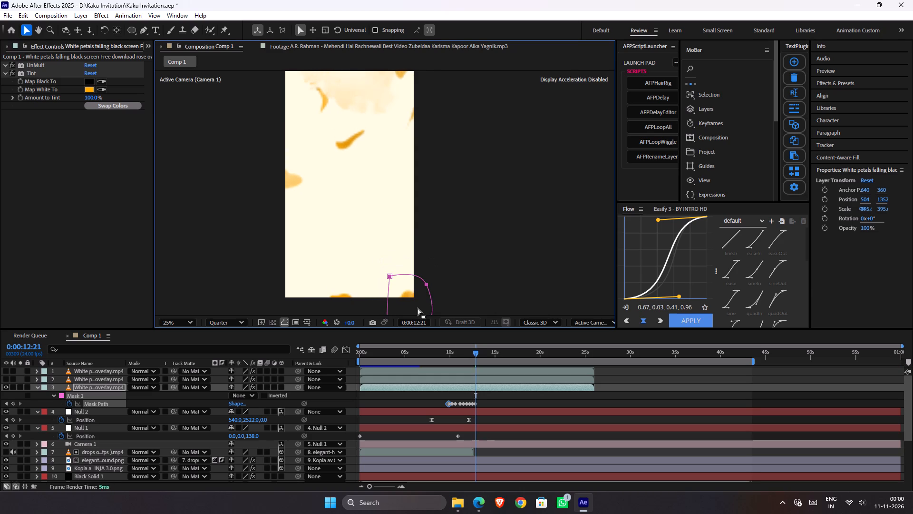
pyautogui.press('pagedown')
pyautogui.press('pagedown')
pyautogui.press('pagedown')
pyautogui.press('pagedown')
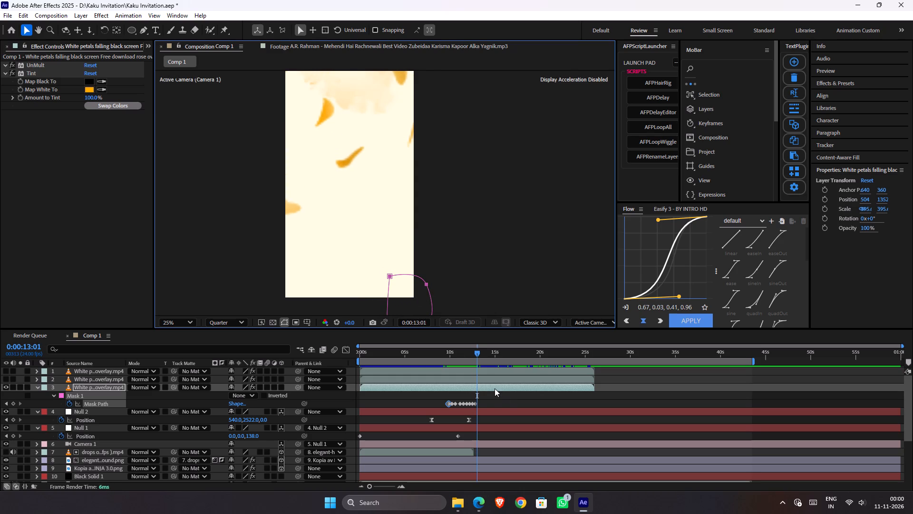
pyautogui.click(13, 406)
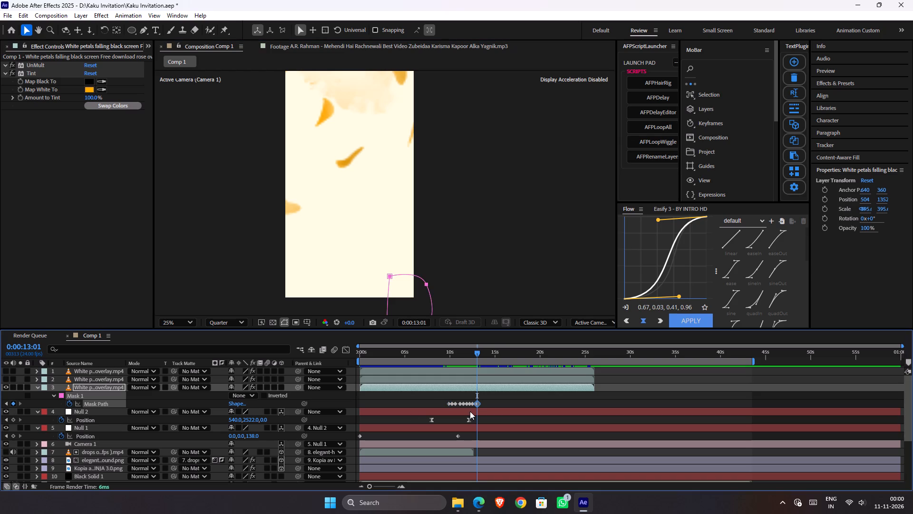
# Return the time to 0:00:09:09 and set the third petals layer's Mask 1 mode to Add.
pyautogui.moveTo(456, 351); pyautogui.dragTo(444, 355)
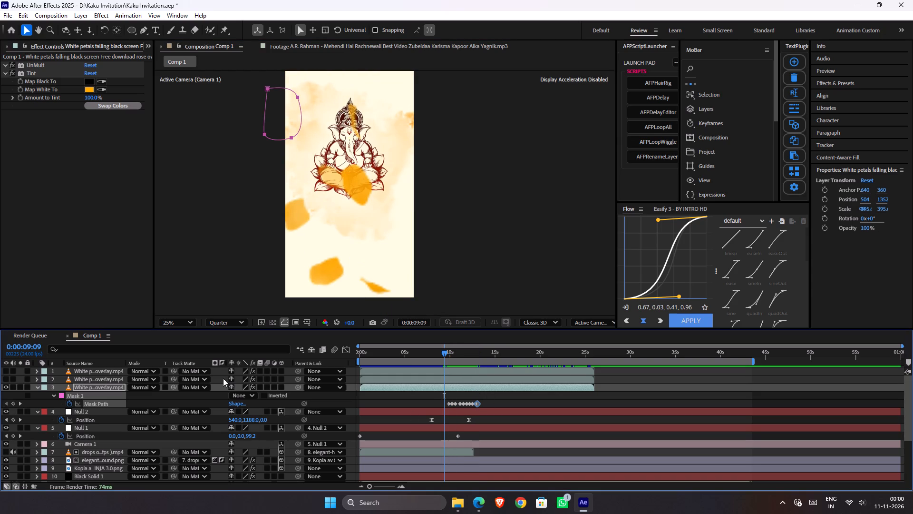
pyautogui.click(236, 395)
pyautogui.click(238, 413)
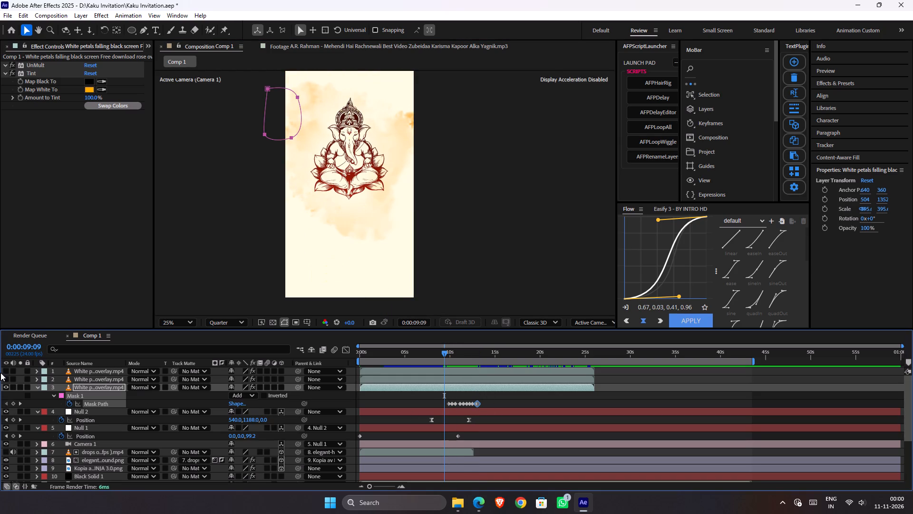
# Make the upper two petals layers visible again.
pyautogui.moveTo(6, 377); pyautogui.dragTo(6, 368)
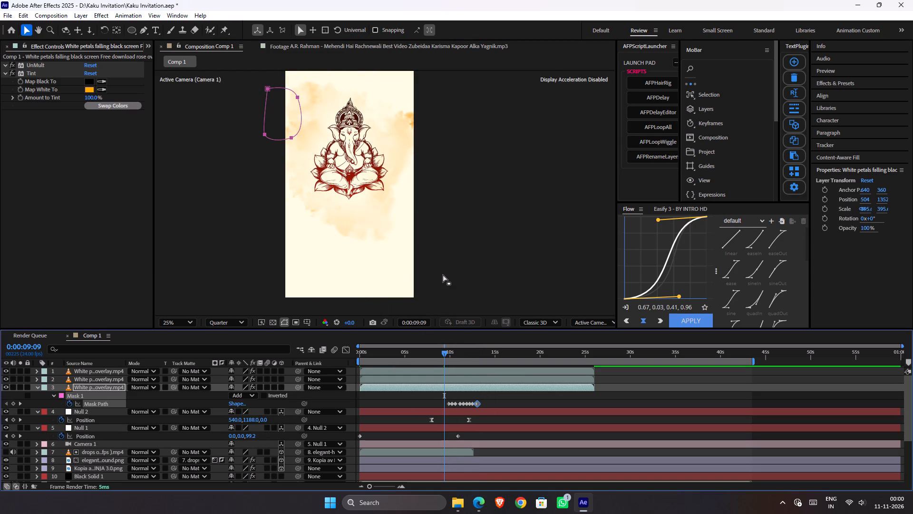
# Play the petals animation from 0:00:09:09 and scrub between 0:00:11:17 and 0:00:12:07 to check how the masks follow the petals.
pyautogui.press('space')
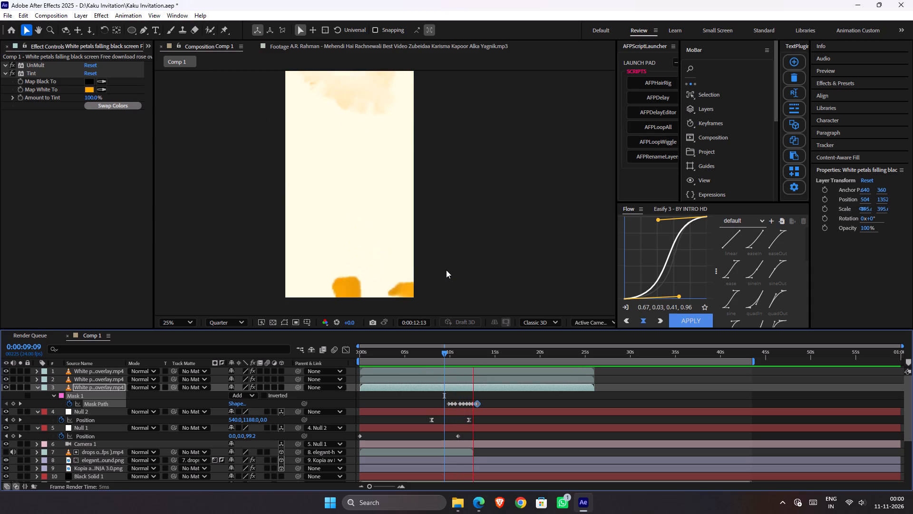
pyautogui.press('space')
pyautogui.moveTo(453, 354); pyautogui.dragTo(466, 360)
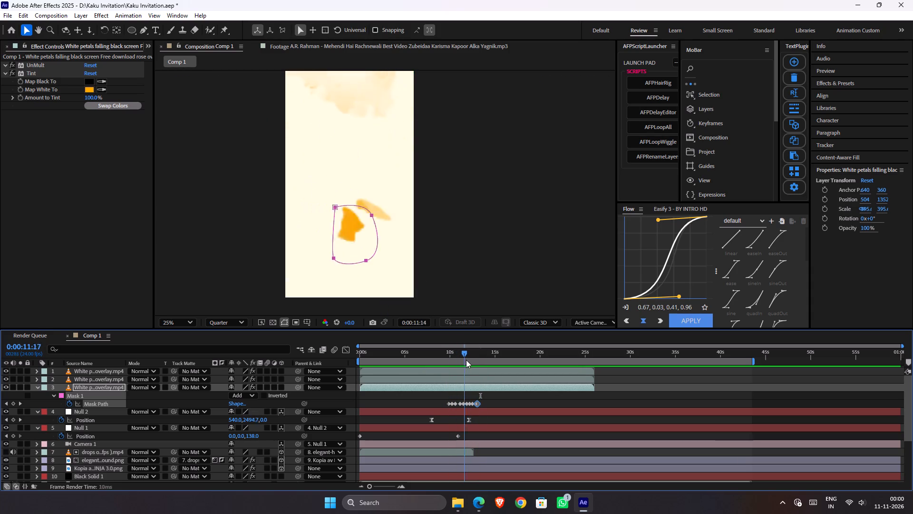
pyautogui.moveTo(466, 360); pyautogui.dragTo(466, 359)
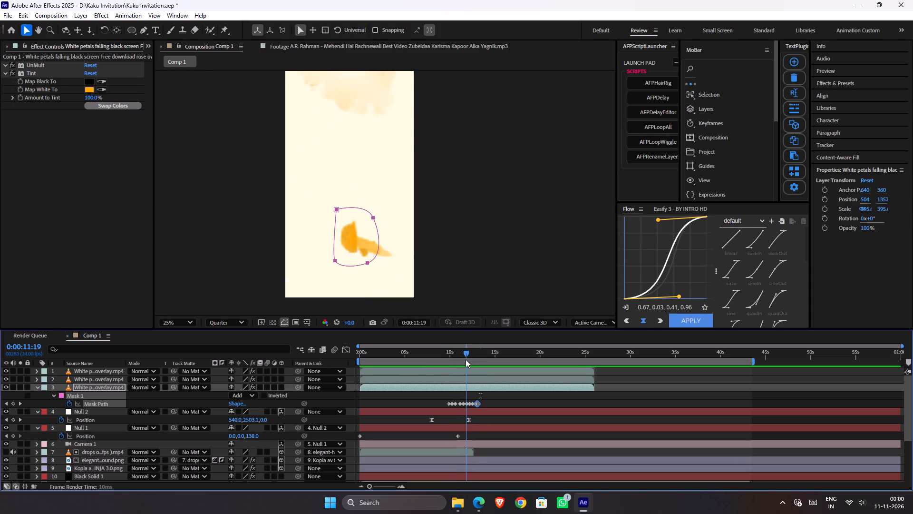
pyautogui.moveTo(466, 359); pyautogui.dragTo(470, 361)
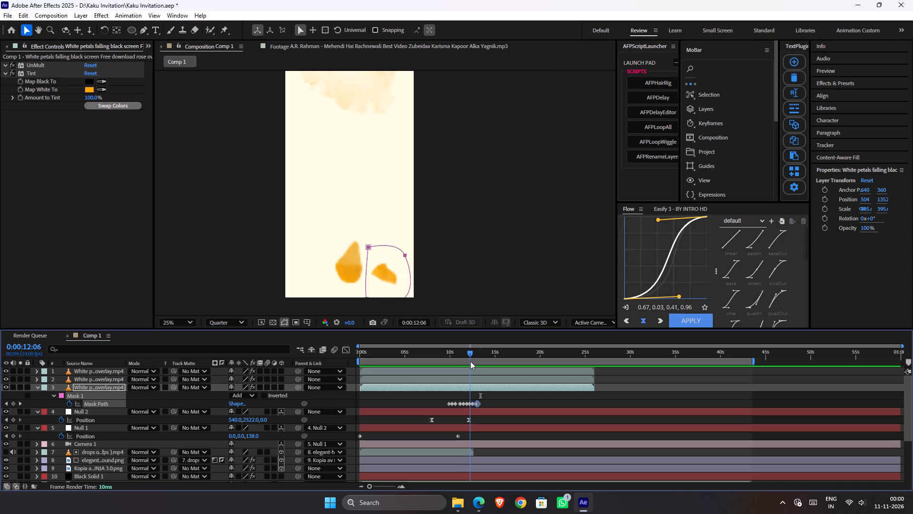
pyautogui.moveTo(470, 361); pyautogui.dragTo(470, 360)
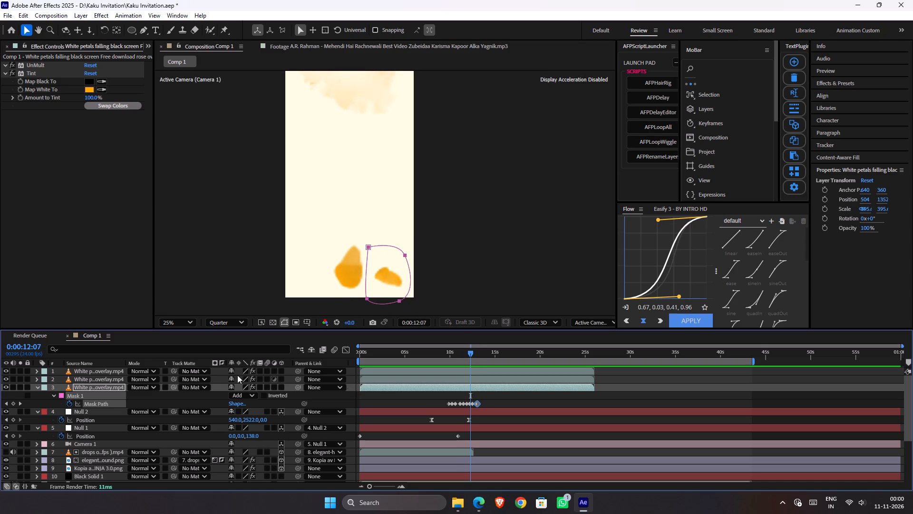
# Toggle the visibility of the third and second petals layers at 0:00:12:07 to examine which petals each one contributes.
pyautogui.click(8, 386)
pyautogui.click(9, 387)
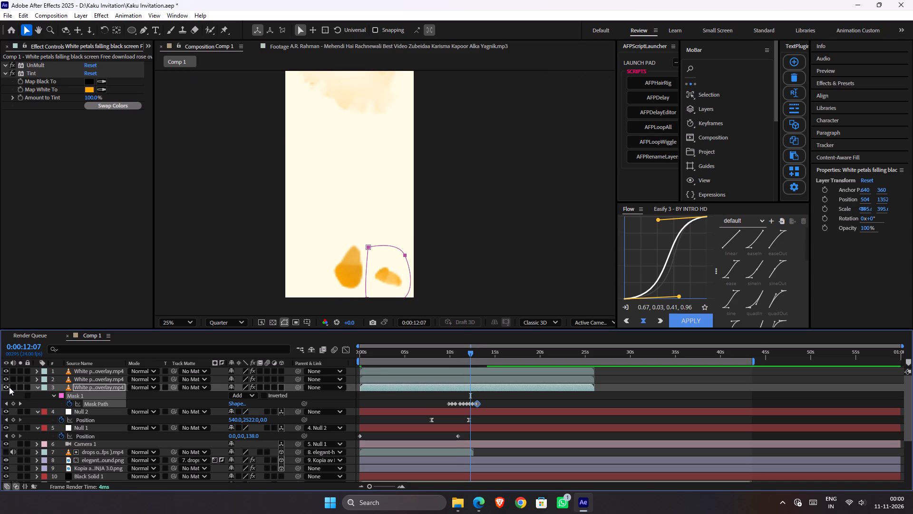
pyautogui.click(7, 378)
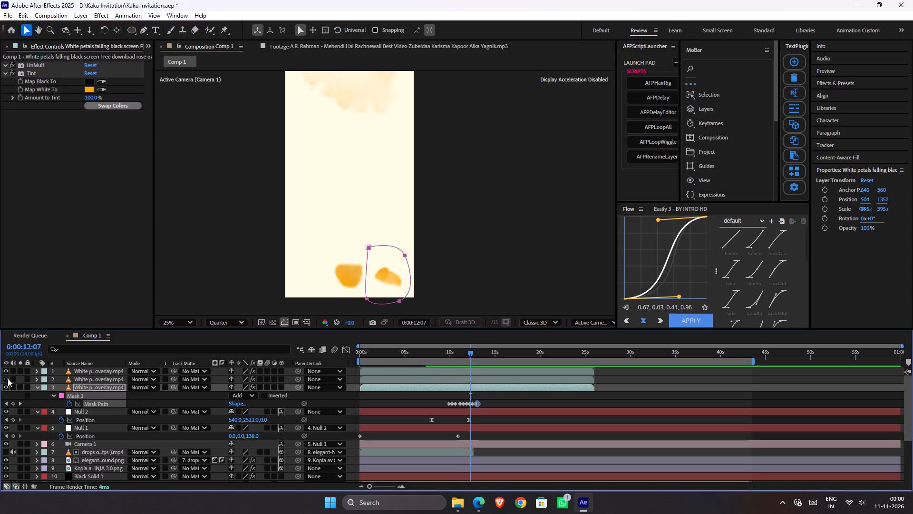
pyautogui.click(8, 378)
pyautogui.click(8, 378)
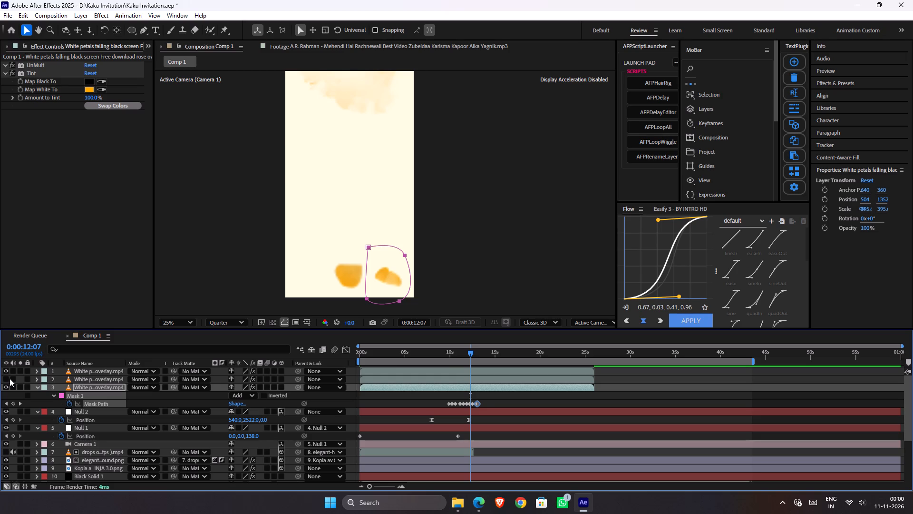
pyautogui.click(10, 378)
pyautogui.click(8, 376)
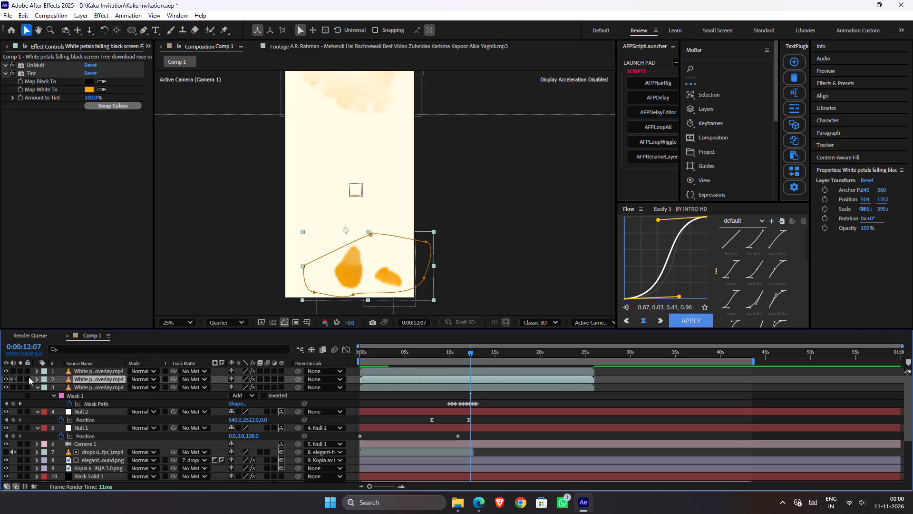
# Set the Mask Feather of Mask 1 on the second petals layer to 20 pixels.
pyautogui.click(114, 379)
pyautogui.press('m')
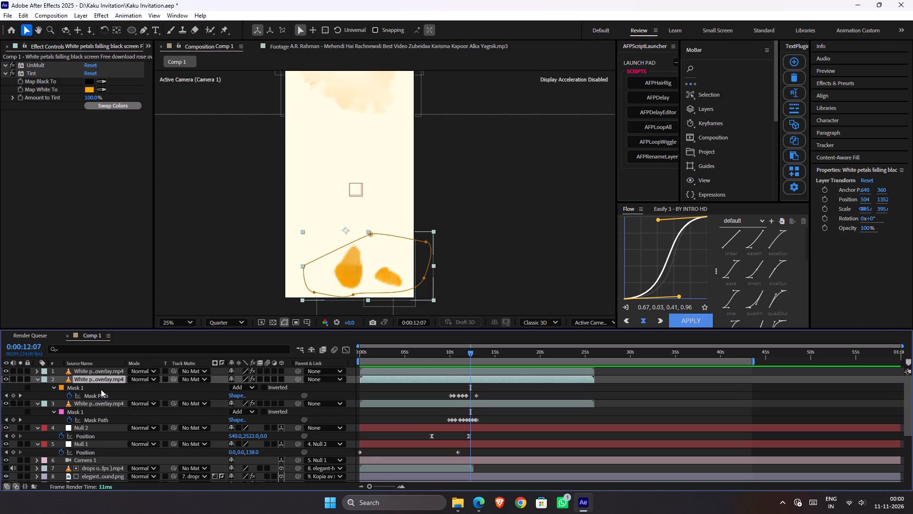
pyautogui.press('f')
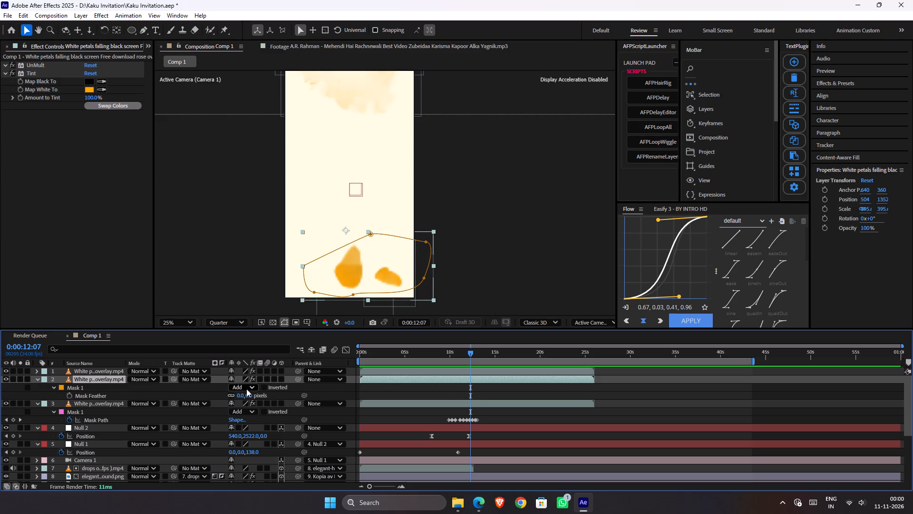
pyautogui.click(247, 397)
pyautogui.press('1')
pyautogui.press('0')
pyautogui.press('BackSpace')
pyautogui.press('BackSpace')
pyautogui.press('2')
pyautogui.press('0')
pyautogui.press('Return')
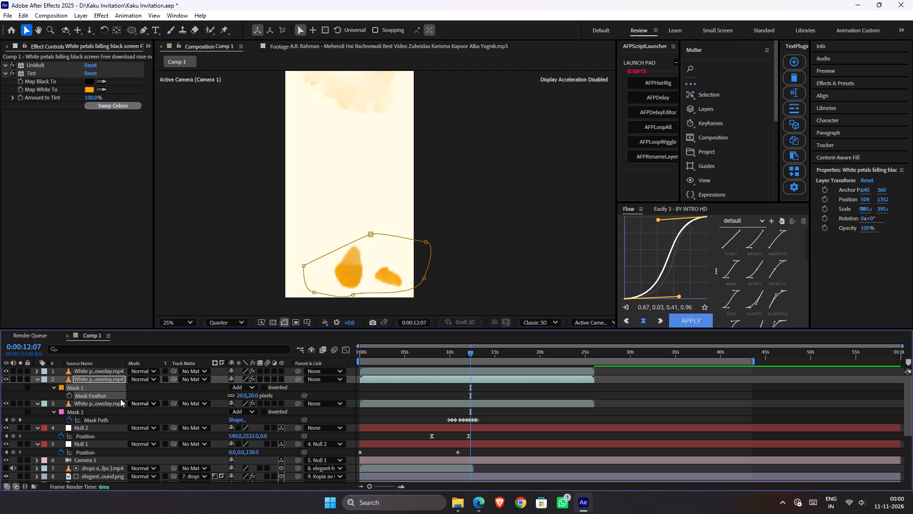
# Set the Mask Feather of Mask 1 on the third petals layer to 20 pixels.
pyautogui.click(113, 401)
pyautogui.press('f')
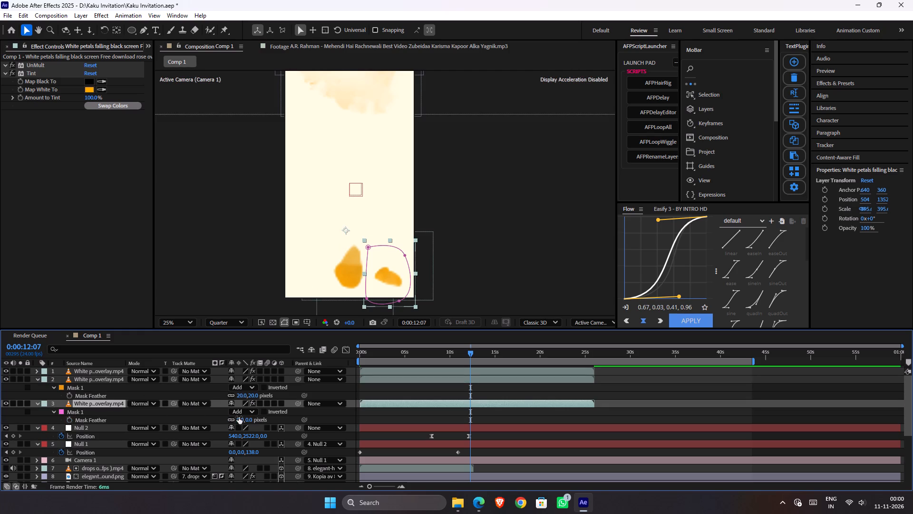
pyautogui.click(248, 419)
pyautogui.write('20')
pyautogui.press('Return')
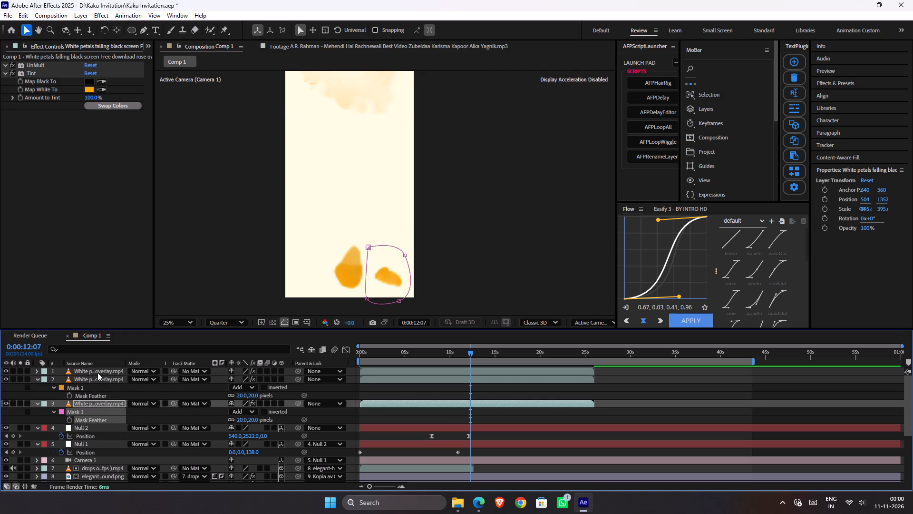
# Set the Mask Feather of Mask 1 on the top petals layer to 20 pixels and deselect everything.
pyautogui.click(97, 373)
pyautogui.press('f')
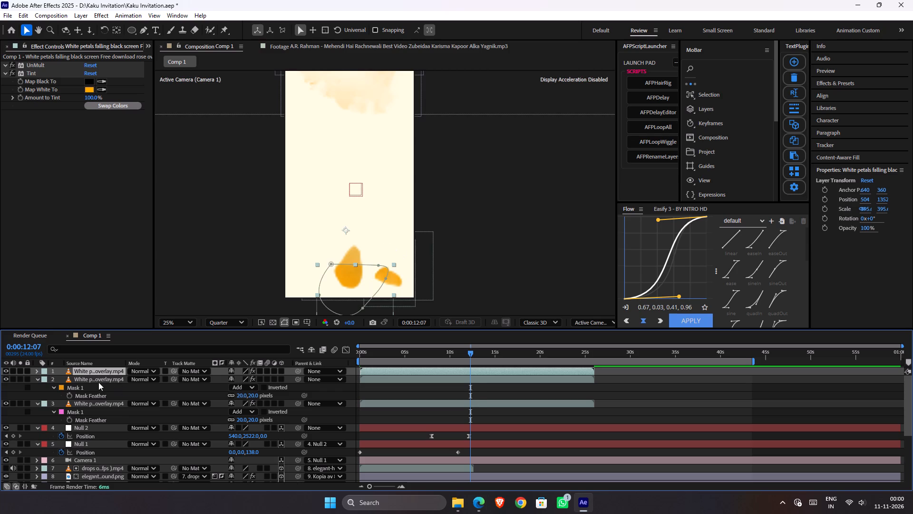
pyautogui.click(251, 390)
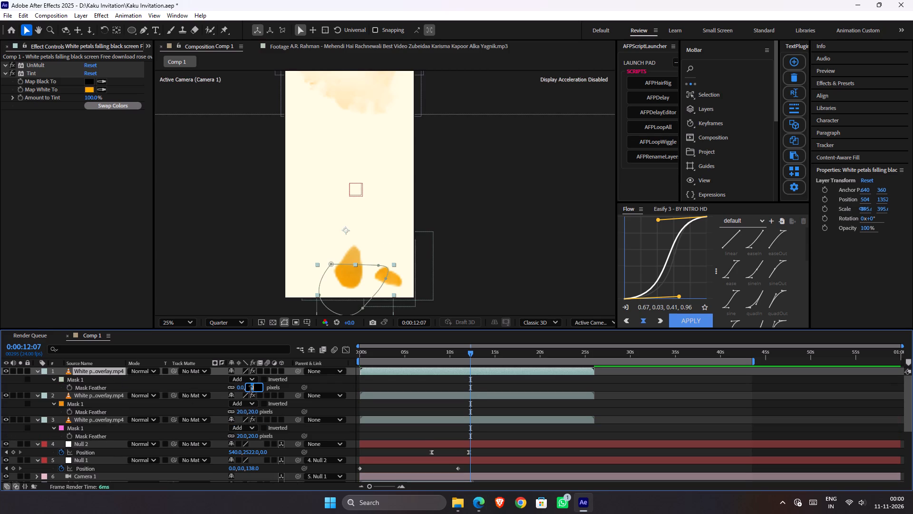
pyautogui.write('20')
pyautogui.press('Return')
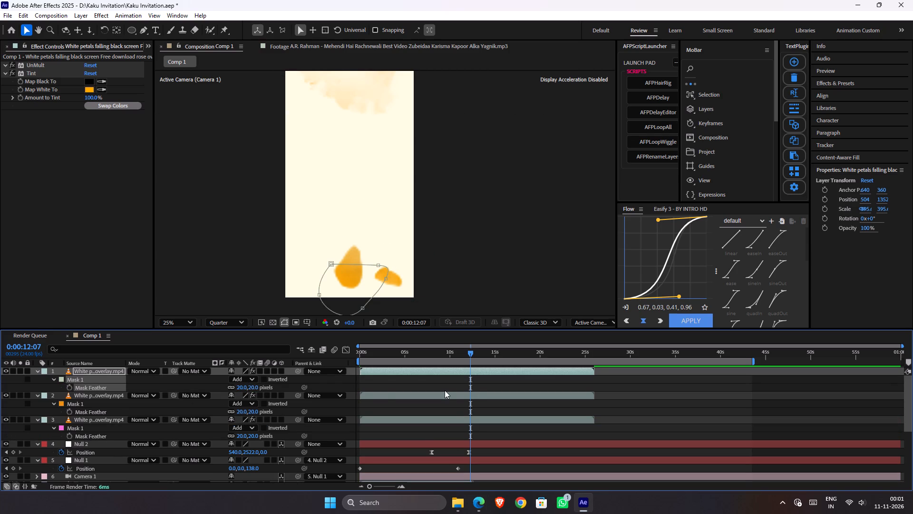
pyautogui.click(445, 390)
# Play the composition from 0:00:08:02 and scrub back from 0:00:12:19 to 0:00:11:23 to examine the feathered petals.
pyautogui.moveTo(467, 355); pyautogui.dragTo(434, 358)
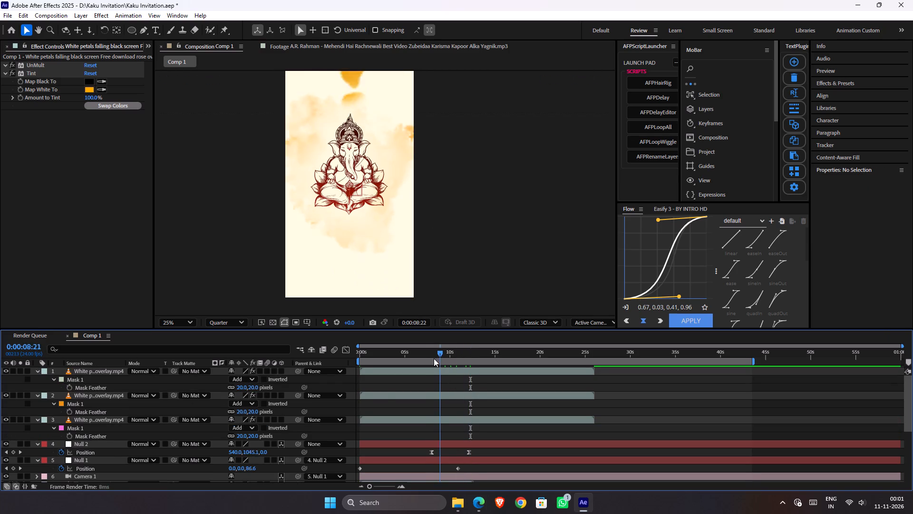
pyautogui.moveTo(434, 358); pyautogui.dragTo(429, 359)
pyautogui.press('space')
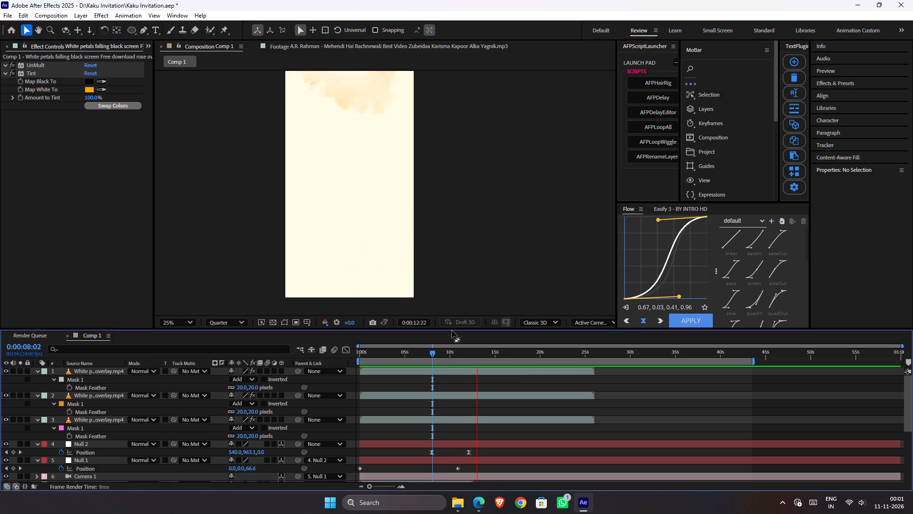
pyautogui.press('space')
pyautogui.moveTo(483, 351); pyautogui.dragTo(477, 352)
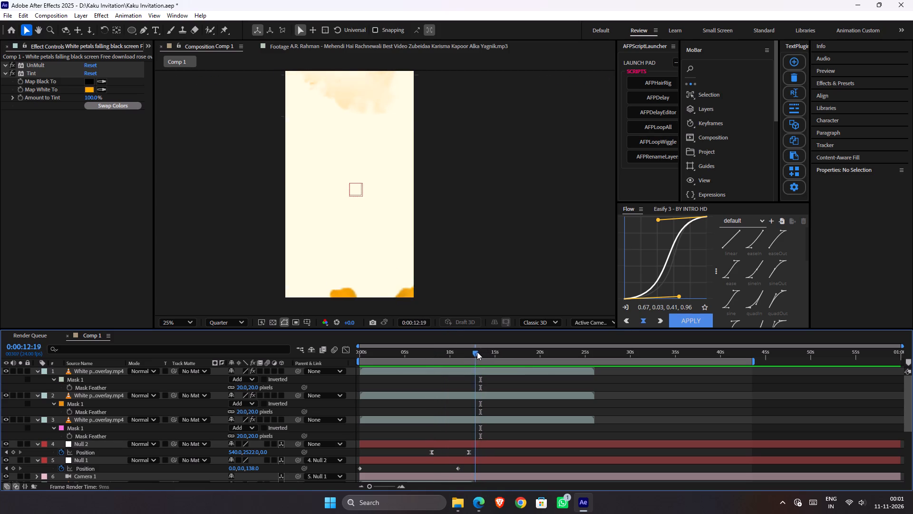
pyautogui.moveTo(477, 352); pyautogui.dragTo(475, 353)
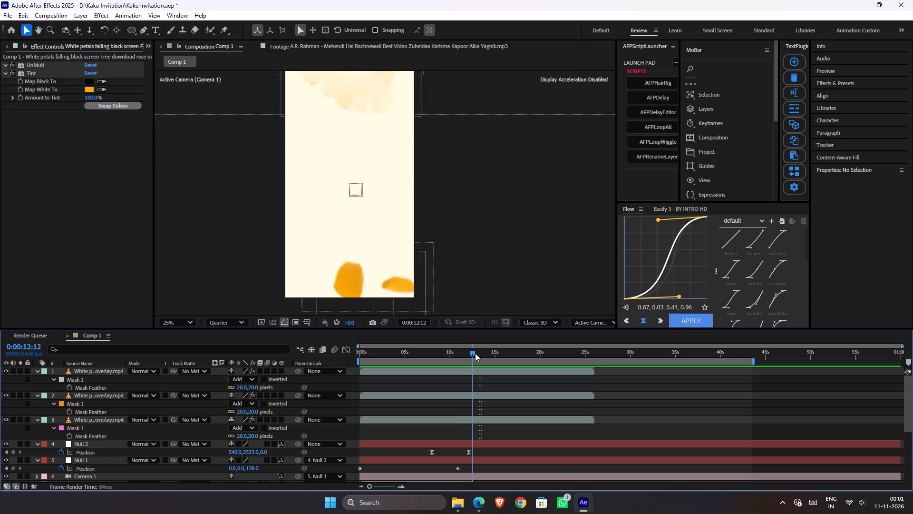
pyautogui.moveTo(475, 353); pyautogui.dragTo(469, 352)
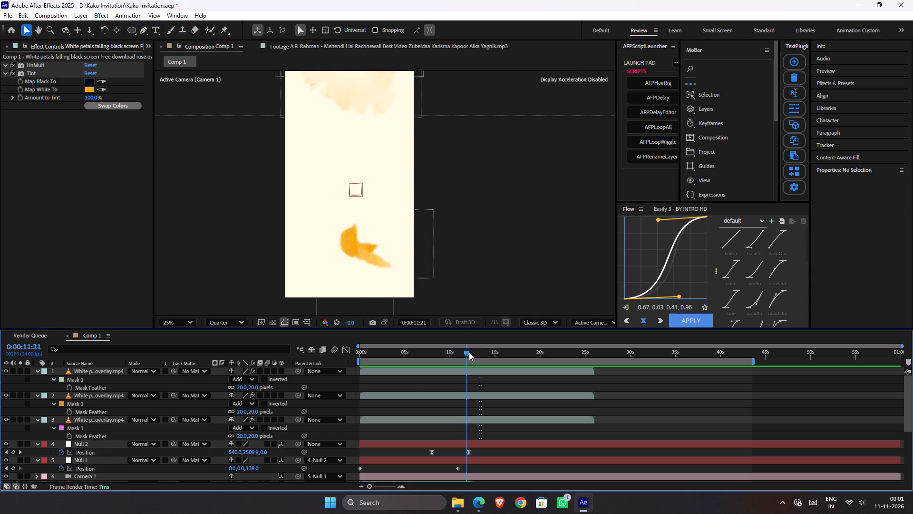
pyautogui.moveTo(469, 352); pyautogui.dragTo(470, 352)
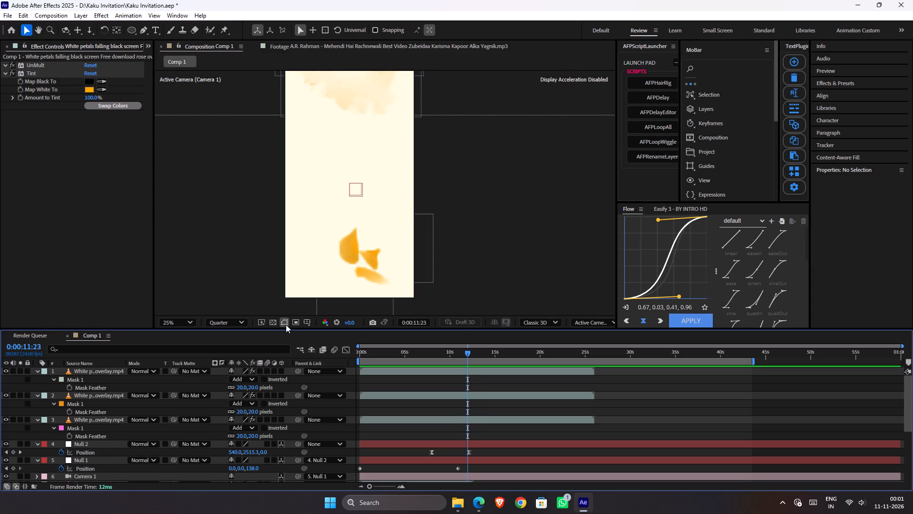
# Set the composition's preview resolution to Full.
pyautogui.click(219, 317)
pyautogui.click(224, 326)
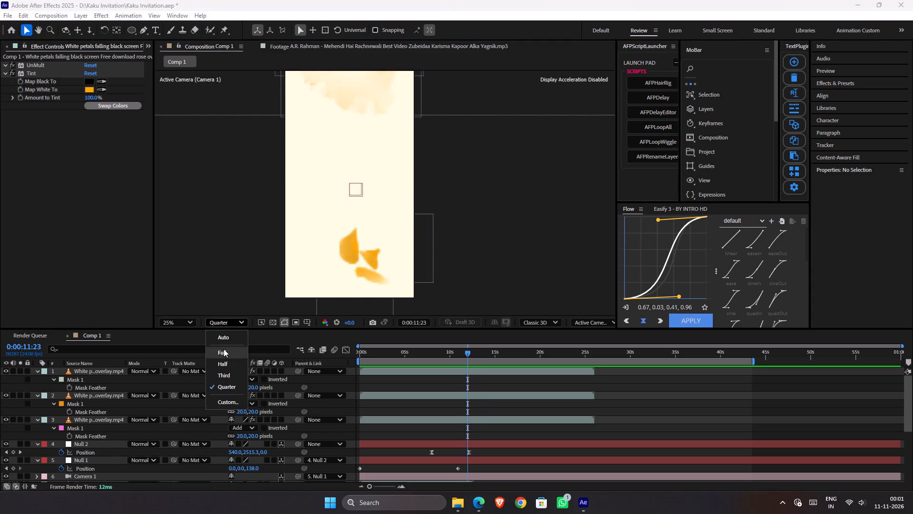
pyautogui.click(223, 349)
# Save the project.
pyautogui.hotkey('ctrl', 's')
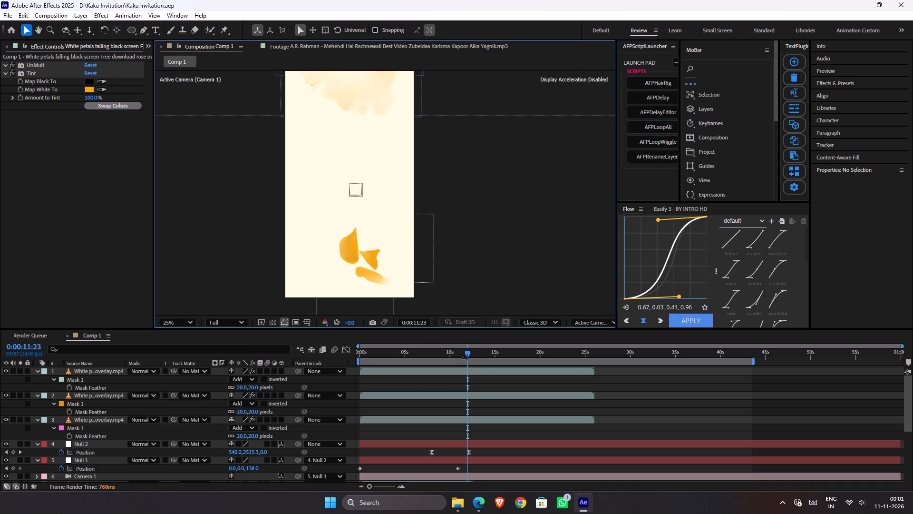
# Scrub back from 0:00:11:23 to 0:00:09:12 to check the petals at full resolution.
pyautogui.moveTo(467, 356); pyautogui.dragTo(456, 351)
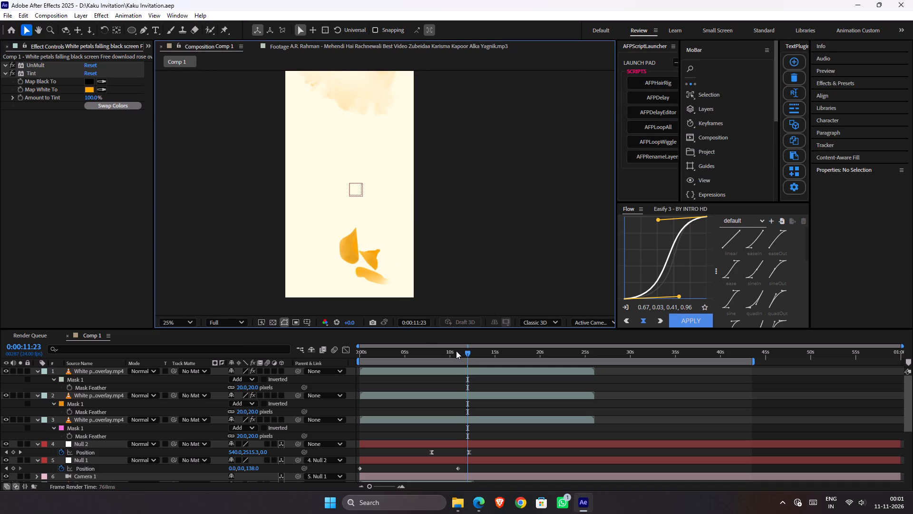
pyautogui.moveTo(456, 351); pyautogui.dragTo(454, 354)
pyautogui.moveTo(454, 352); pyautogui.dragTo(458, 357)
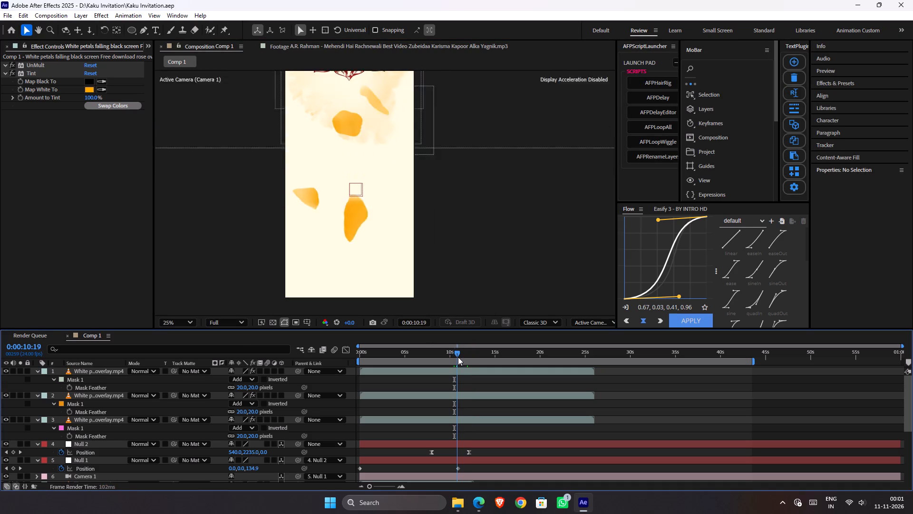
pyautogui.moveTo(458, 357); pyautogui.dragTo(454, 356)
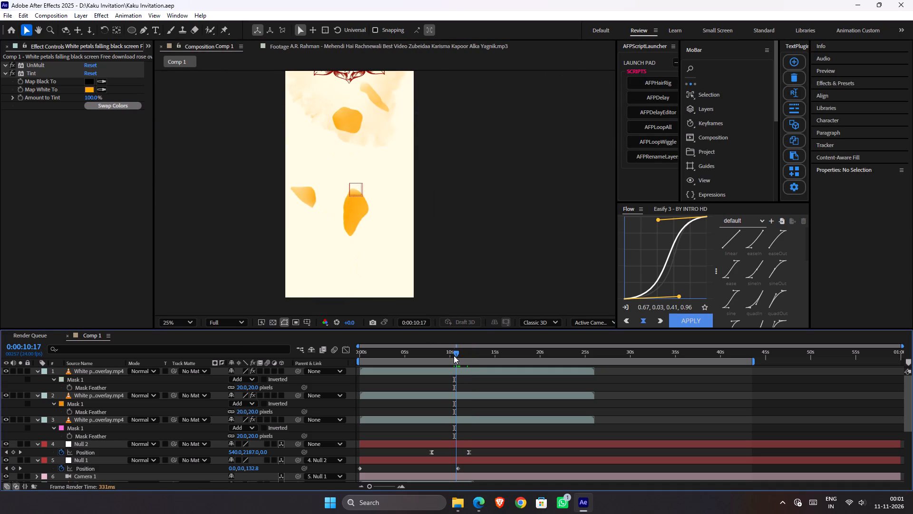
pyautogui.moveTo(454, 356); pyautogui.dragTo(445, 351)
# Trim the start of the three petal overlay layers to the first mask keyframe at 0:00:09:18.
pyautogui.click(447, 369)
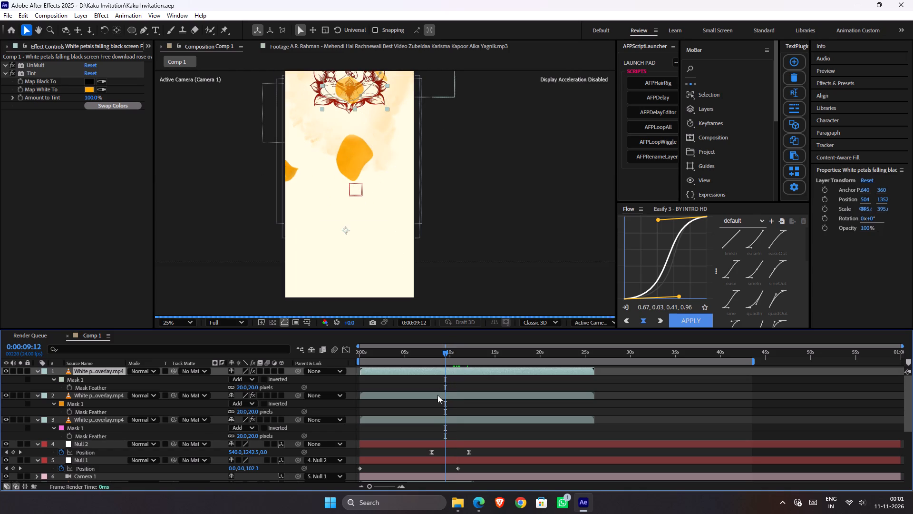
pyautogui.keyDown('shift'); pyautogui.click(437, 419); pyautogui.keyUp('shift')
pyautogui.press('u')
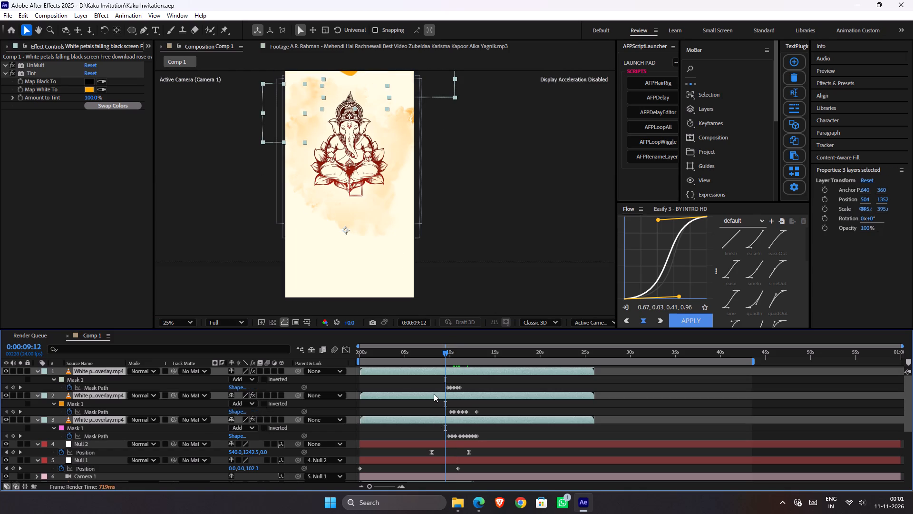
pyautogui.press('k')
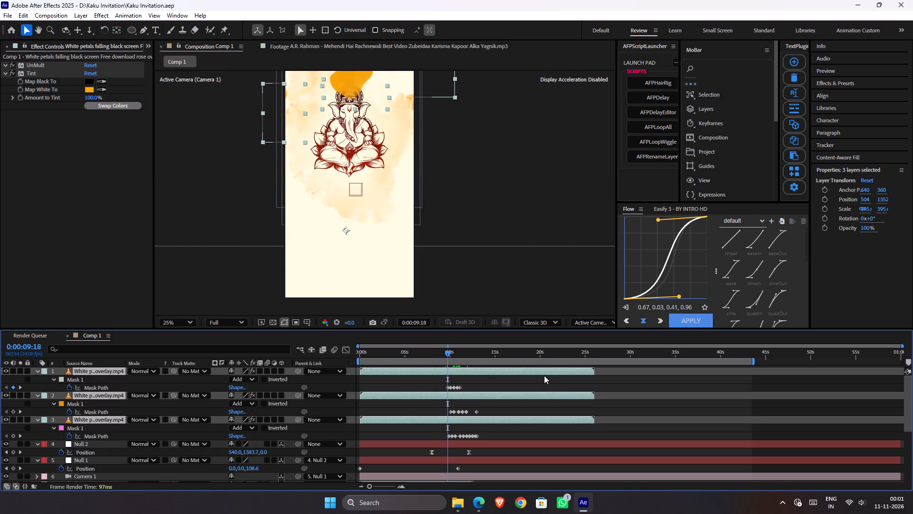
pyautogui.hotkey('alt', '[')
# Save the project.
pyautogui.press('space')
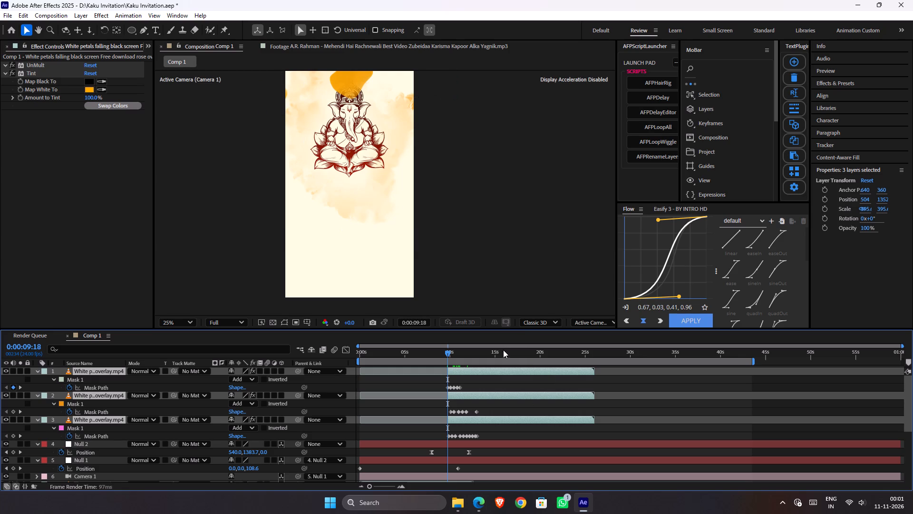
pyautogui.hotkey('ctrl', 's')
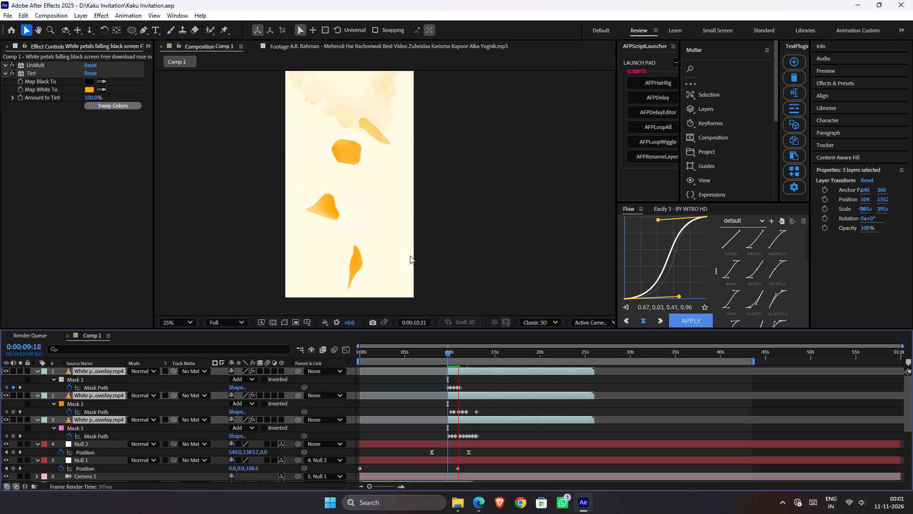
# Play the composition from 0:00:09:18 to check the falling petals at full resolution.
pyautogui.click(449, 354)
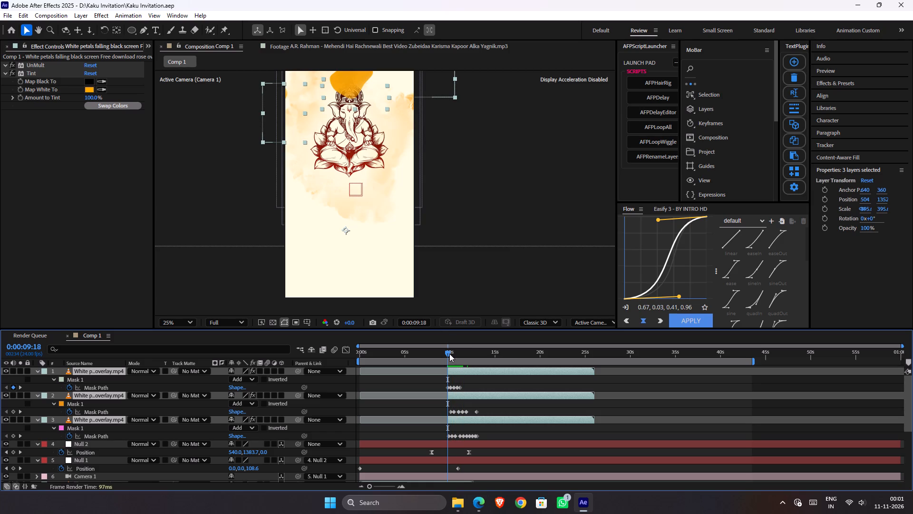
pyautogui.press('space')
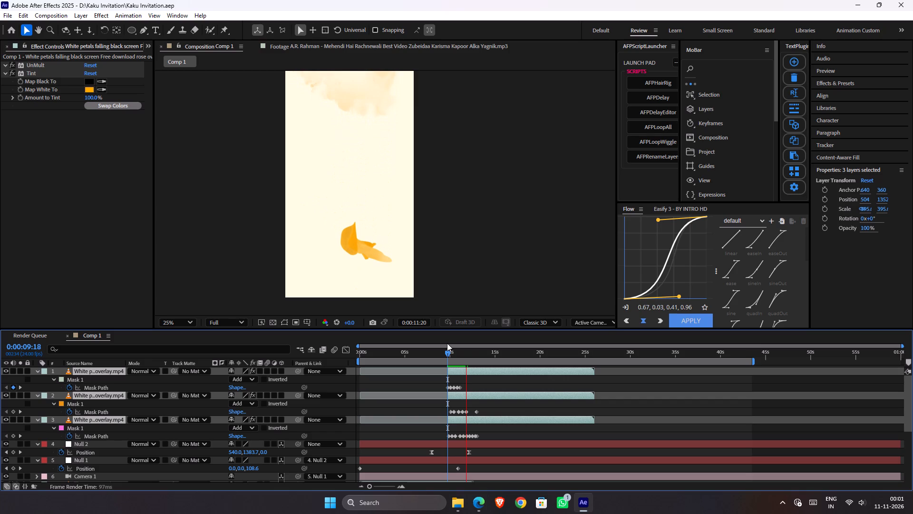
pyautogui.press('space')
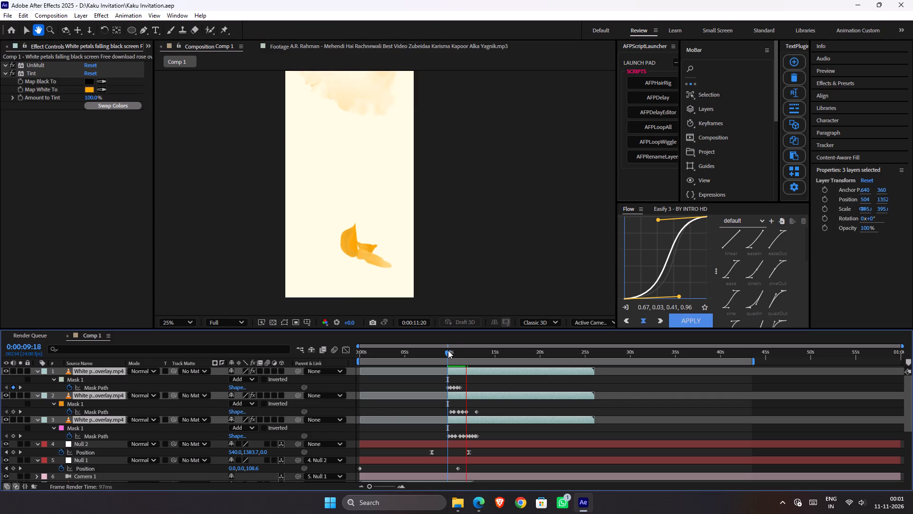
pyautogui.click(448, 350)
pyautogui.press('v')
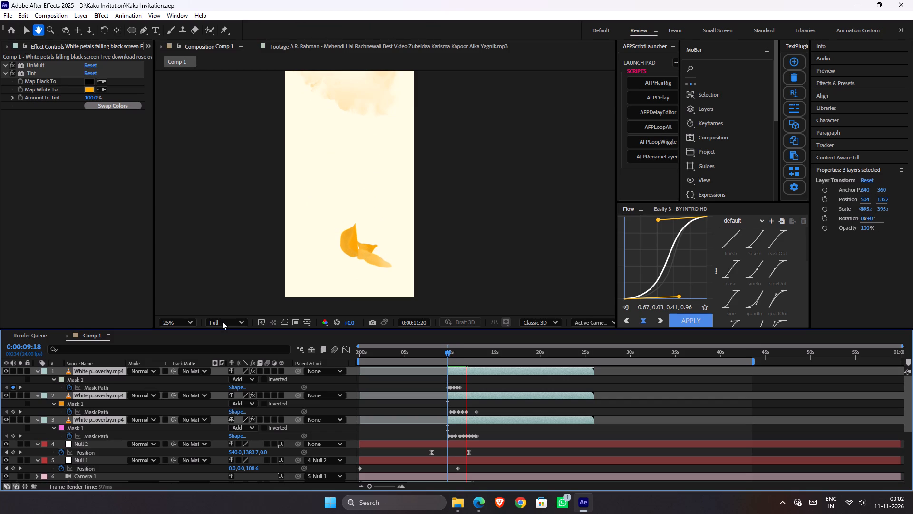
pyautogui.click(222, 321)
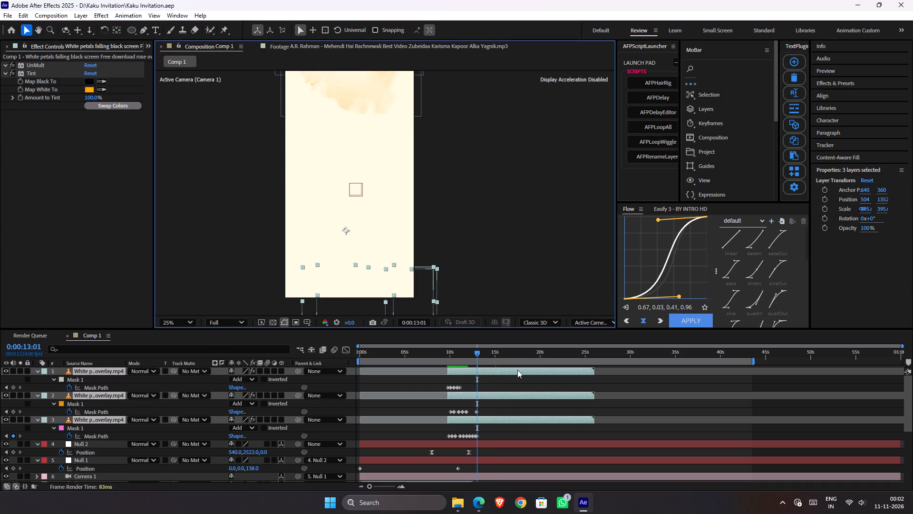
# Trim the end of the three petal overlay layers to 0:00:13:01 and save the project.
pyautogui.hotkey('alt', ']')
pyautogui.hotkey('ctrl', 's')
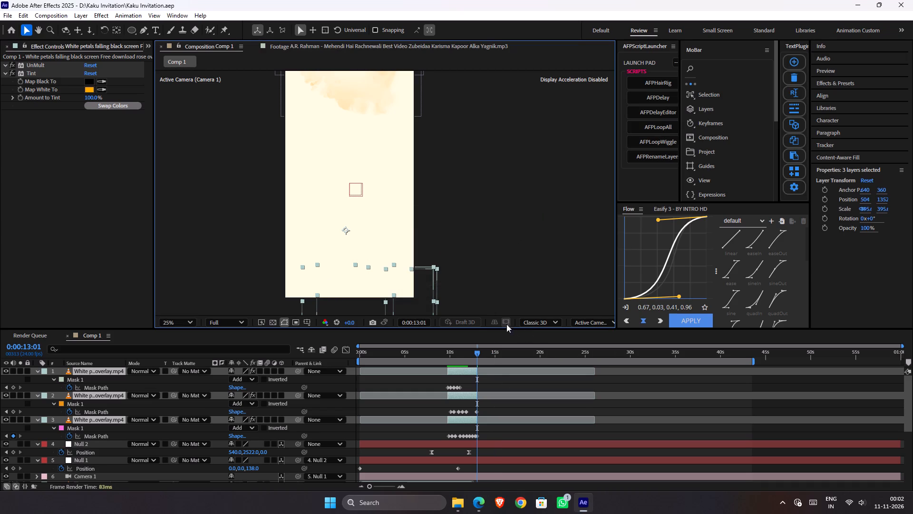
# Set the composition's preview resolution to Quarter and save the project.
pyautogui.click(451, 348)
pyautogui.click(454, 351)
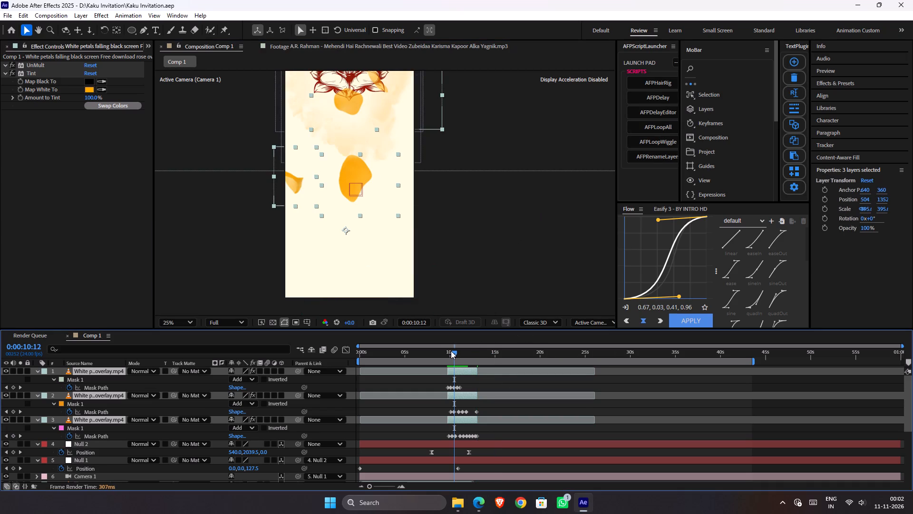
pyautogui.click(210, 321)
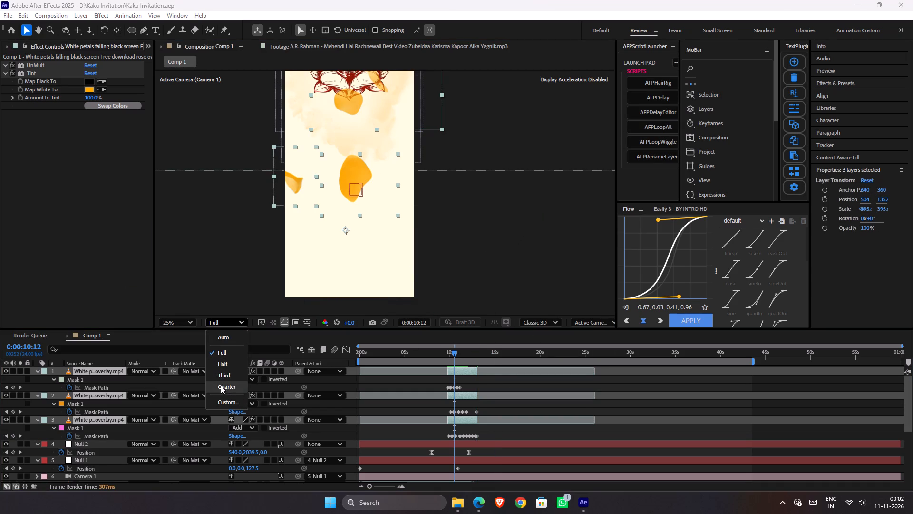
pyautogui.click(221, 385)
pyautogui.hotkey('ctrl', 's')
# Play the composition from 0:00:10:12 and 0:00:09:08, and scrub from 0:00:09:02 to 0:00:10:13 to check the trimmed petals.
pyautogui.press('space')
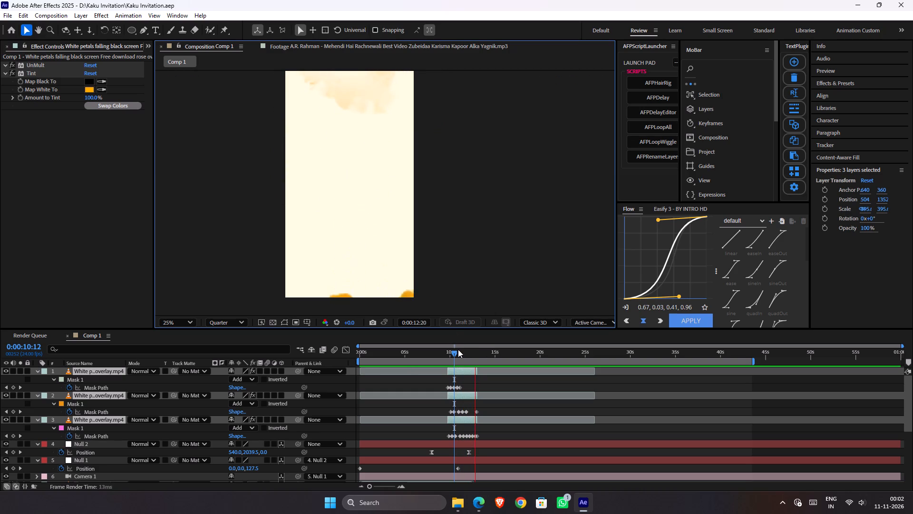
pyautogui.moveTo(458, 350); pyautogui.dragTo(444, 348)
pyautogui.press('space')
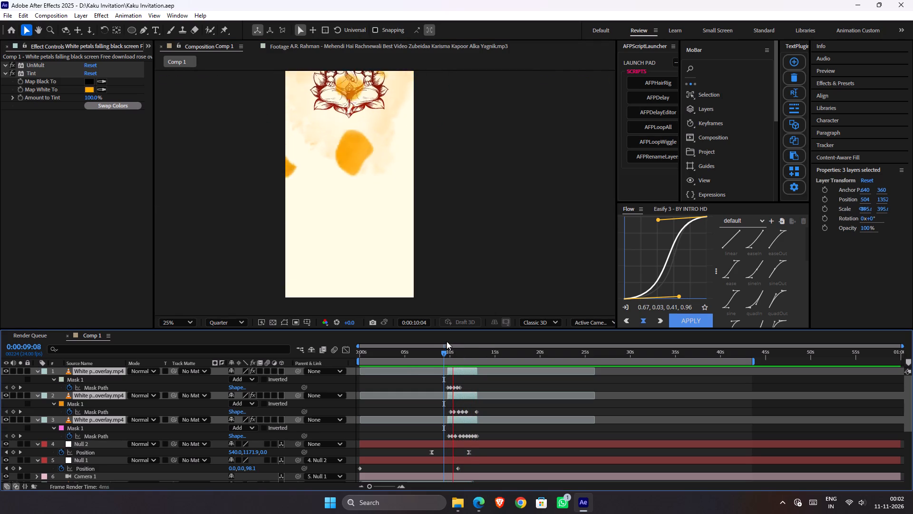
pyautogui.press('space')
pyautogui.moveTo(446, 349); pyautogui.dragTo(441, 348)
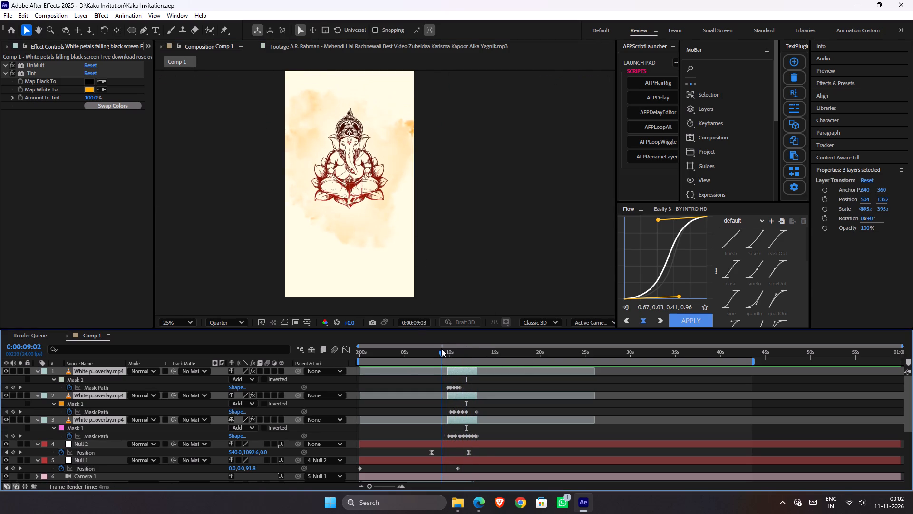
pyautogui.moveTo(441, 348); pyautogui.dragTo(454, 357)
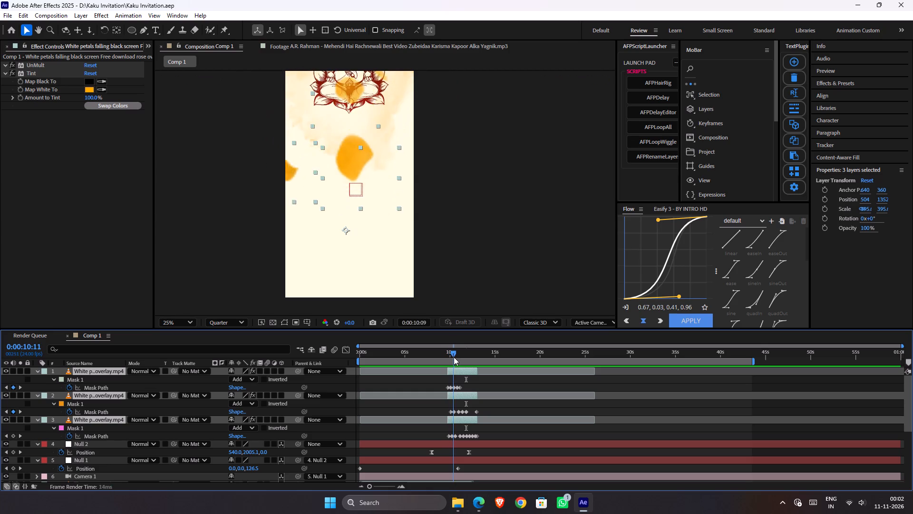
pyautogui.moveTo(454, 357); pyautogui.dragTo(455, 359)
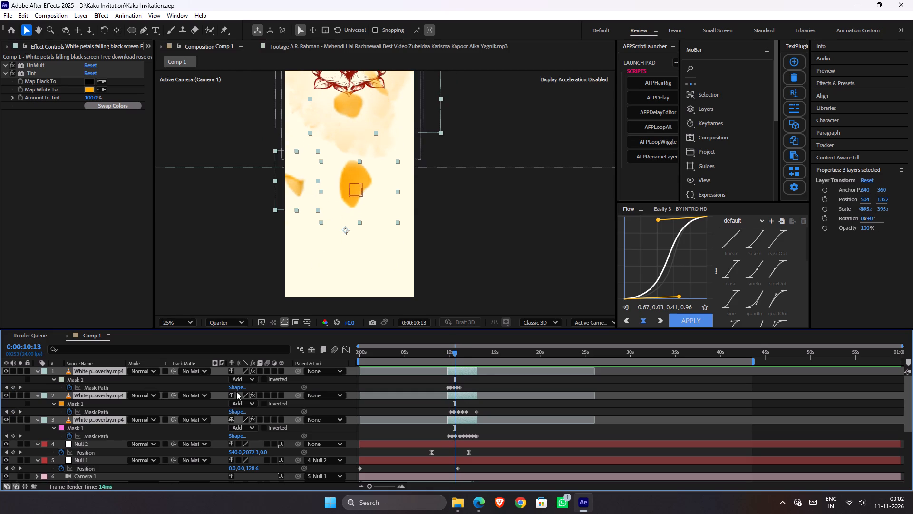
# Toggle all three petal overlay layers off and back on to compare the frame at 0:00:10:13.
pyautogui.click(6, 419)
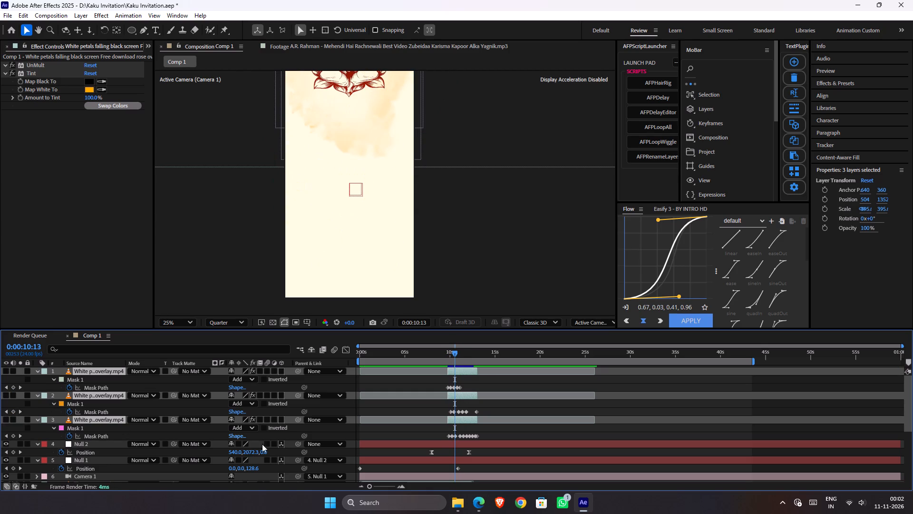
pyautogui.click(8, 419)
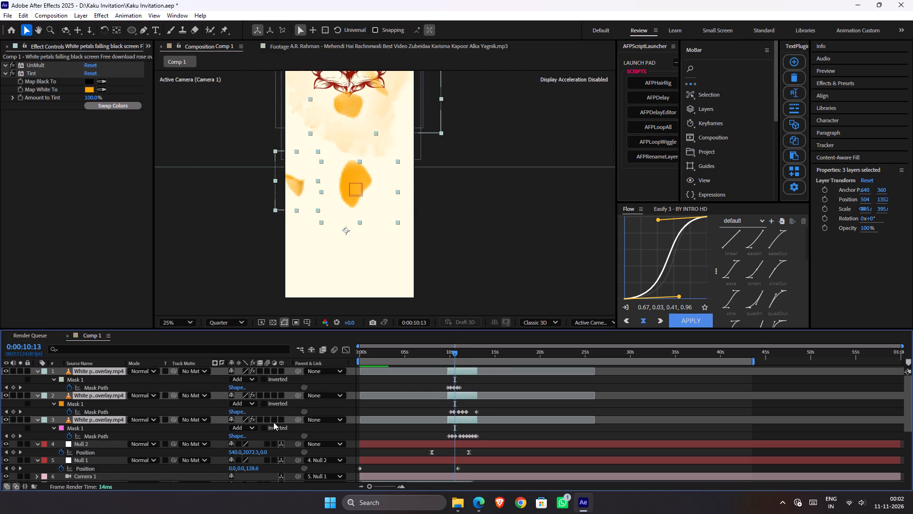
# Deselect all layers and hide the topmost petal overlay layer.
pyautogui.click(395, 413)
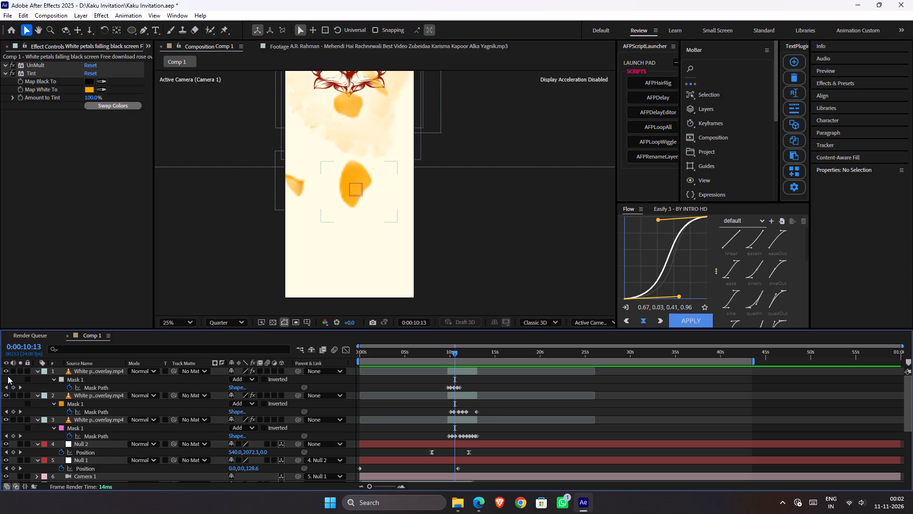
pyautogui.click(7, 372)
# Play from 0:00:09:03 and scrub back from 0:00:10:12 to 0:00:09:21 to examine the petals without the topmost layer.
pyautogui.moveTo(453, 351); pyautogui.dragTo(440, 353)
pyautogui.press('space')
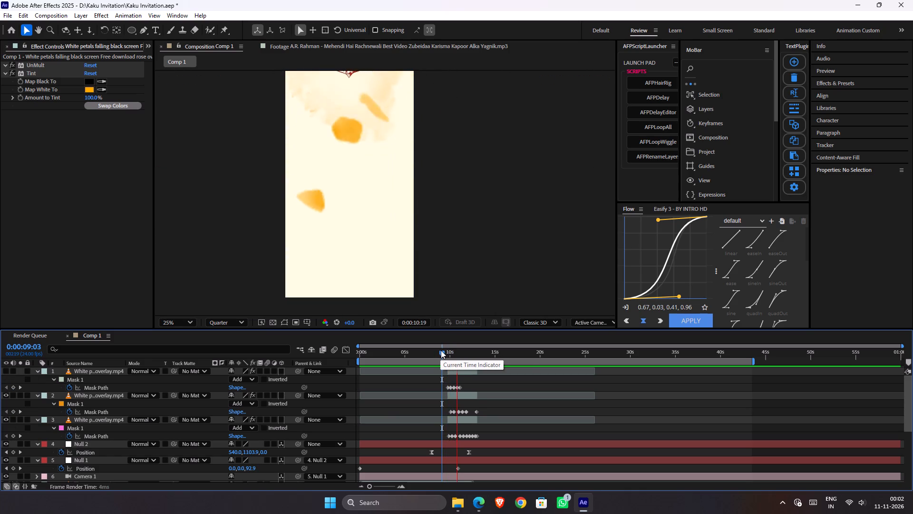
pyautogui.press('space')
pyautogui.moveTo(454, 353); pyautogui.dragTo(454, 354)
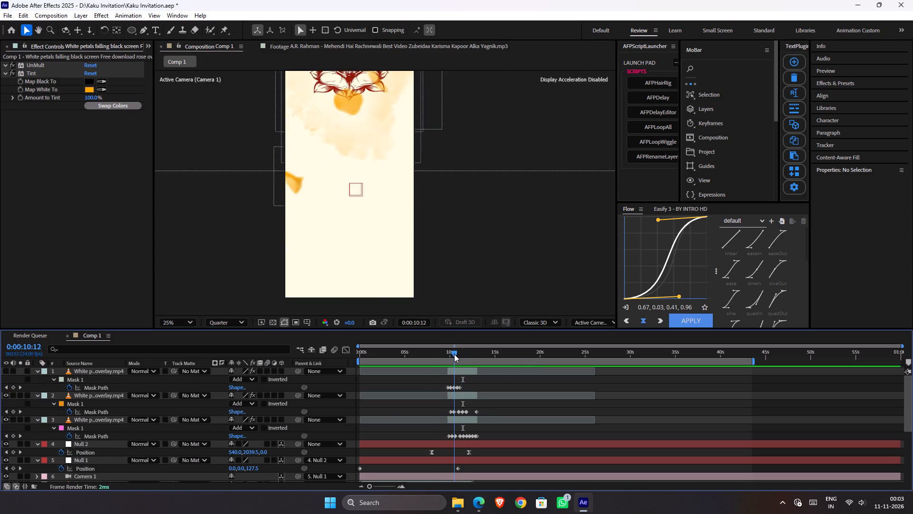
pyautogui.moveTo(454, 354); pyautogui.dragTo(449, 355)
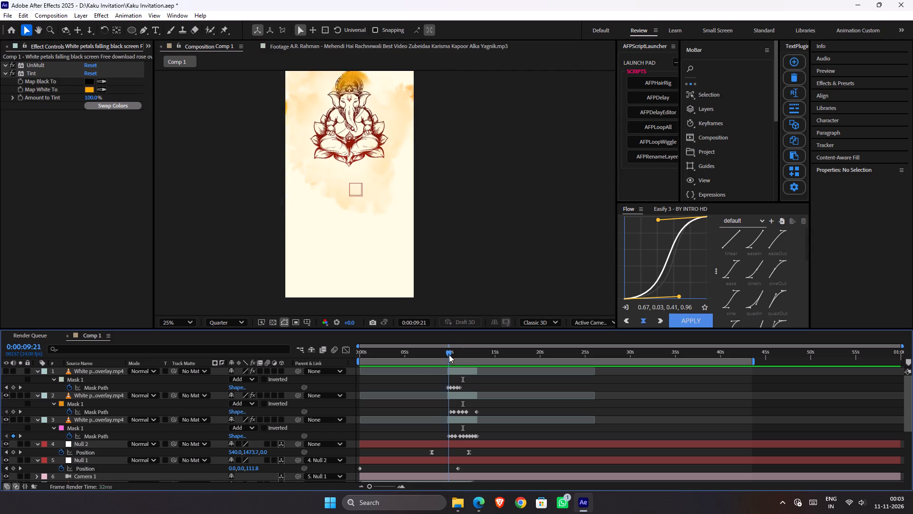
# Go to 0:00:10:01 and select the second petal overlay layer.
pyautogui.moveTo(449, 355); pyautogui.dragTo(449, 355)
pyautogui.press('pagedown')
pyautogui.press('pagedown')
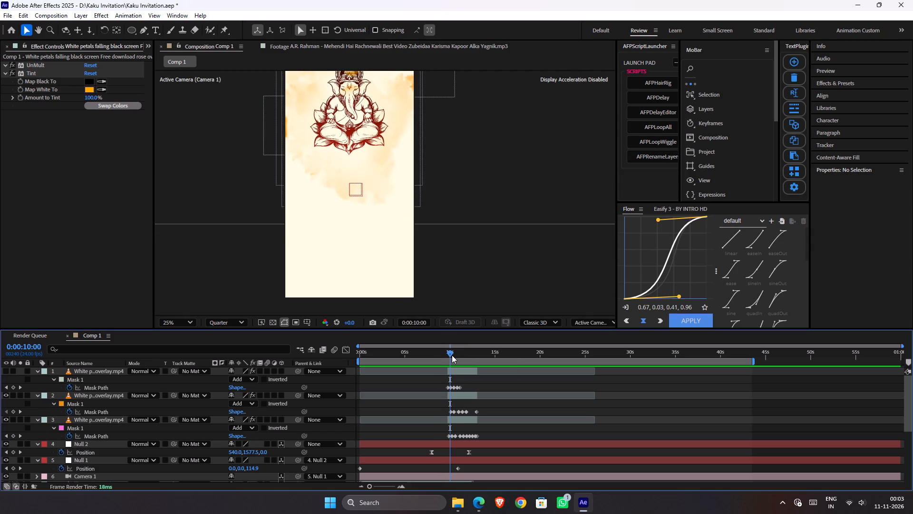
pyautogui.press('pagedown')
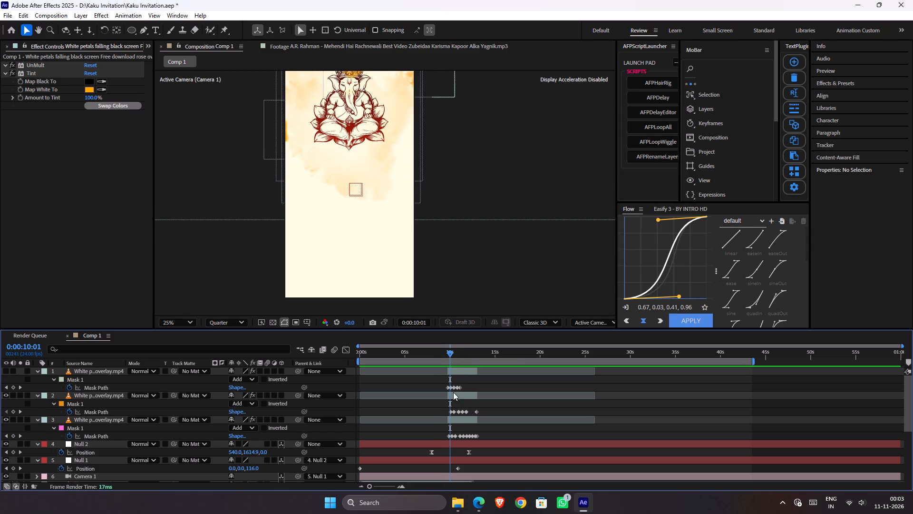
pyautogui.click(453, 394)
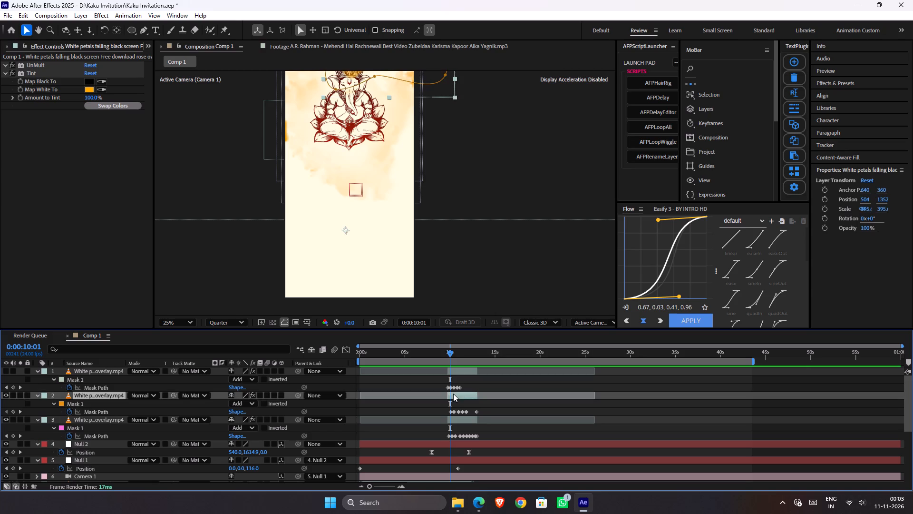
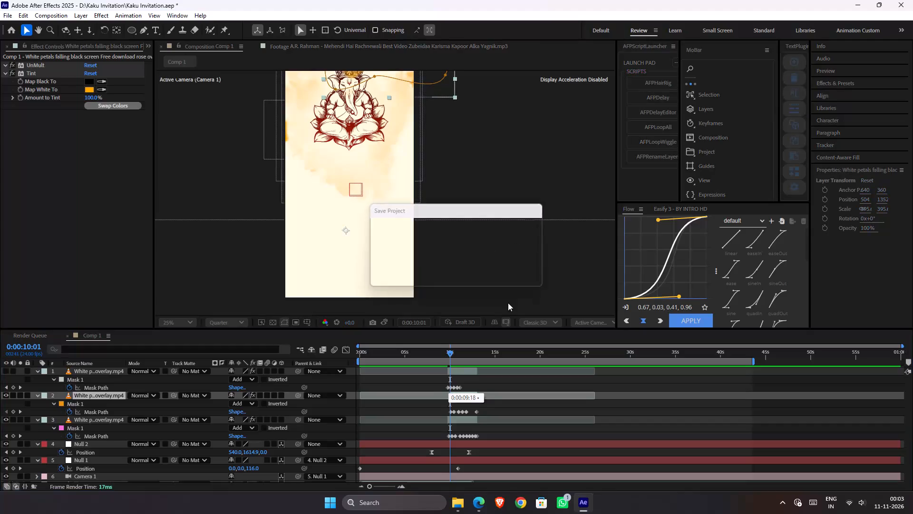
# Play from 0:00:08:16 to examine the falling petals without the topmost overlay, and save the project.
pyautogui.moveTo(450, 352); pyautogui.dragTo(438, 348)
pyautogui.press('space')
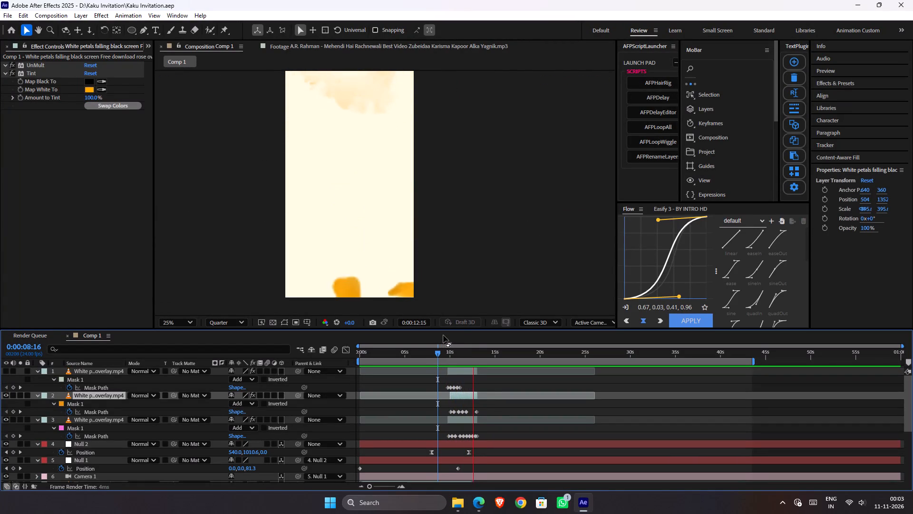
pyautogui.press('space')
pyautogui.hotkey('ctrl', 's')
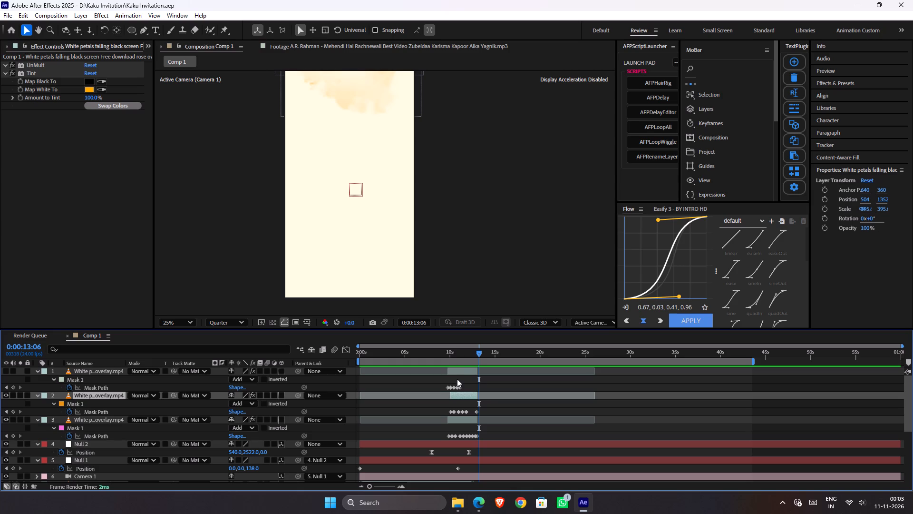
# Delete the hidden topmost petal overlay layer.
pyautogui.click(457, 373)
pyautogui.press('Delete')
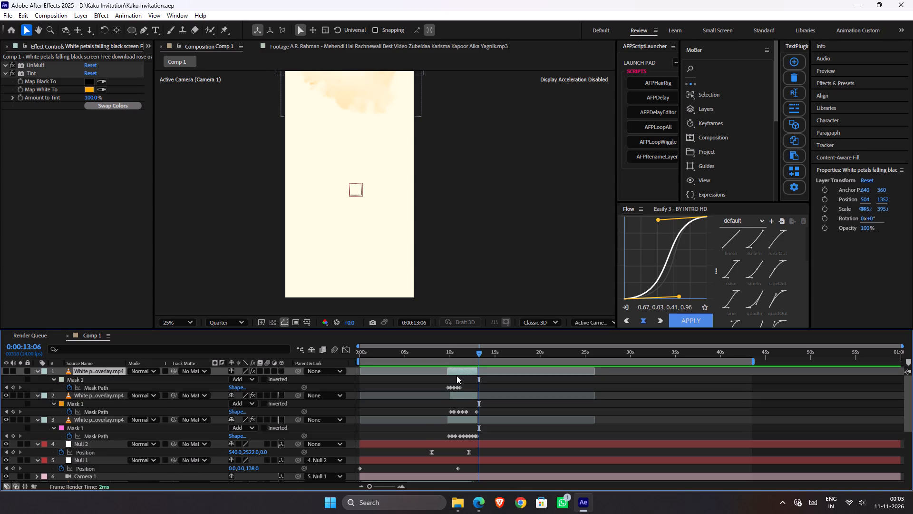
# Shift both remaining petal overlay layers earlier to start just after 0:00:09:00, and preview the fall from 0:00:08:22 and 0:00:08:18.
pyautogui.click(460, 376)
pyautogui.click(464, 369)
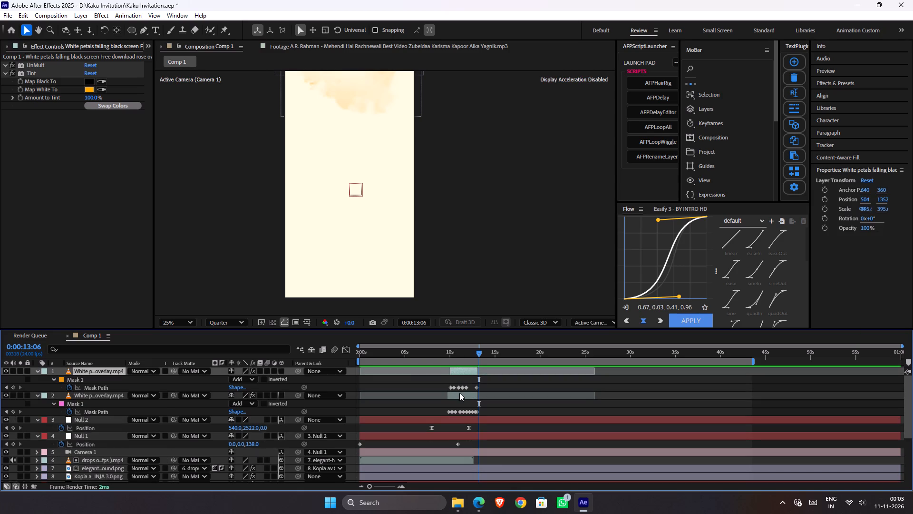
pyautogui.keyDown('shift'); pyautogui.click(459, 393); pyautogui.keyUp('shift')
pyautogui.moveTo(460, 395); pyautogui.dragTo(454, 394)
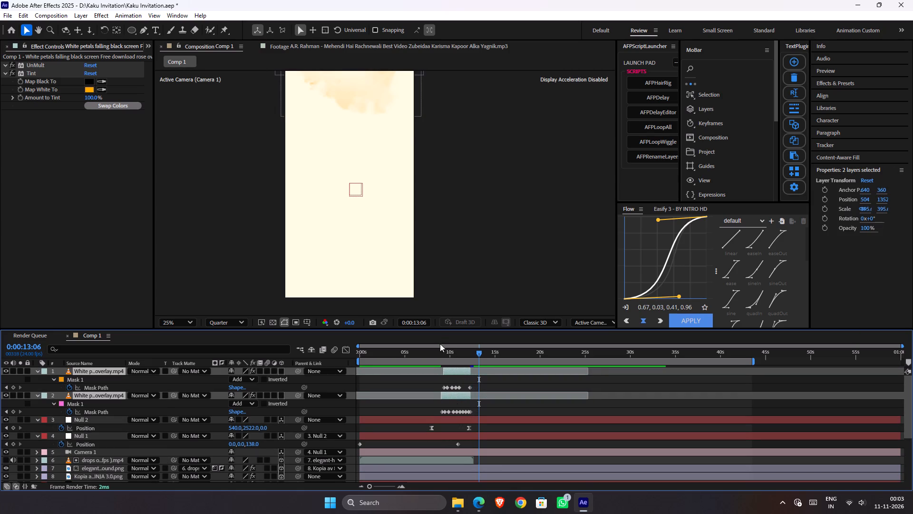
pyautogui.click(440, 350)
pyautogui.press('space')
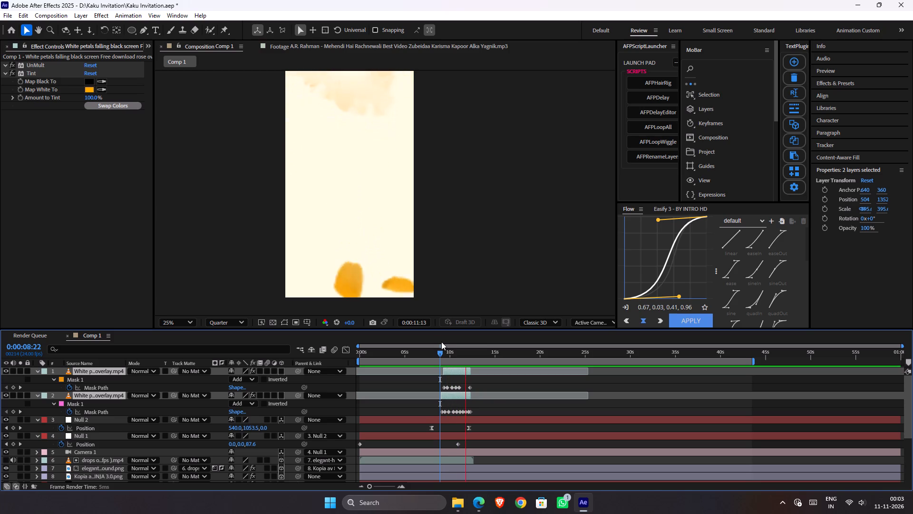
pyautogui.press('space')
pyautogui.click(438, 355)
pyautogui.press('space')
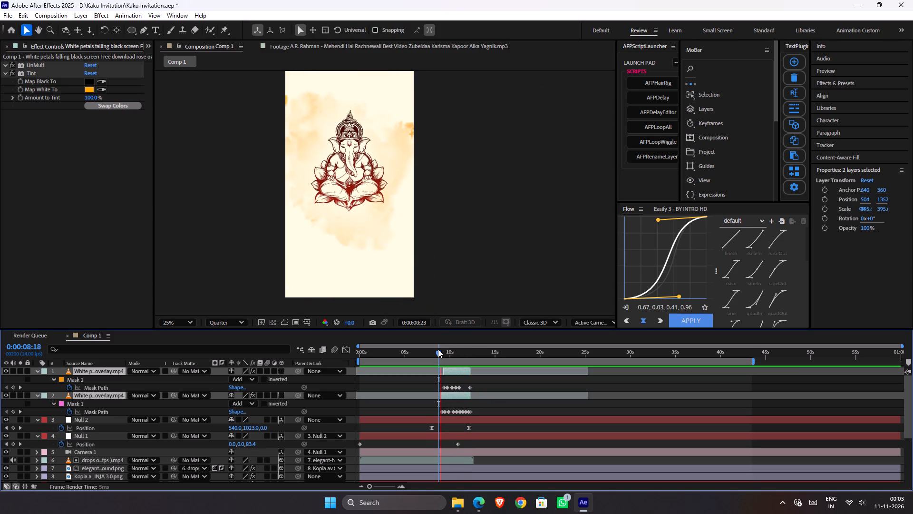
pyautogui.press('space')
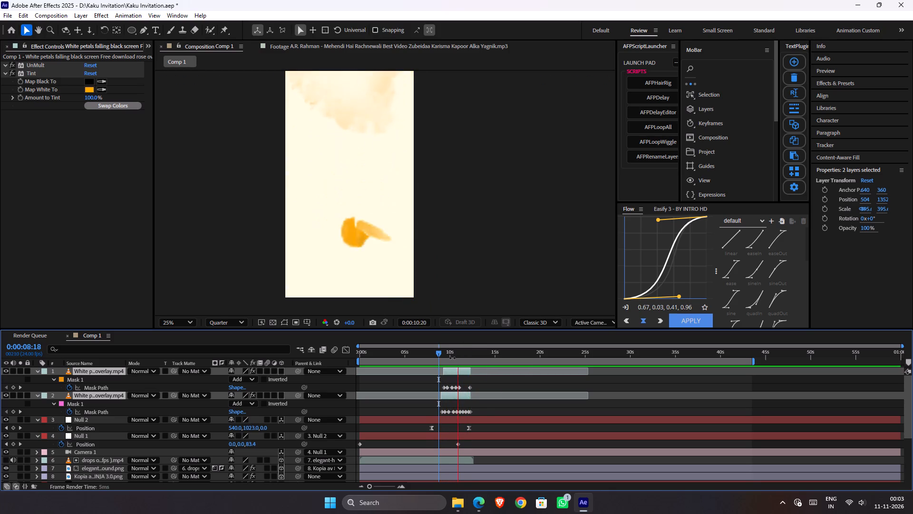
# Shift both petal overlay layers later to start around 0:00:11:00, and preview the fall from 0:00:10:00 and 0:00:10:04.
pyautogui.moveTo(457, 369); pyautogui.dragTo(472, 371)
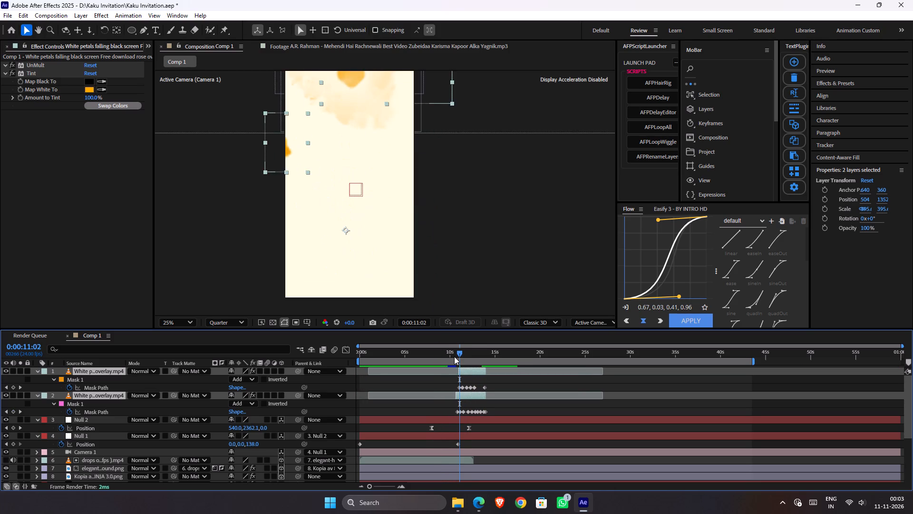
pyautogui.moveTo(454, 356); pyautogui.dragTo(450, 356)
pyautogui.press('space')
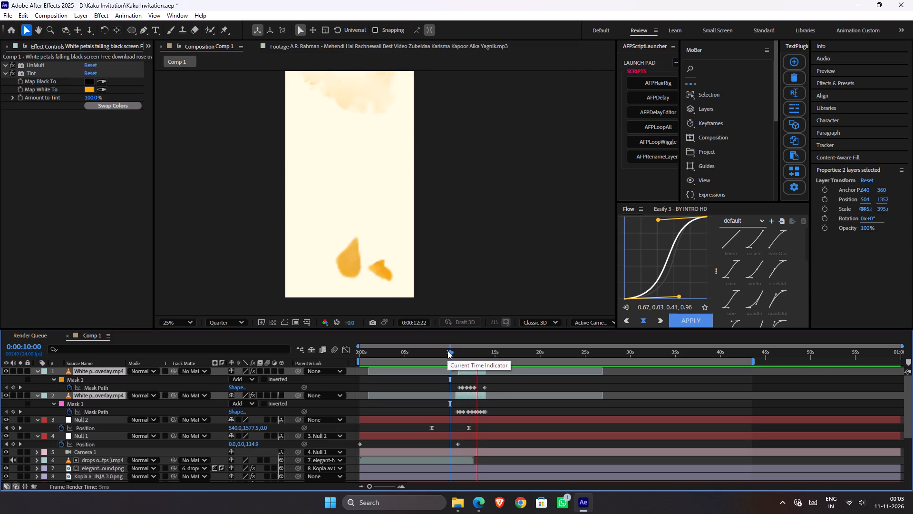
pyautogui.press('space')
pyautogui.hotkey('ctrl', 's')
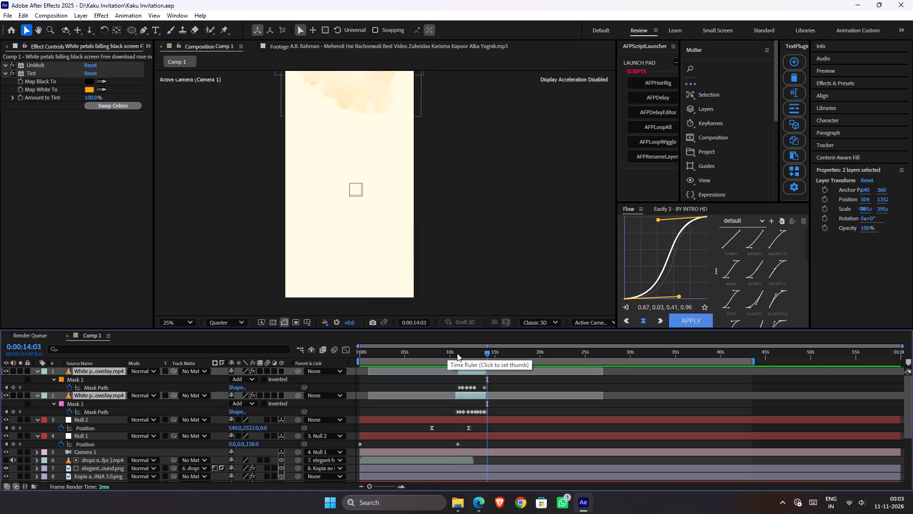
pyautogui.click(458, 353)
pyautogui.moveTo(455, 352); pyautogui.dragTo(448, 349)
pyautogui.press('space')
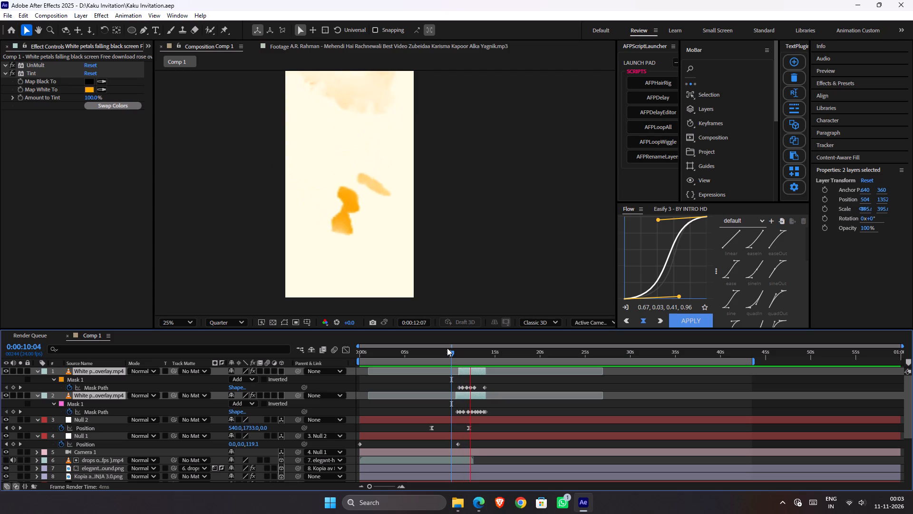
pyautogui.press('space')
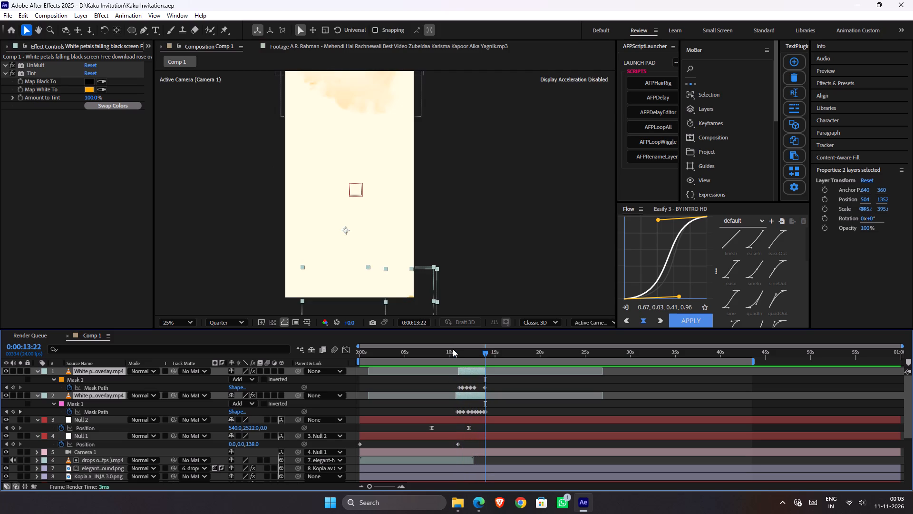
# Shift both petal overlay layers about one second earlier to start around 0:00:10:00, and save the project after previewing from 0:00:09:07.
pyautogui.moveTo(453, 349); pyautogui.dragTo(443, 349)
pyautogui.moveTo(470, 371); pyautogui.dragTo(466, 370)
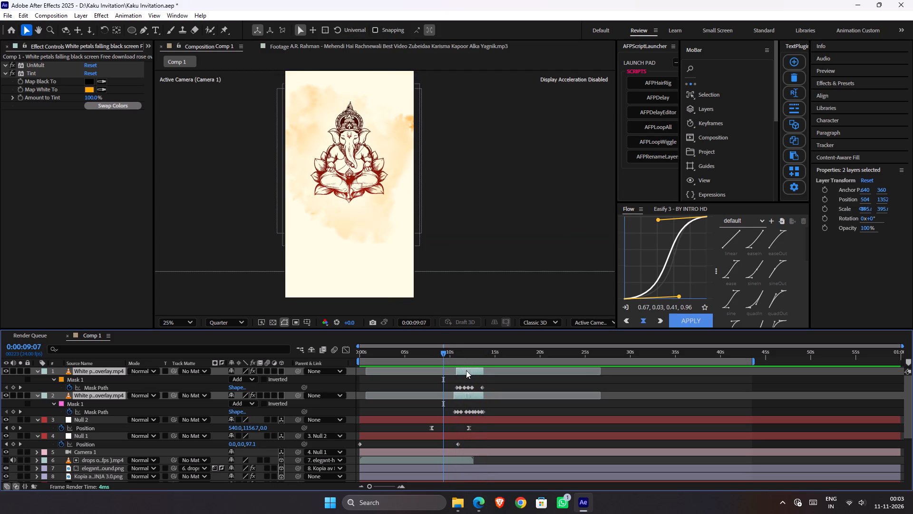
pyautogui.moveTo(466, 370); pyautogui.dragTo(461, 368)
pyautogui.press('space')
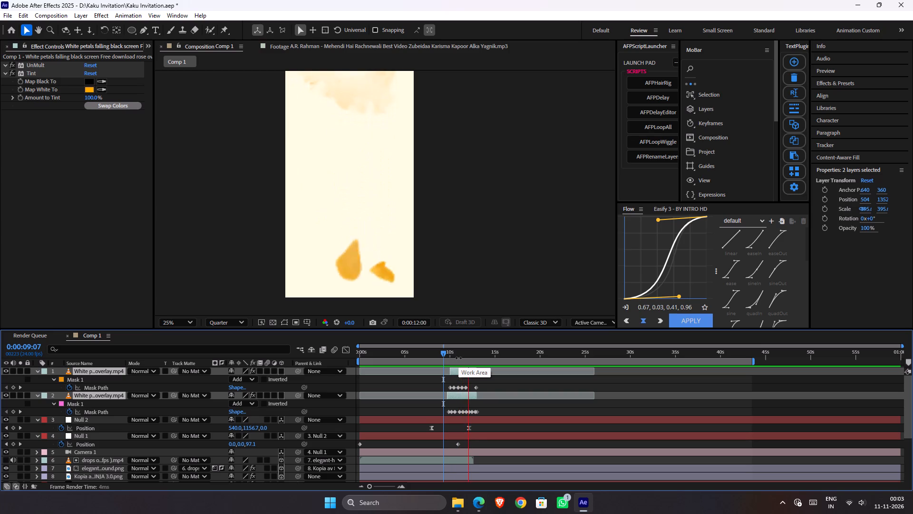
pyautogui.press('space')
pyautogui.hotkey('ctrl', 's')
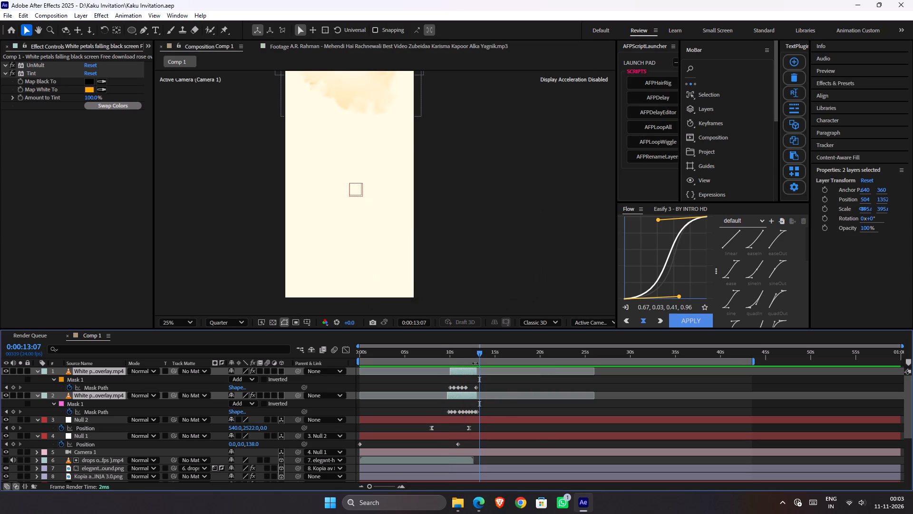
pyautogui.click(503, 403)
# Switch to File Explorer and open the Downloads folder in a new tab.
pyautogui.click(486, 499)
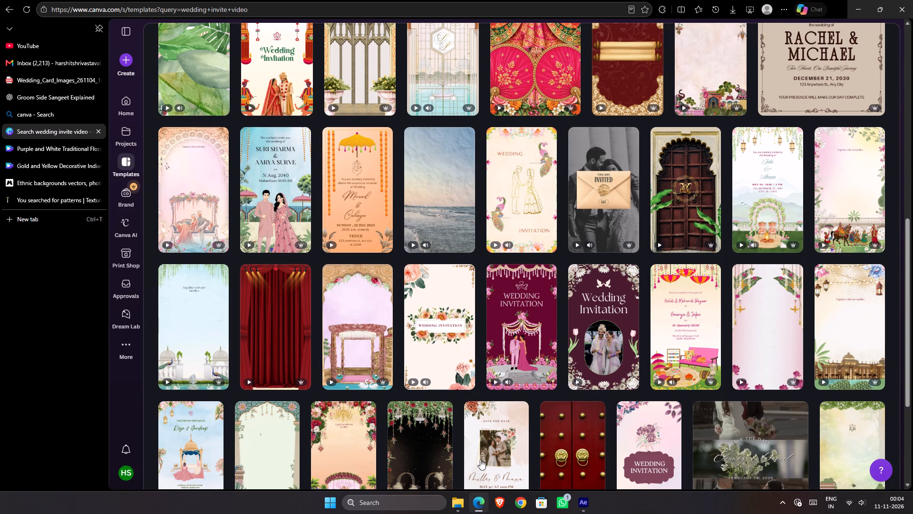
pyautogui.click(459, 507)
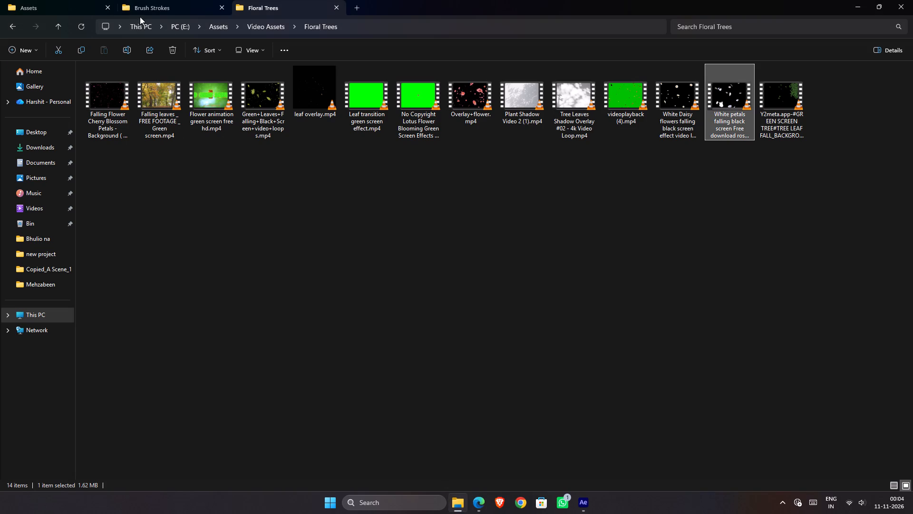
pyautogui.click(353, 6)
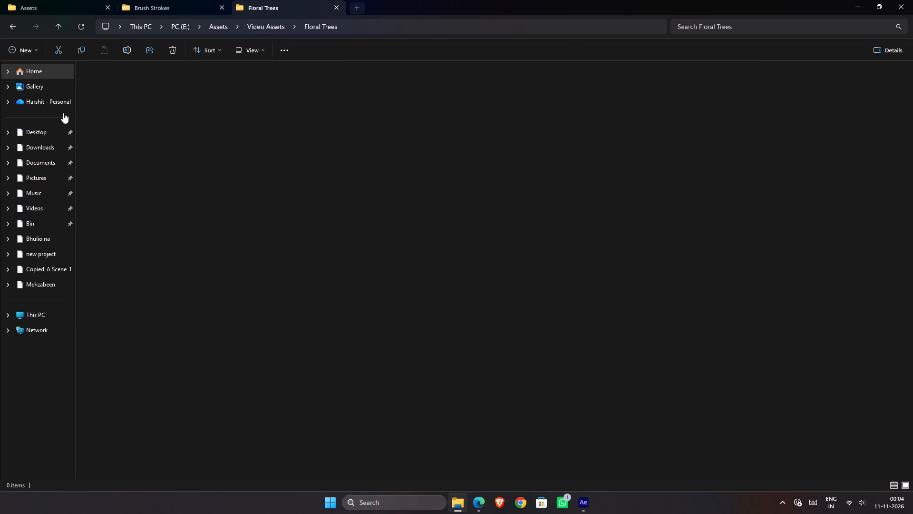
pyautogui.click(49, 143)
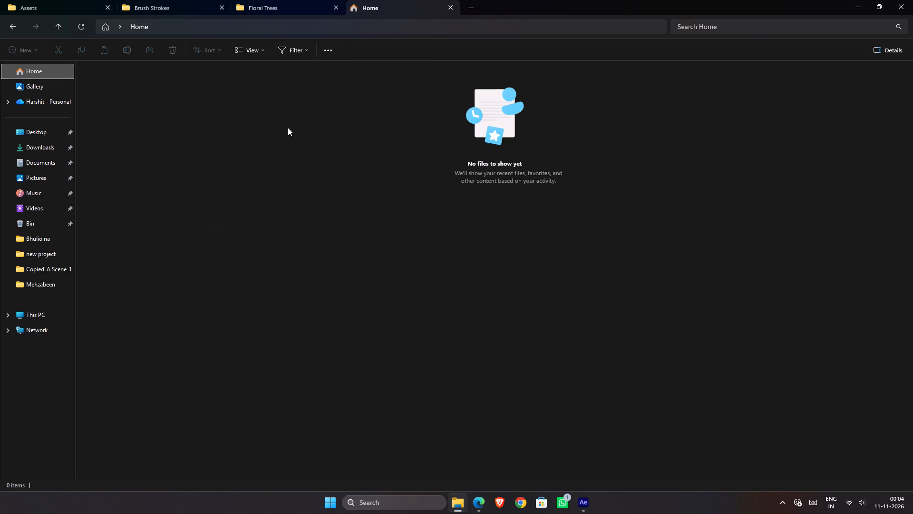
pyautogui.click(51, 154)
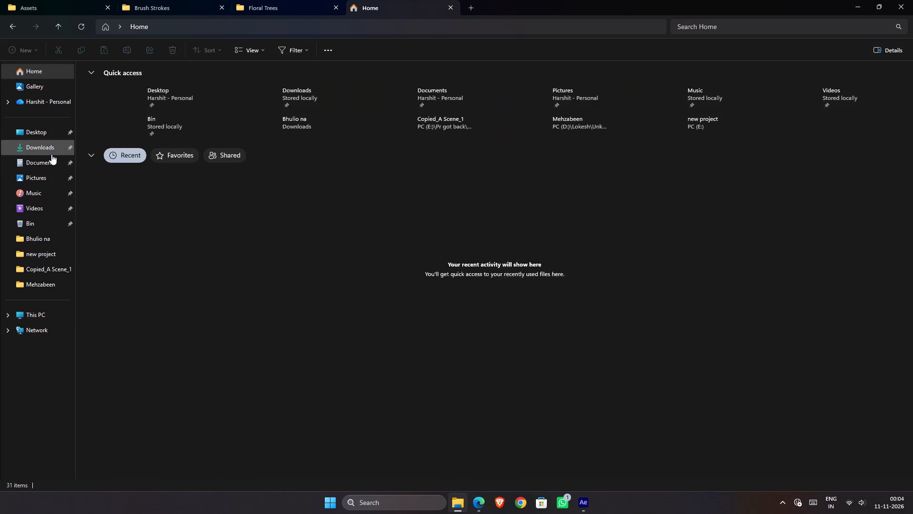
pyautogui.click(48, 151)
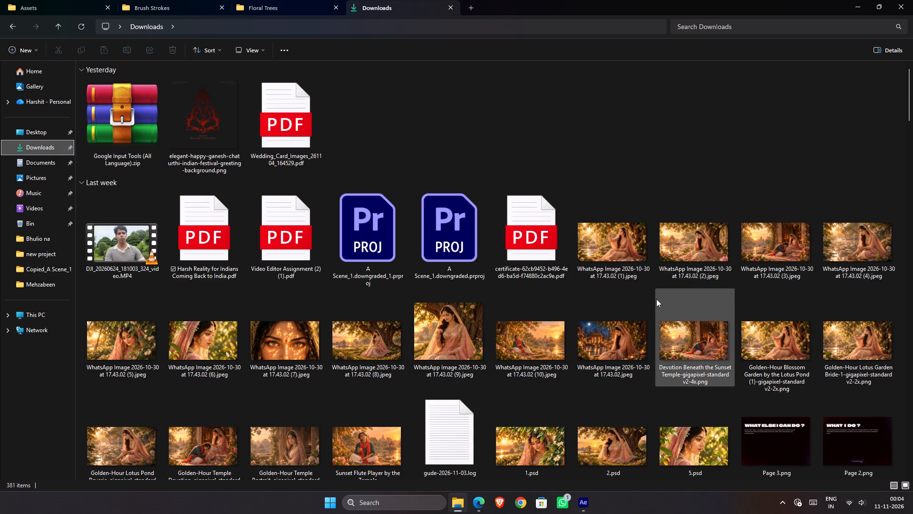
# Look through the files in the Downloads folder for assets for the invitation video.
pyautogui.scroll(-1, 656, 299)
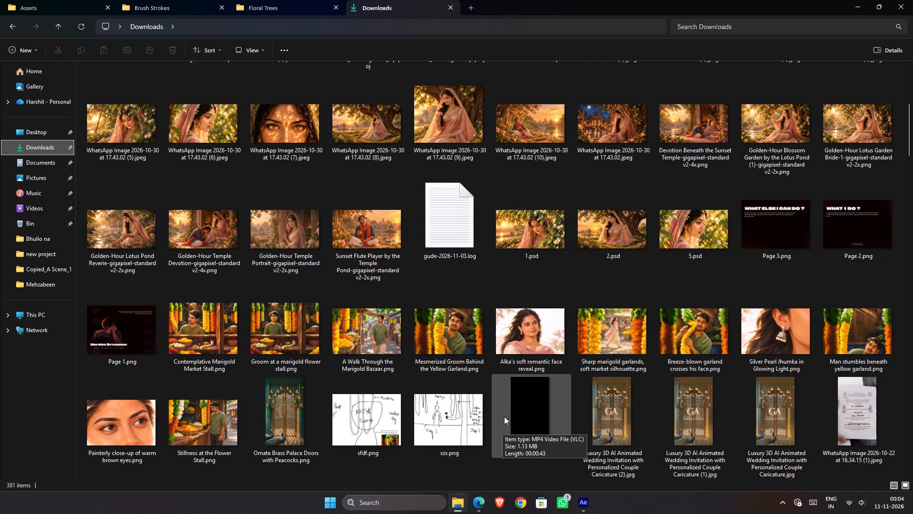
pyautogui.scroll(-3, 504, 416)
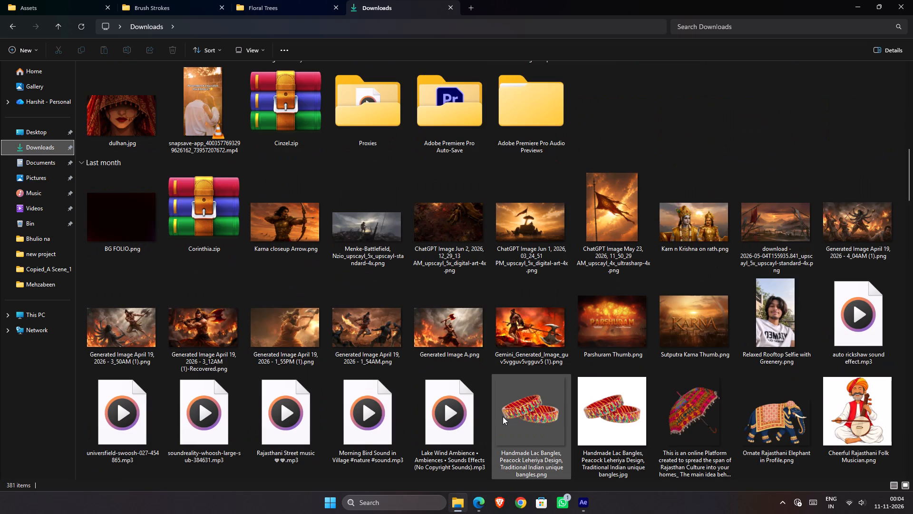
pyautogui.scroll(-2, 503, 416)
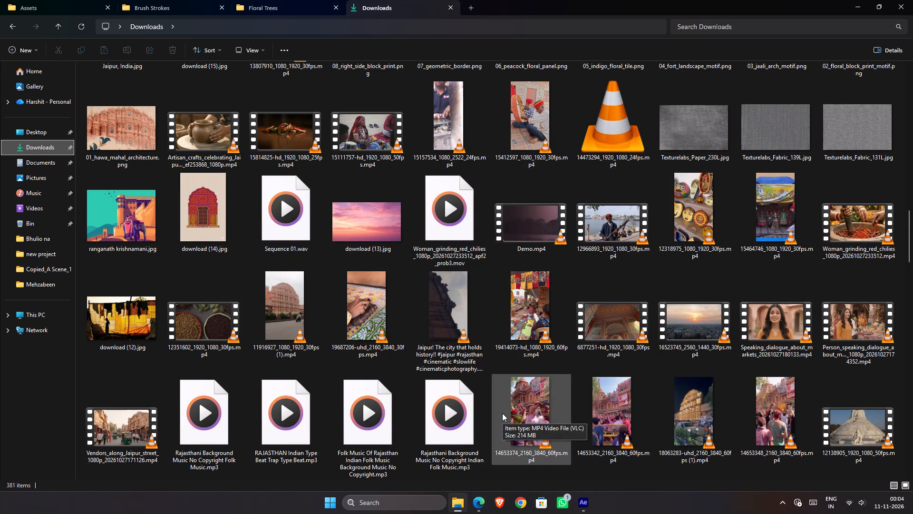
pyautogui.scroll(-1, 502, 412)
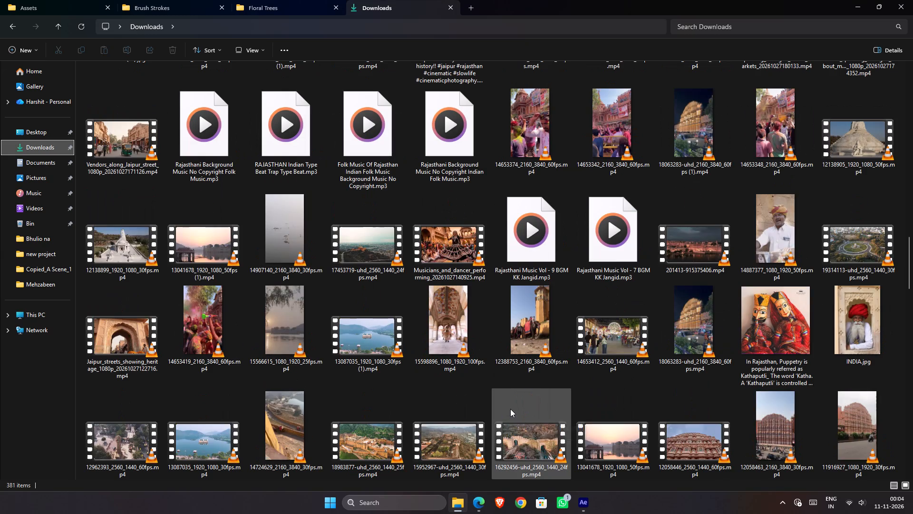
pyautogui.scroll(1, 510, 409)
pyautogui.scroll(-2, 510, 409)
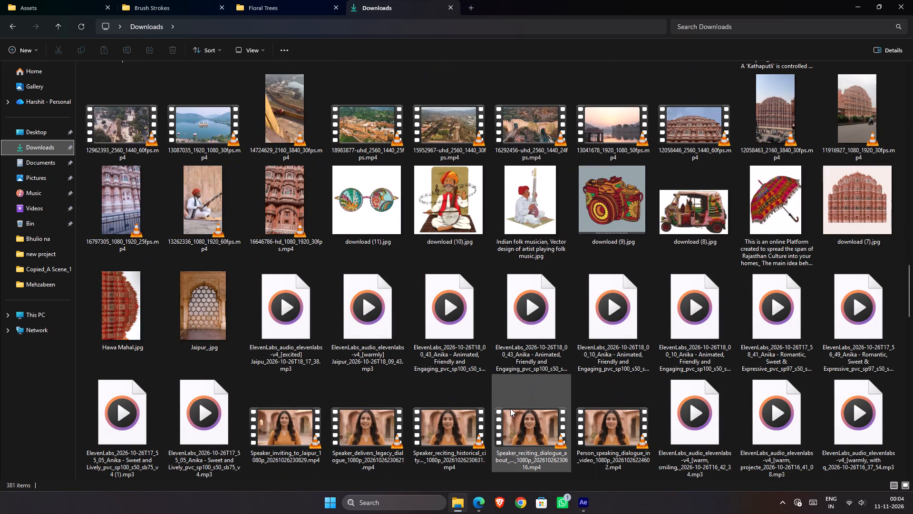
pyautogui.scroll(-2, 510, 408)
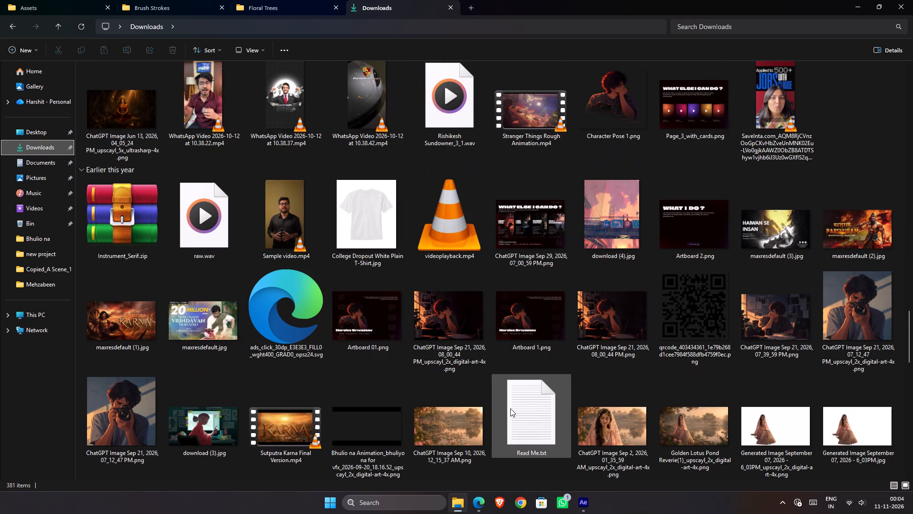
pyautogui.scroll(-1, 513, 405)
pyautogui.scroll(-1, 602, 431)
pyautogui.scroll(1, 602, 428)
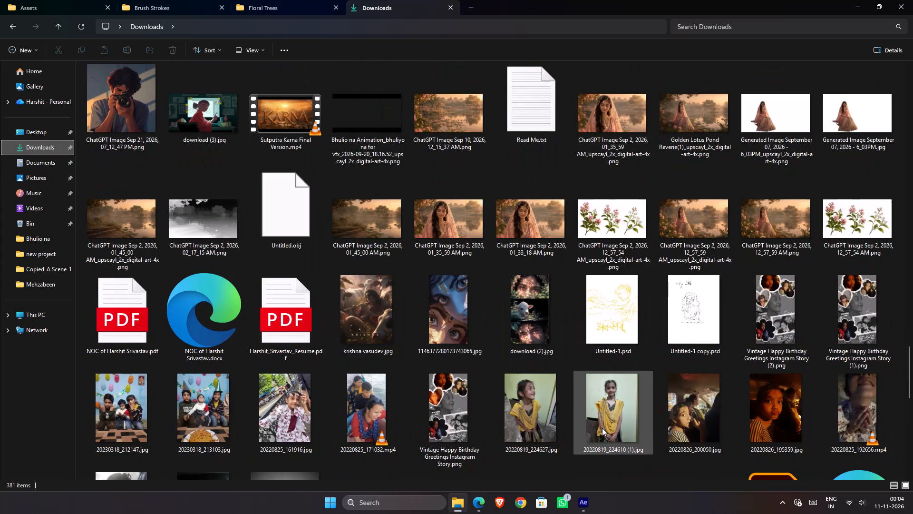
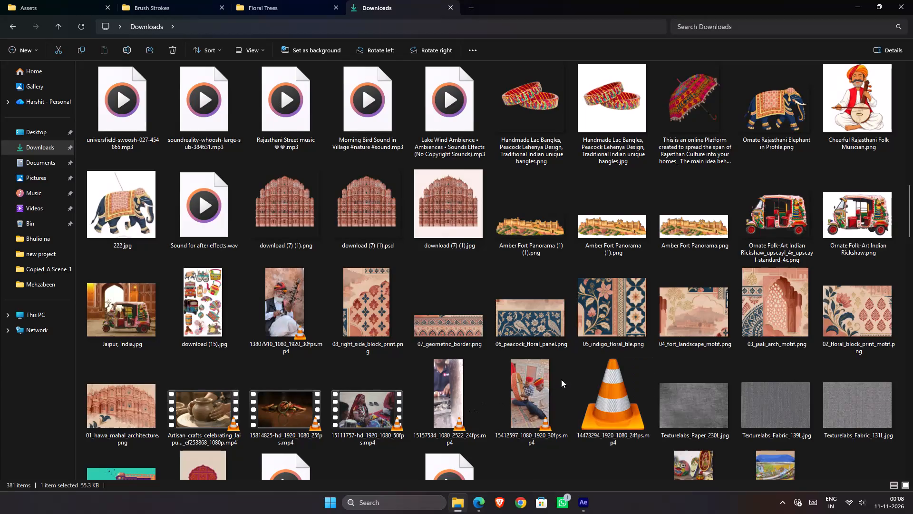
# Look further through the files in the Downloads folder for assets for the invitation video.
pyautogui.scroll(-2, 589, 378)
pyautogui.scroll(1, 589, 378)
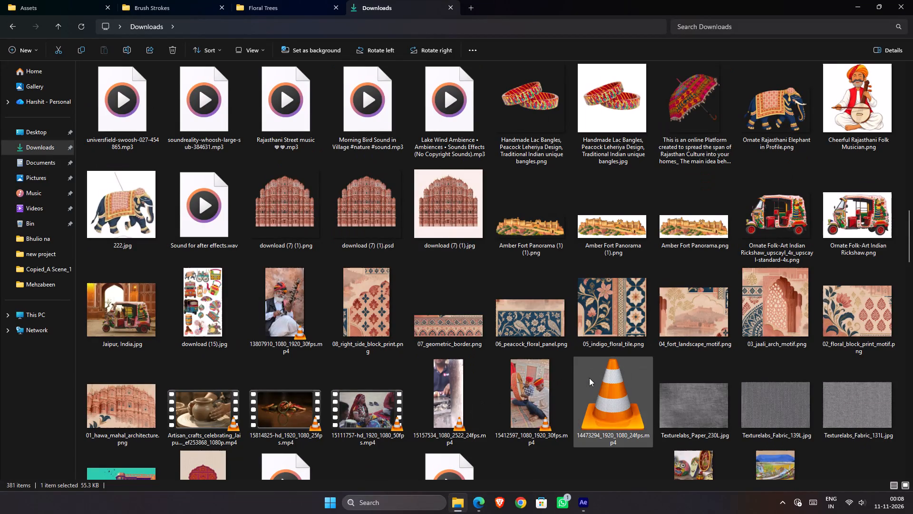
pyautogui.scroll(-1, 589, 378)
pyautogui.scroll(3, 591, 378)
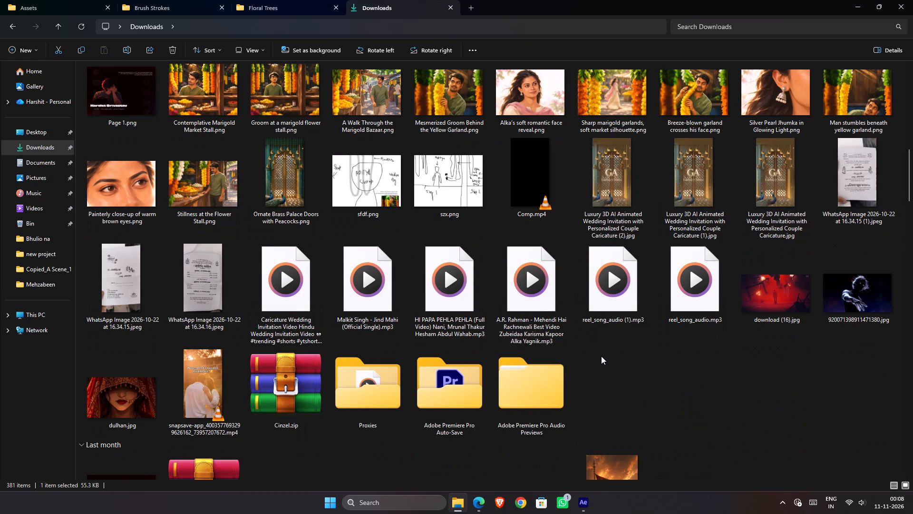
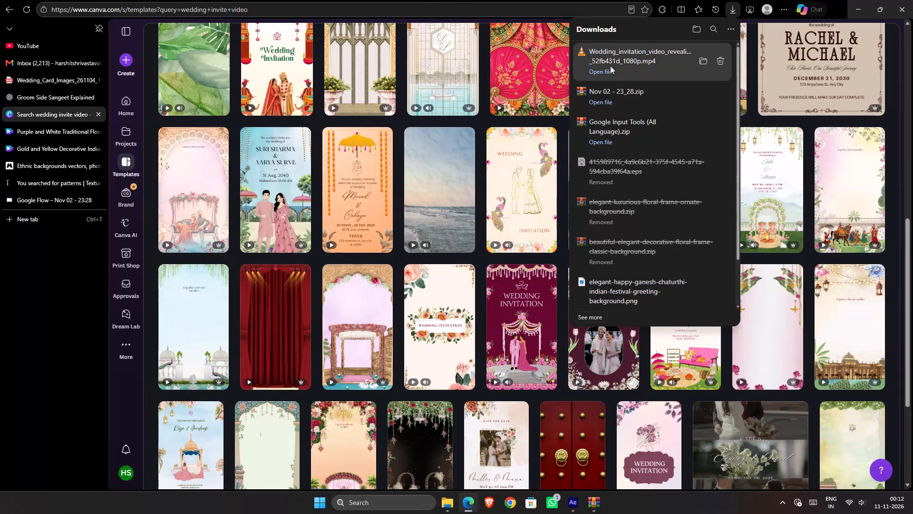
# Add the downloaded Wedding_invitation_video 1080p MP4 to Comp 1 in After Effects as the top layer.
pyautogui.moveTo(612, 65); pyautogui.dragTo(474, 397)
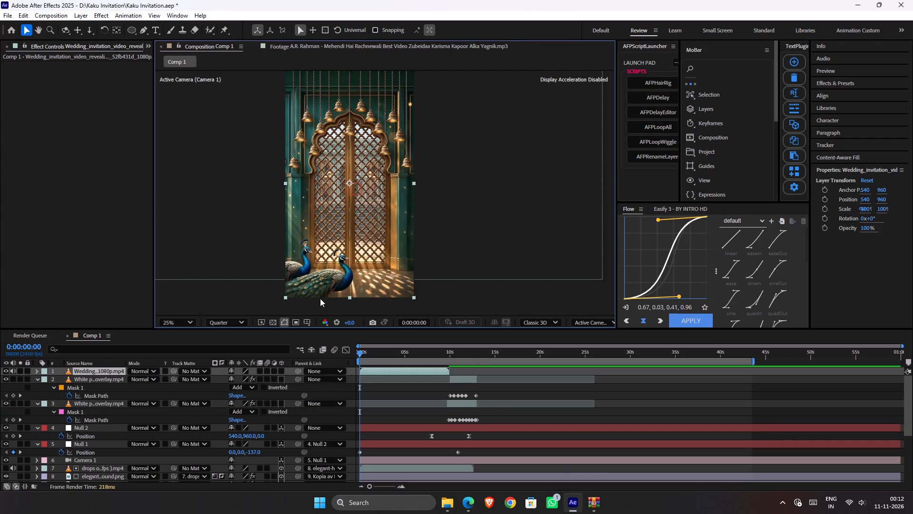
# Open the new wedding video clip in its own layer view and close the A.R. Rahman song's footage viewer.
pyautogui.doubleClick(105, 370)
pyautogui.scroll(1, 365, 134)
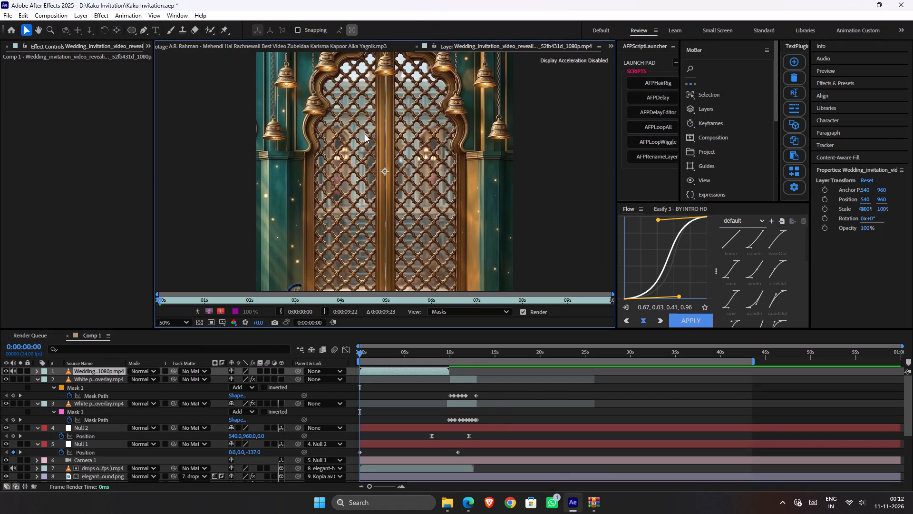
pyautogui.click(244, 44)
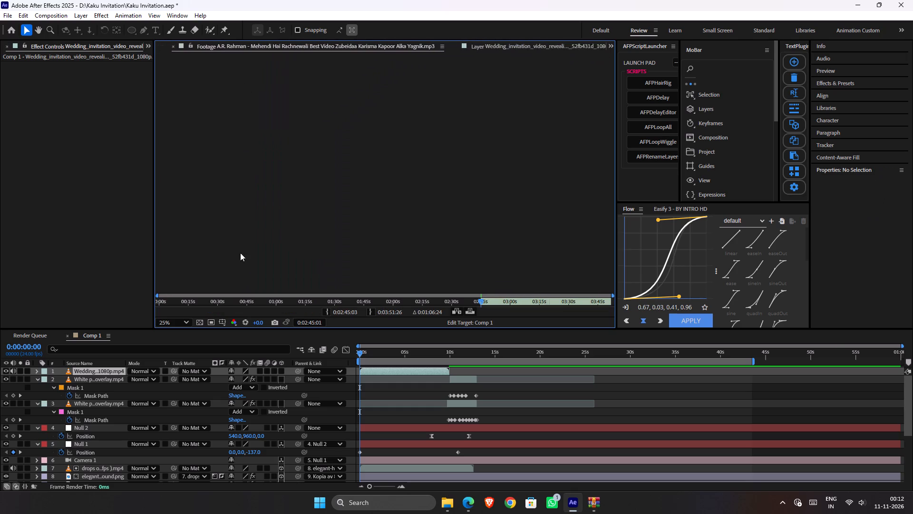
pyautogui.click(175, 46)
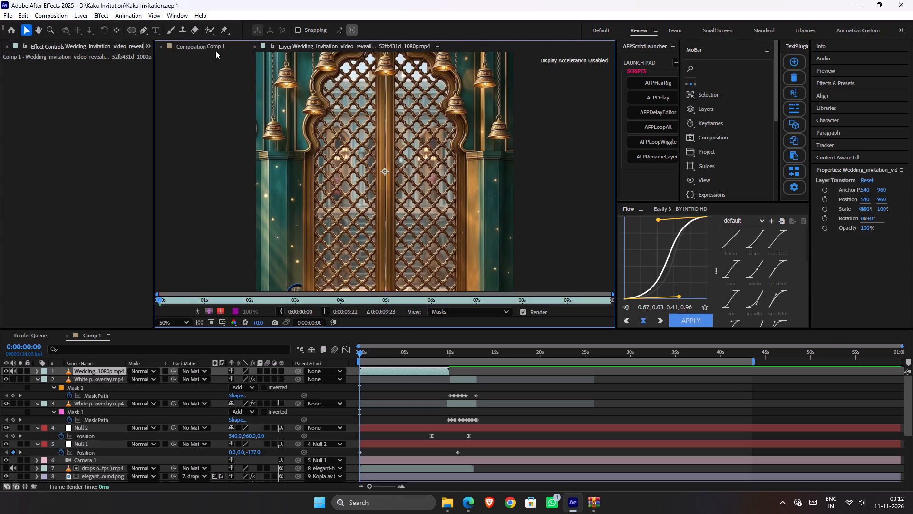
# Set Comp 1's preview resolution to Full and return to the wedding video's layer view.
pyautogui.click(215, 42)
pyautogui.click(241, 325)
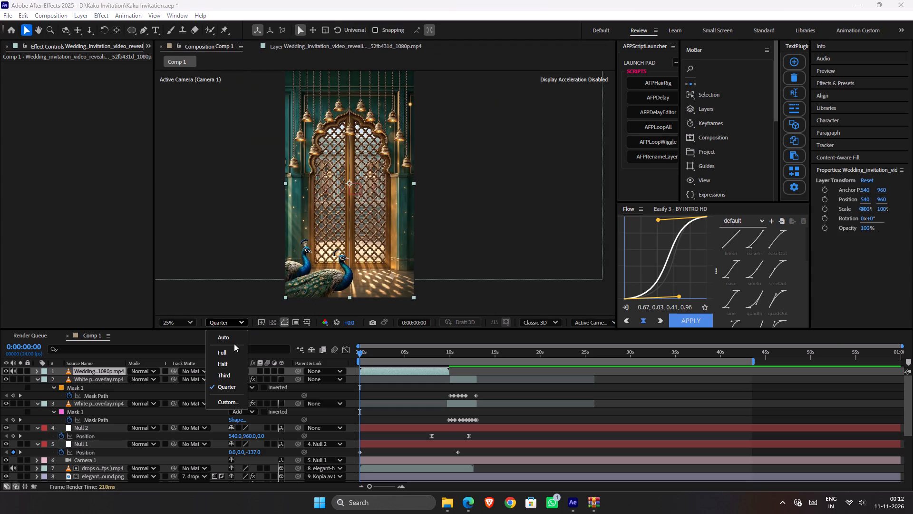
pyautogui.click(235, 352)
pyautogui.click(351, 43)
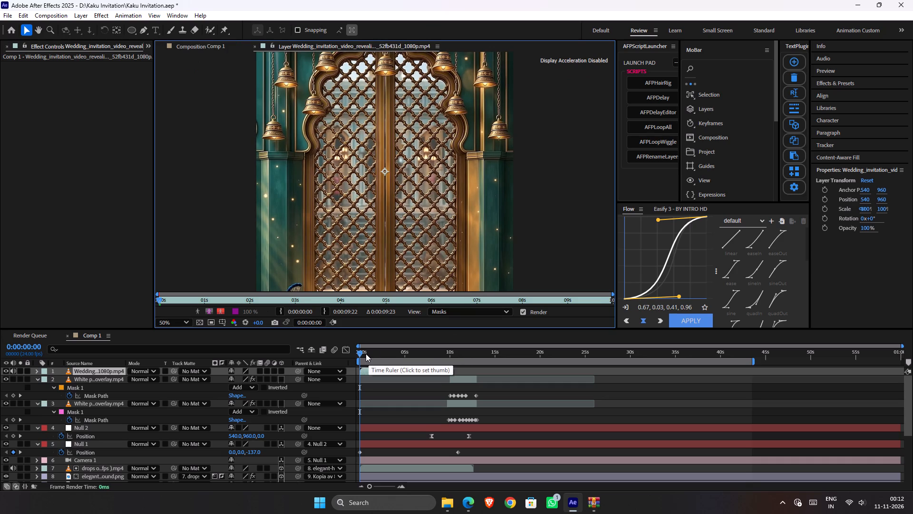
# Examine the door-opening frames of the clip between 0:00 and about 0:02:09, stopping at 0:00:01:20.
pyautogui.moveTo(360, 354); pyautogui.dragTo(362, 354)
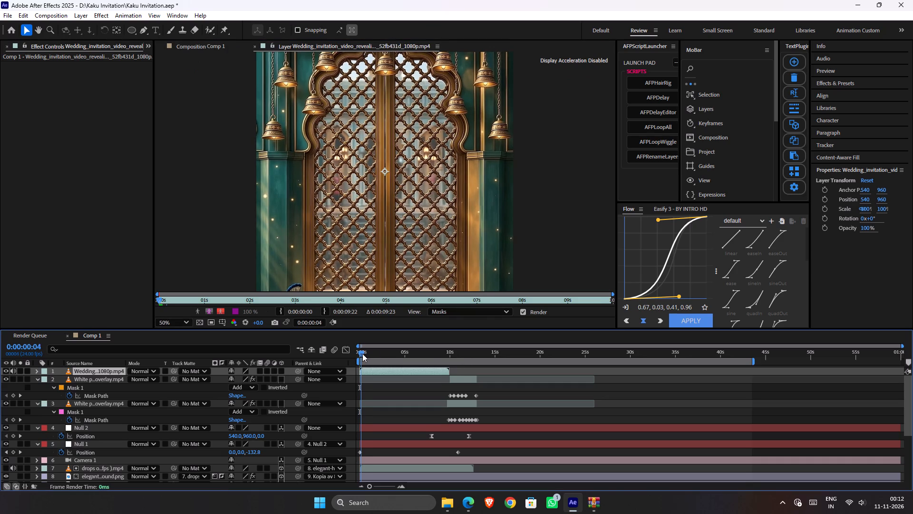
pyautogui.moveTo(362, 354); pyautogui.dragTo(379, 361)
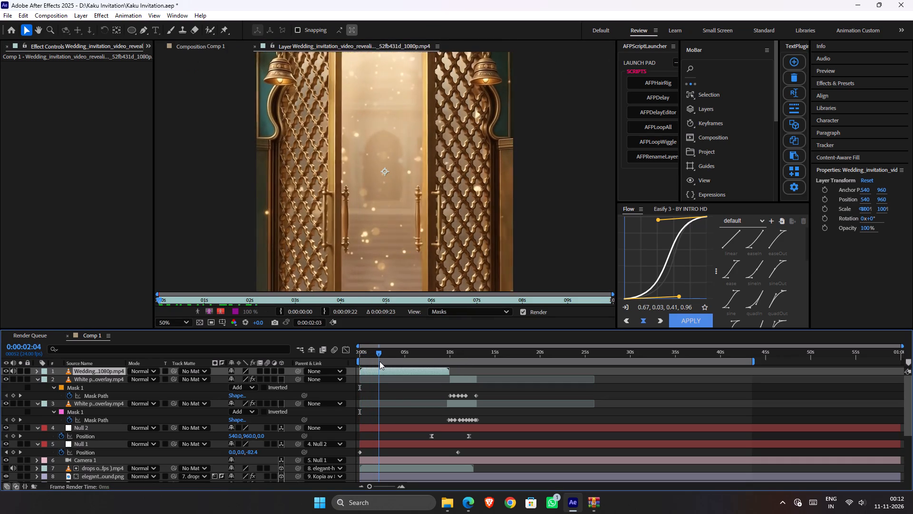
pyautogui.moveTo(379, 361); pyautogui.dragTo(369, 358)
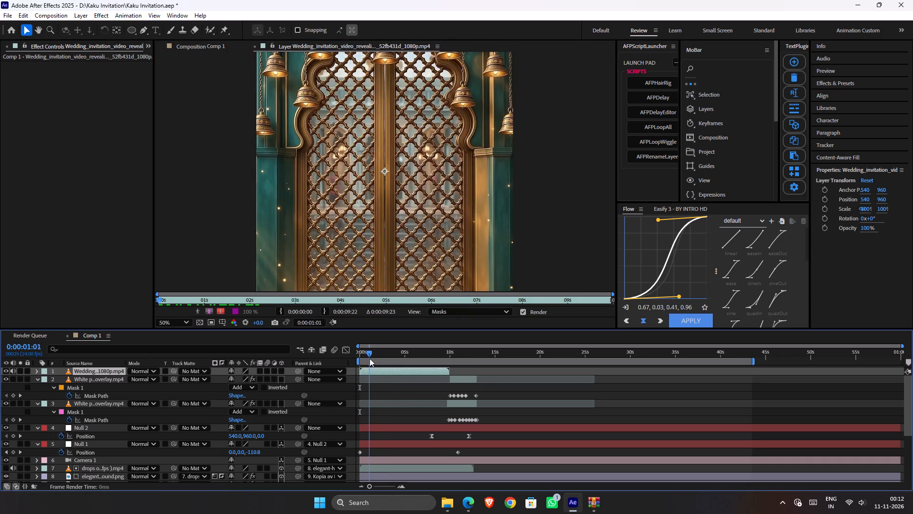
pyautogui.moveTo(369, 358); pyautogui.dragTo(381, 361)
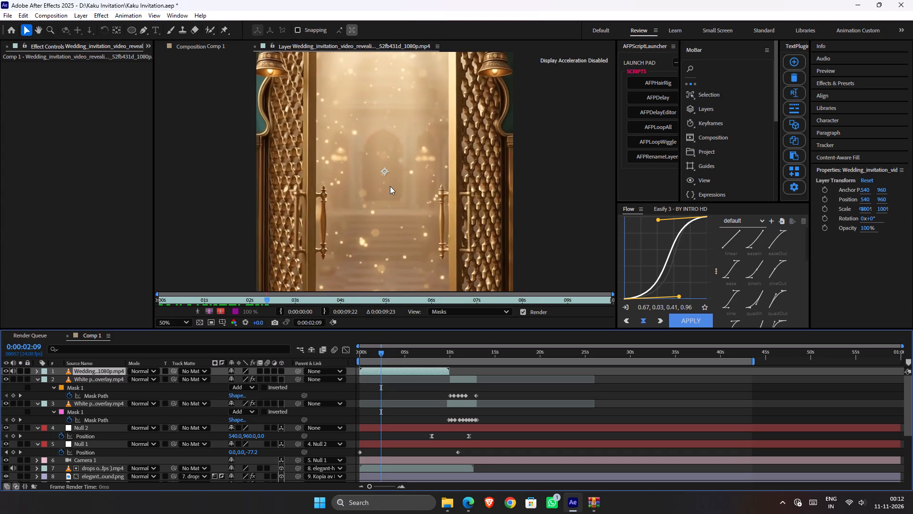
pyautogui.scroll(-1, 390, 186)
pyautogui.moveTo(379, 355); pyautogui.dragTo(378, 354)
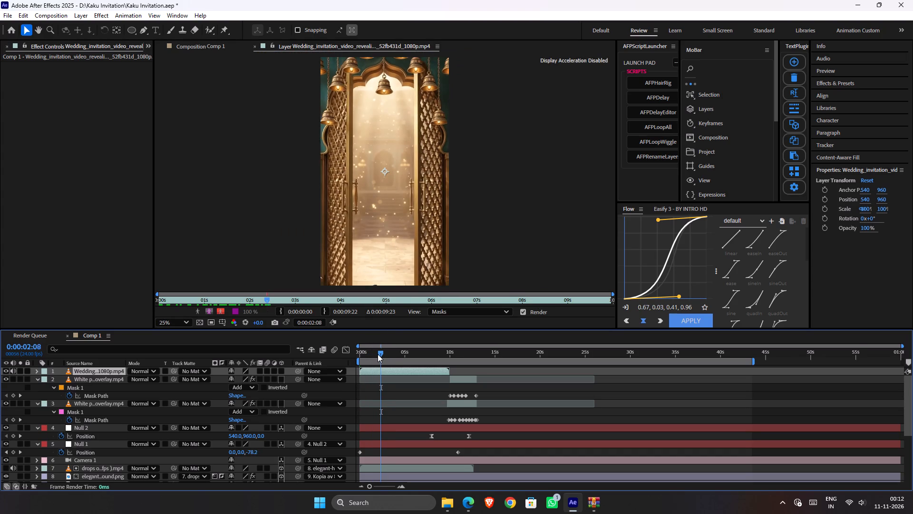
pyautogui.moveTo(378, 354); pyautogui.dragTo(370, 350)
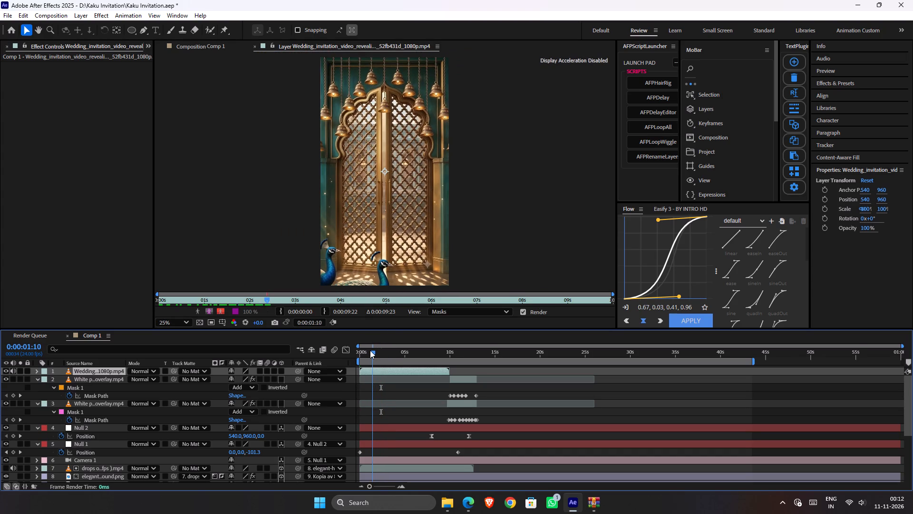
pyautogui.moveTo(370, 350); pyautogui.dragTo(369, 350)
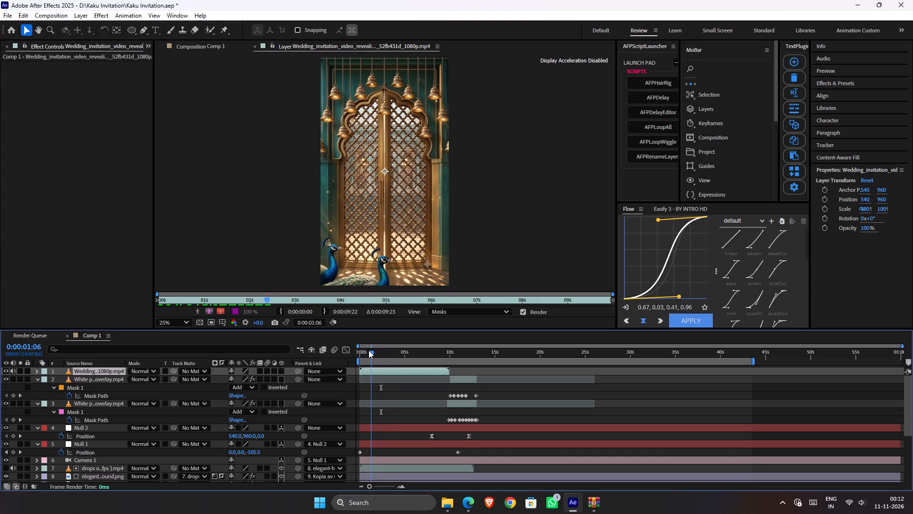
pyautogui.moveTo(369, 350); pyautogui.dragTo(370, 354)
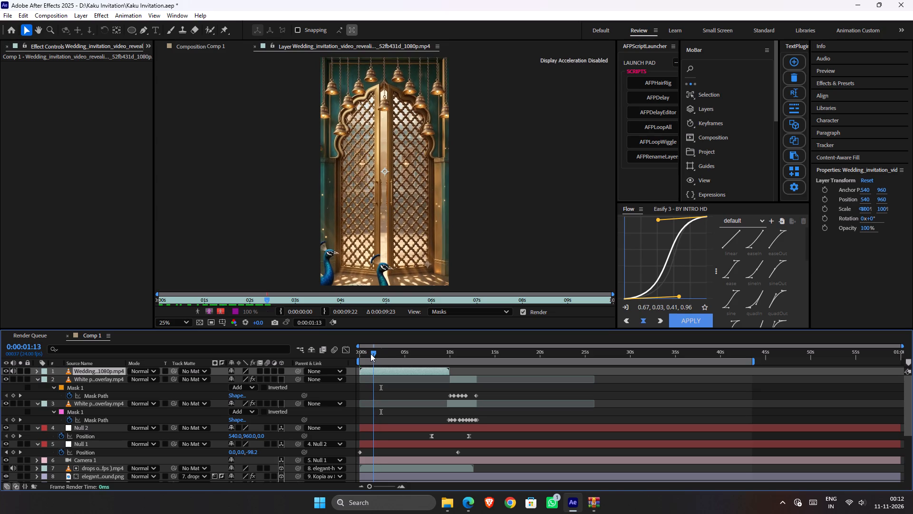
pyautogui.moveTo(370, 354); pyautogui.dragTo(372, 354)
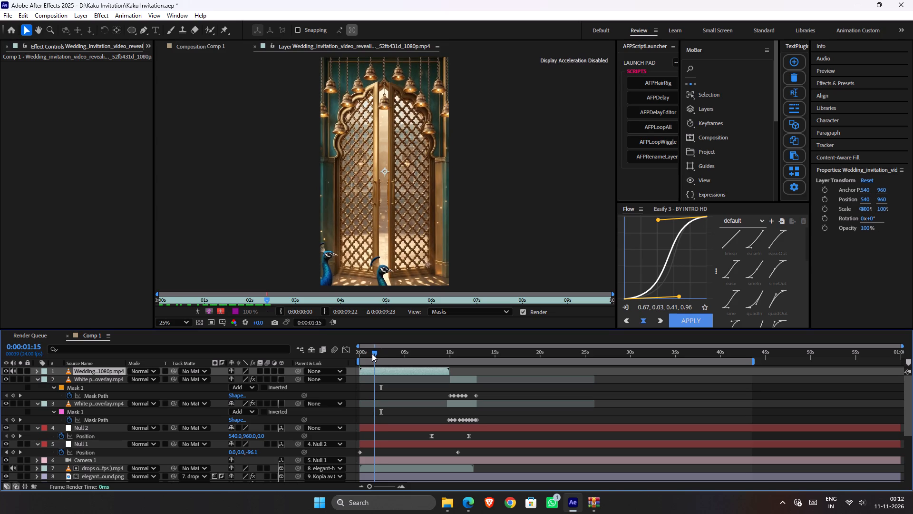
pyautogui.moveTo(372, 354); pyautogui.dragTo(374, 354)
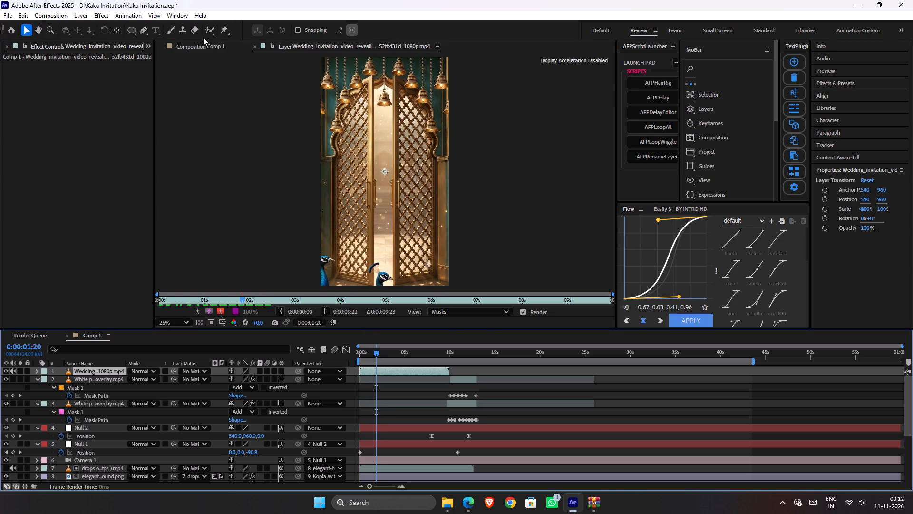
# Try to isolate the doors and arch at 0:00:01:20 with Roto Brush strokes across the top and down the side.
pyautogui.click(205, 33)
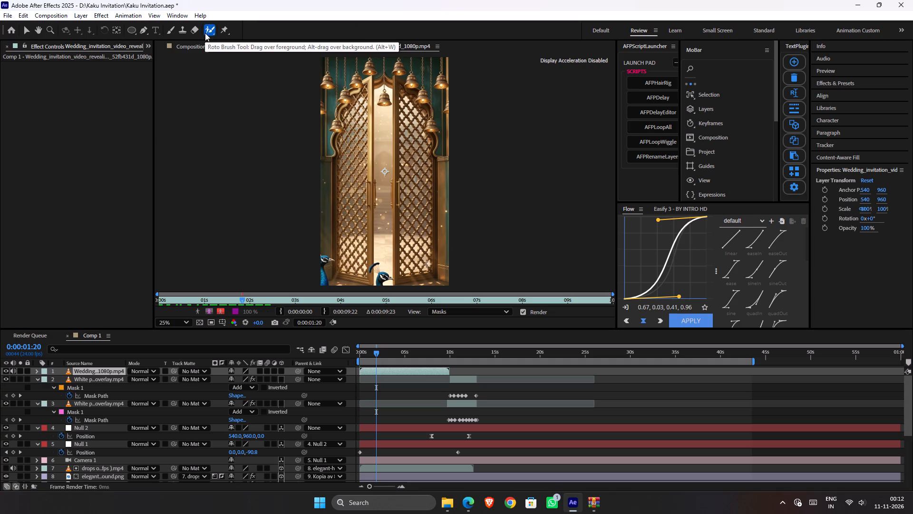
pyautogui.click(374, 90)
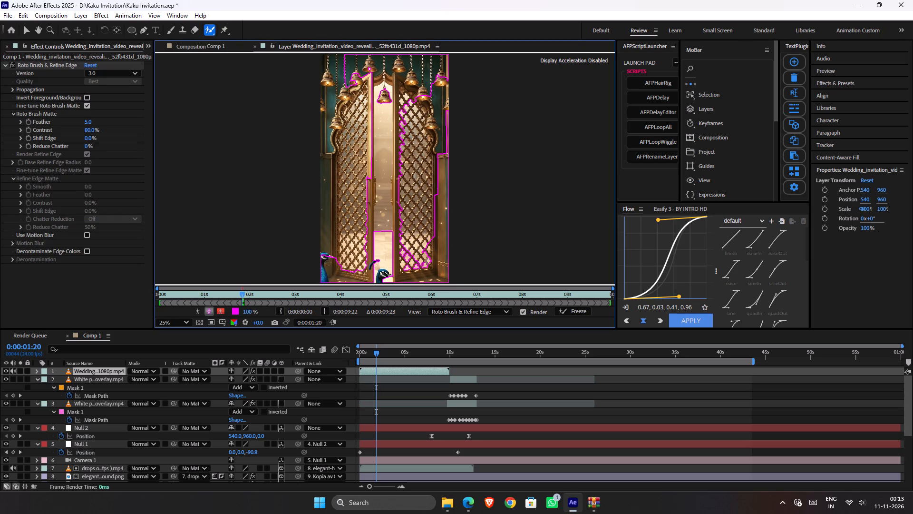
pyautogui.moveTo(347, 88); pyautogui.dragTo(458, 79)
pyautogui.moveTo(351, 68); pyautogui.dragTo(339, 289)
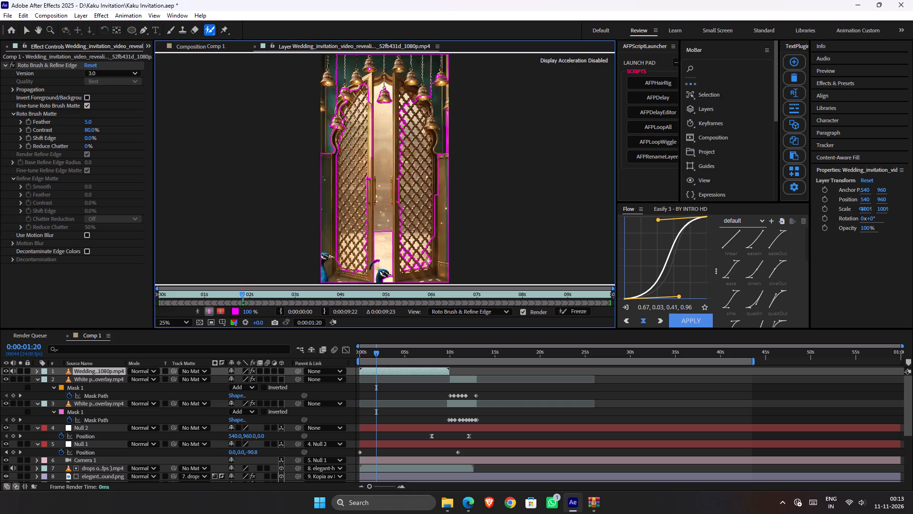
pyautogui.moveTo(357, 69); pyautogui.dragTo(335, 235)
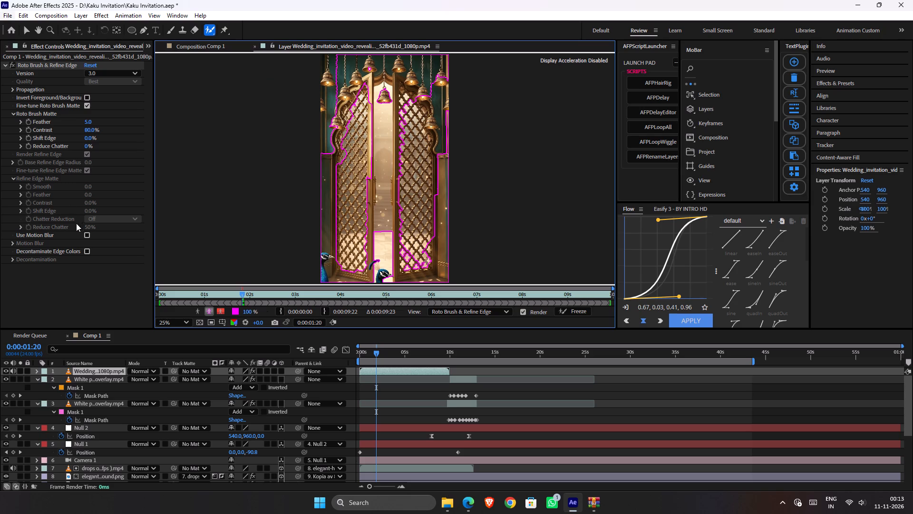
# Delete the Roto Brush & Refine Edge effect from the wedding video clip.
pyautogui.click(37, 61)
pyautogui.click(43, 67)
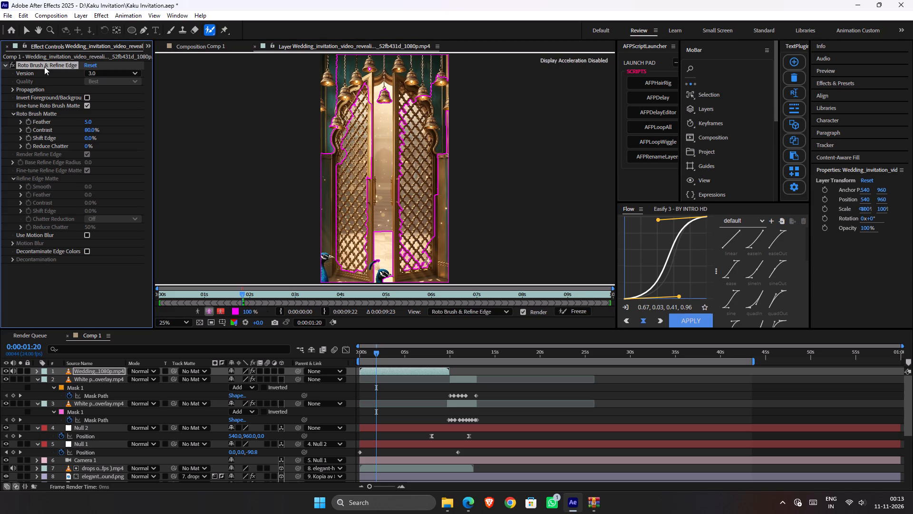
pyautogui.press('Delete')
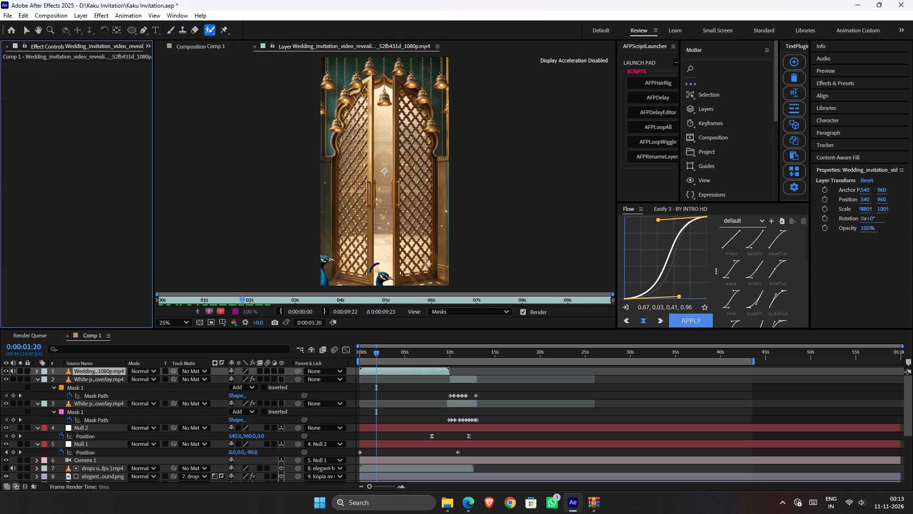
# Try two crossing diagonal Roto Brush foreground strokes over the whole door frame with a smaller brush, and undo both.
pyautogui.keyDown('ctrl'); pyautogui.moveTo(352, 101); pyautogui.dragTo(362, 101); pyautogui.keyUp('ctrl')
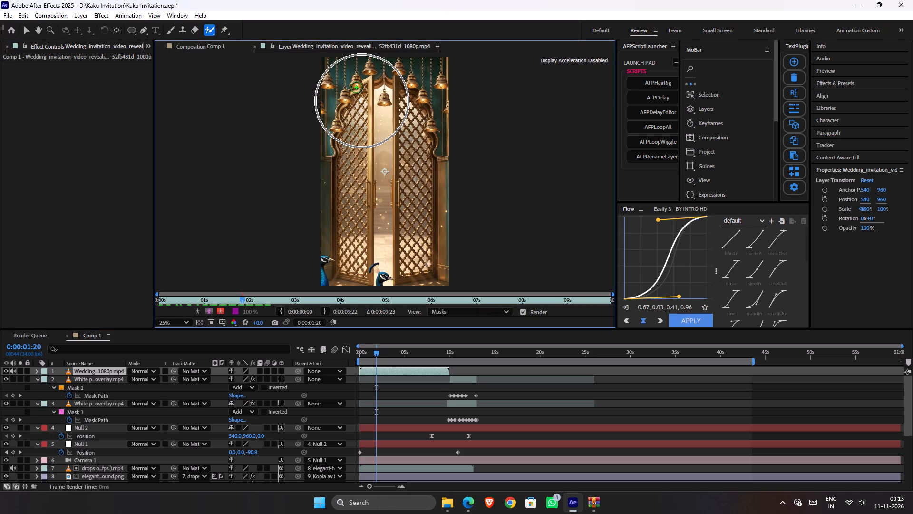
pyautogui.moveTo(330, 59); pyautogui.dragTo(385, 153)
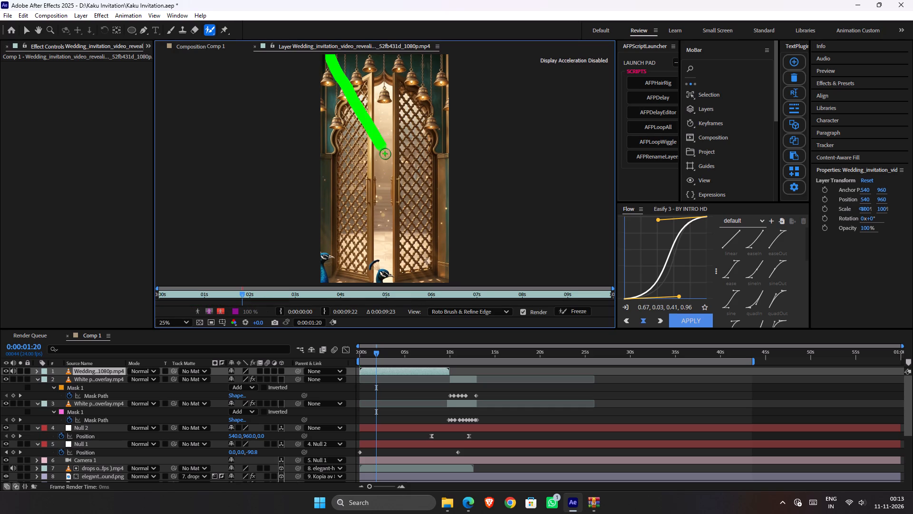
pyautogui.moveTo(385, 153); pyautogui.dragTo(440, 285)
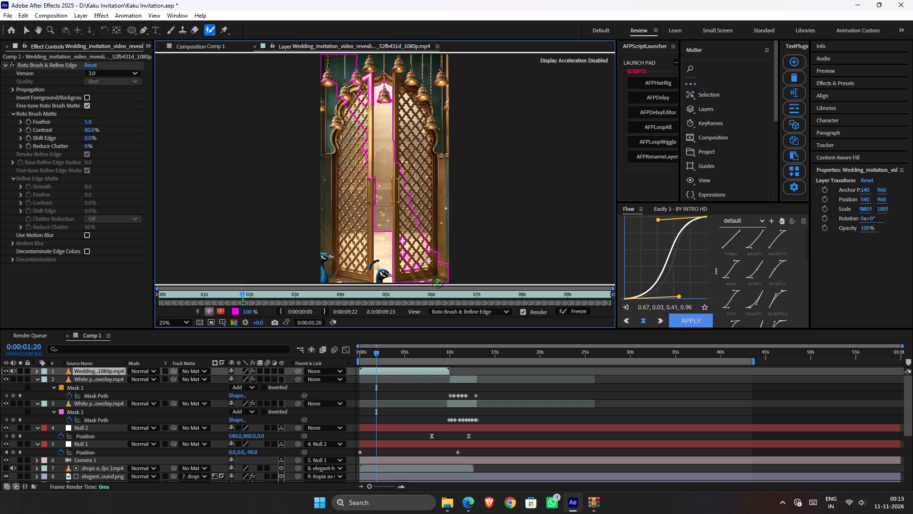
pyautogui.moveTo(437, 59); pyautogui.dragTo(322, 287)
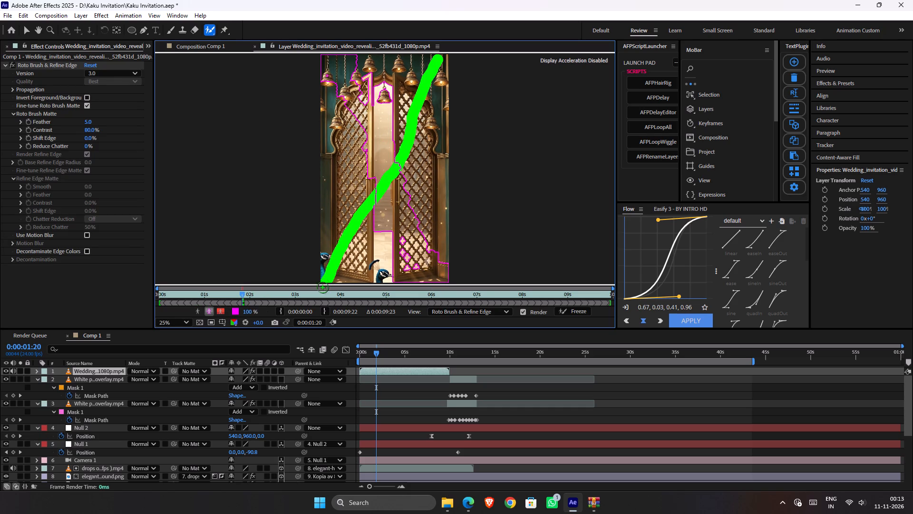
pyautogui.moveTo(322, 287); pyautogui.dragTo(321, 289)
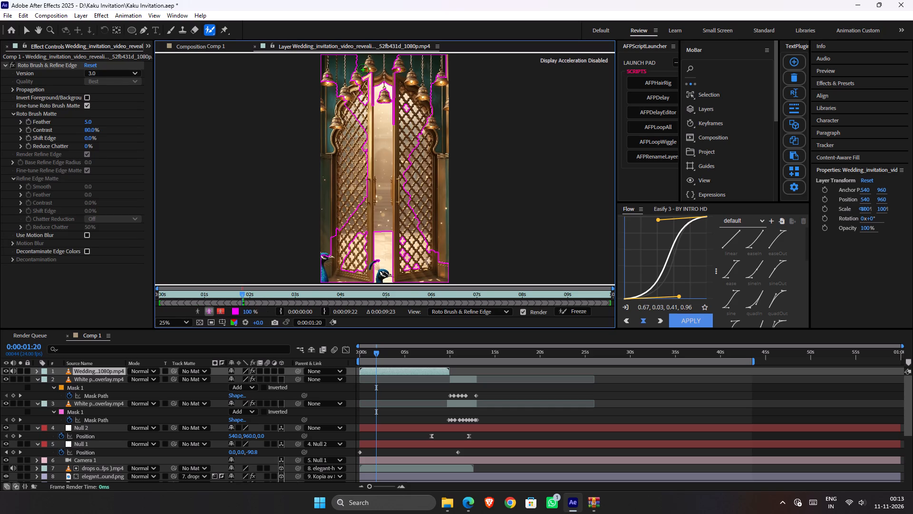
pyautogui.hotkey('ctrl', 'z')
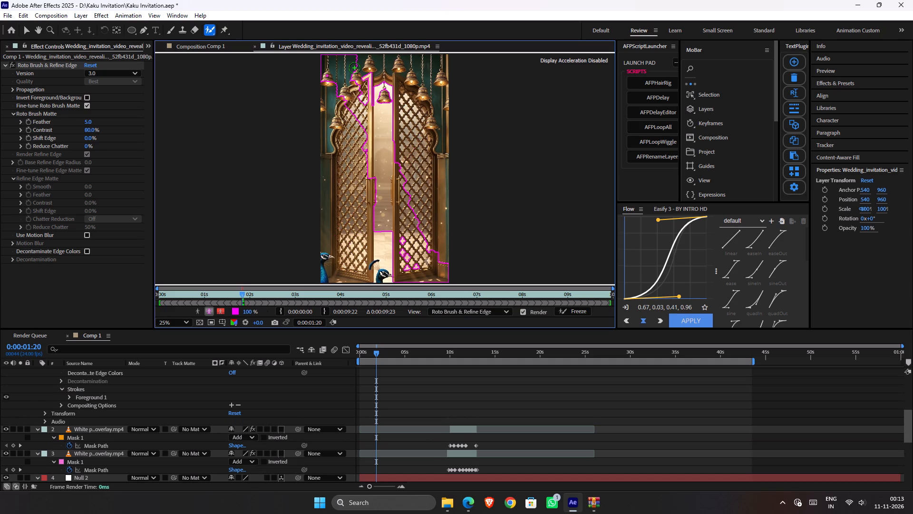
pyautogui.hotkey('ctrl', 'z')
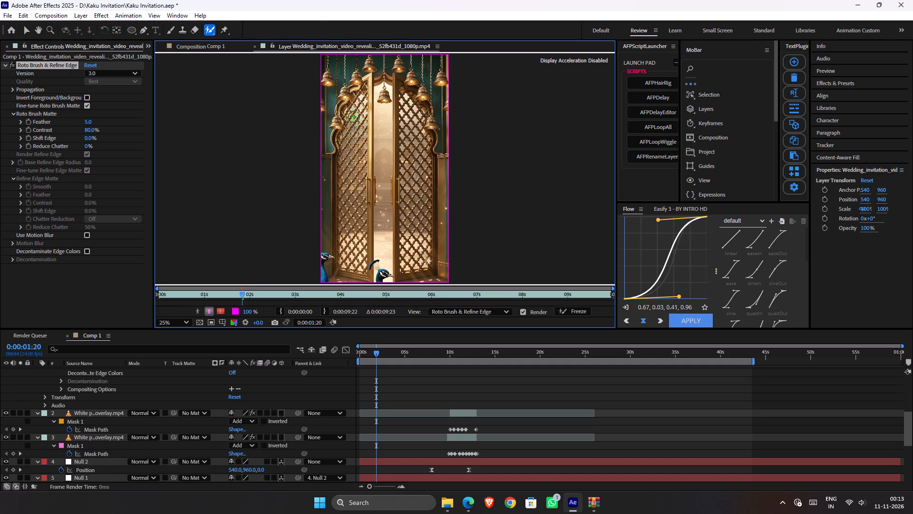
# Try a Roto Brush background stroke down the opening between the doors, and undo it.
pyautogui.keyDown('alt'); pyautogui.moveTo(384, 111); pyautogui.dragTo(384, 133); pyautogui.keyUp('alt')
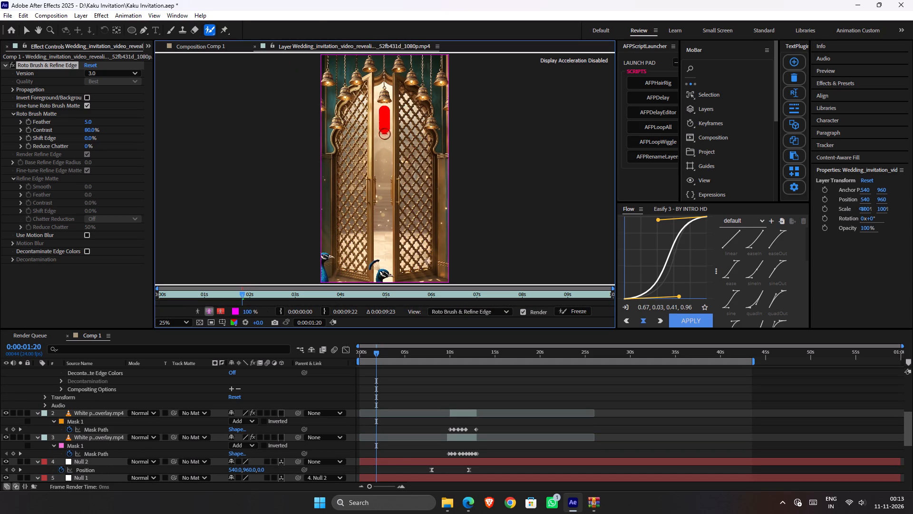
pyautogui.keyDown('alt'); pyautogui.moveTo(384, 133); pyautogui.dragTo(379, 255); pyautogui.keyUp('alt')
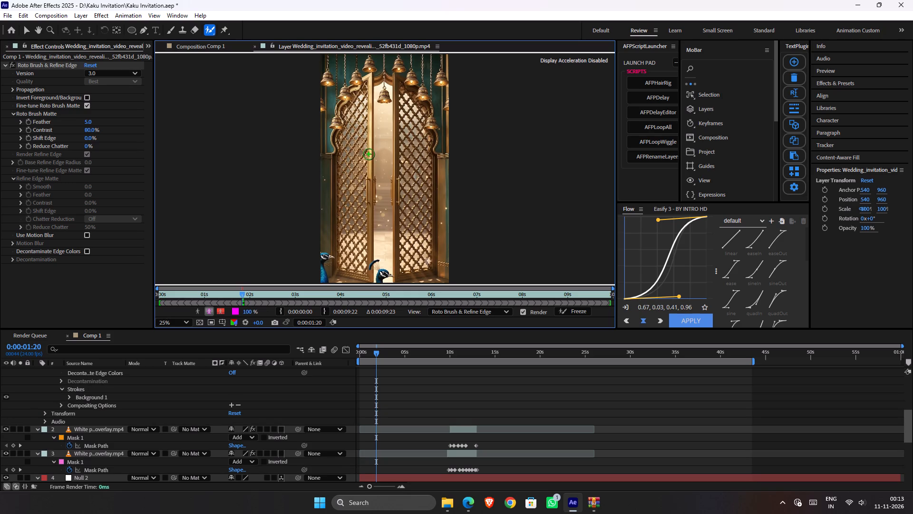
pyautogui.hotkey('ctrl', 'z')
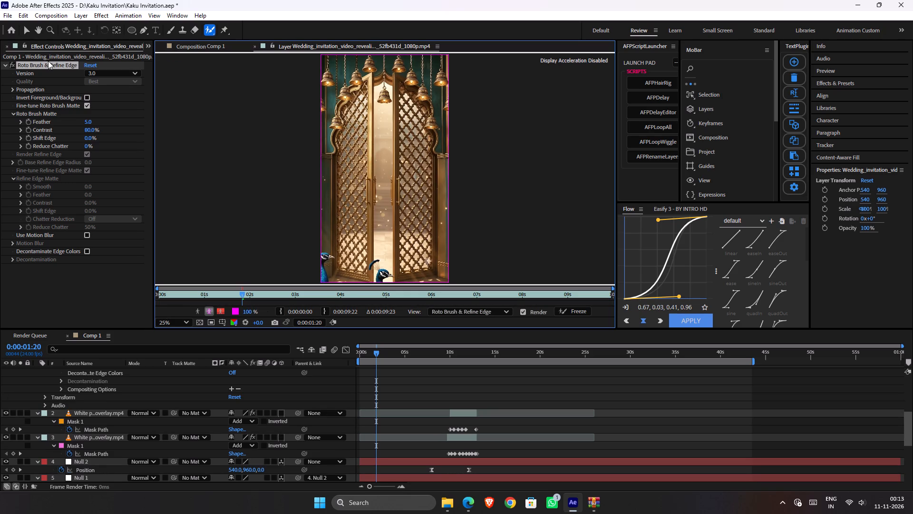
# Delete the Roto Brush & Refine Edge effect from the wedding video clip.
pyautogui.click(49, 62)
pyautogui.press('Delete')
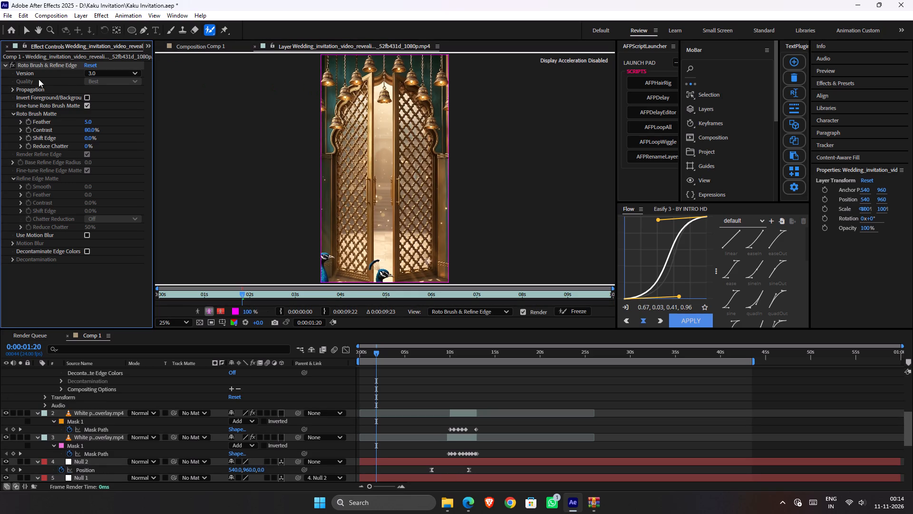
pyautogui.click(51, 65)
pyautogui.press('Delete')
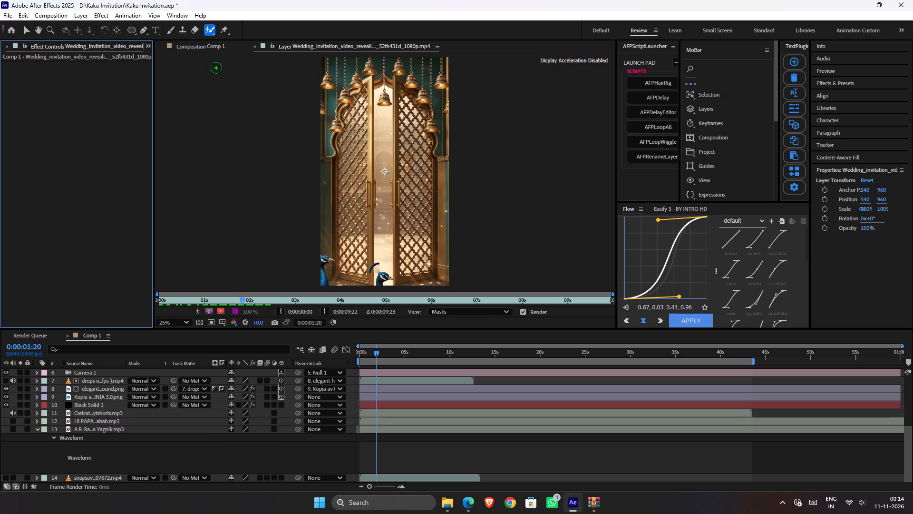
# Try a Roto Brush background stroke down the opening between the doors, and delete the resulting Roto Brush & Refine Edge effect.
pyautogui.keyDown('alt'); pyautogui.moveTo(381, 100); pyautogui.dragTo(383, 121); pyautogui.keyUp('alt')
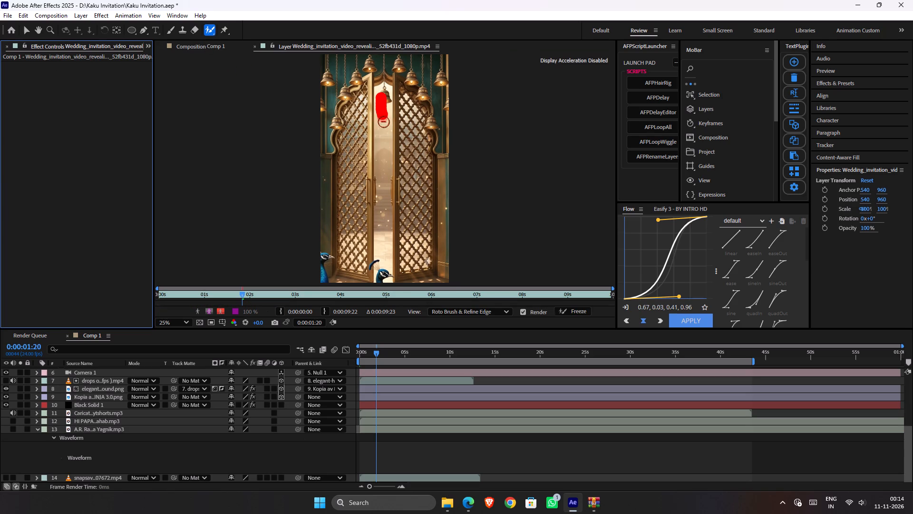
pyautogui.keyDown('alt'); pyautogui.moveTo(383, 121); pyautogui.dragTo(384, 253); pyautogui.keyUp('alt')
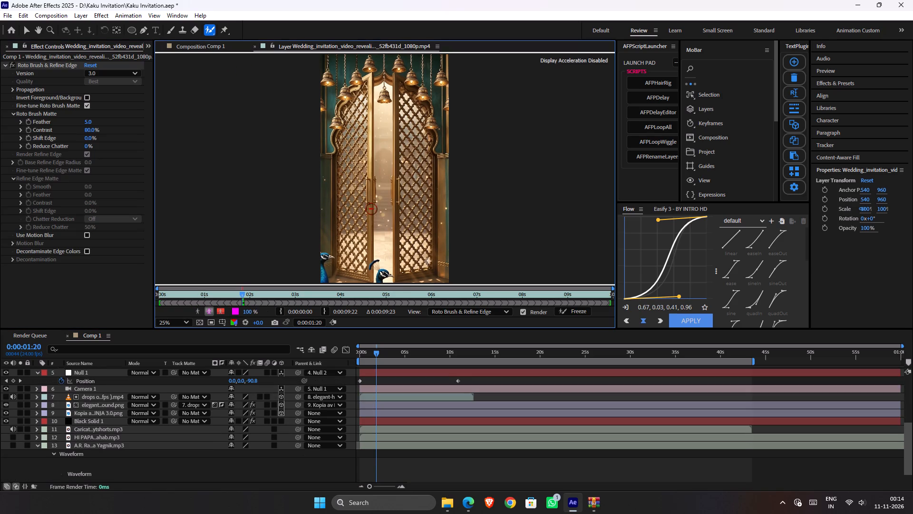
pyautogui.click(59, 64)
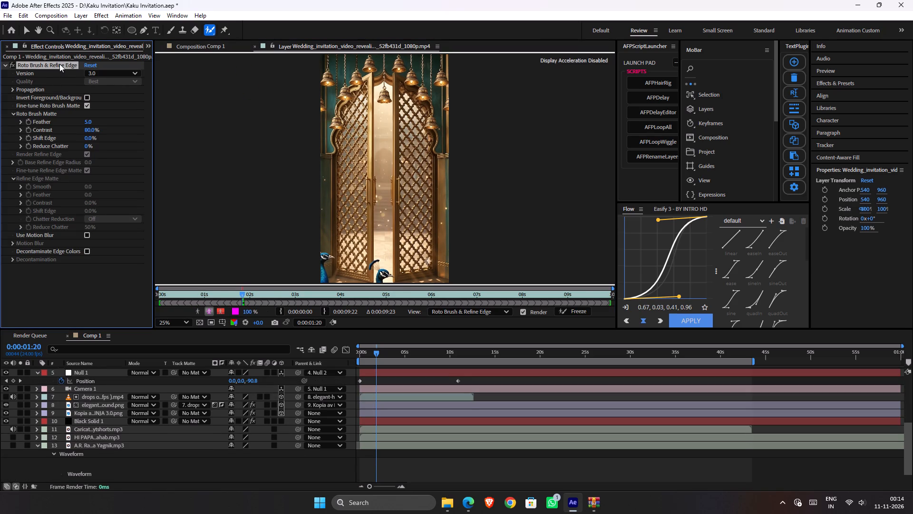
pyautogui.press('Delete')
# Return to the Comp 1 view with the Selection tool and select the wedding video layer at the top of the timeline.
pyautogui.press('v')
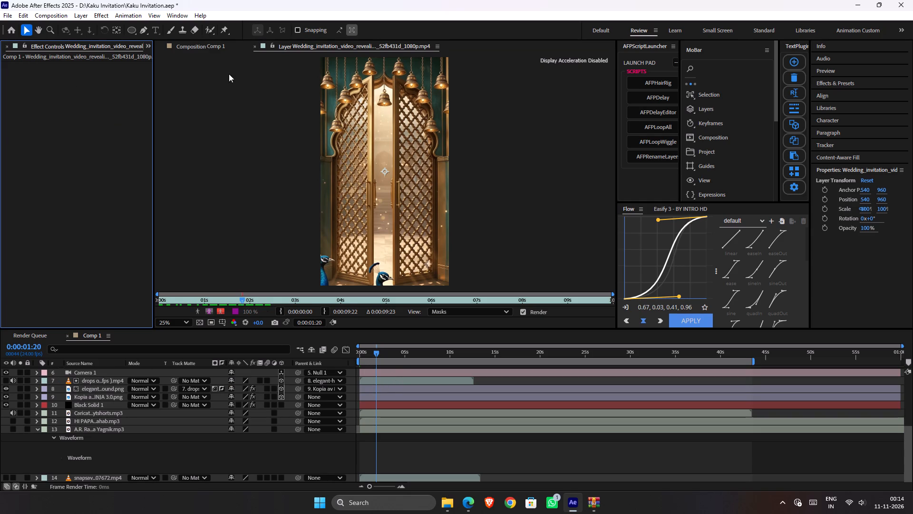
pyautogui.click(211, 45)
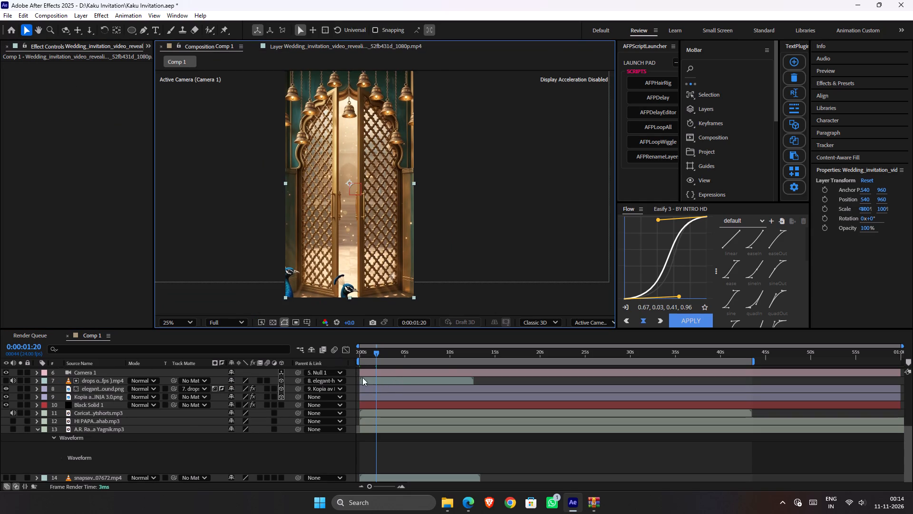
pyautogui.scroll(3, 362, 377)
pyautogui.scroll(-2, 381, 378)
pyautogui.scroll(4, 381, 378)
pyautogui.scroll(-1, 381, 378)
pyautogui.scroll(1, 381, 376)
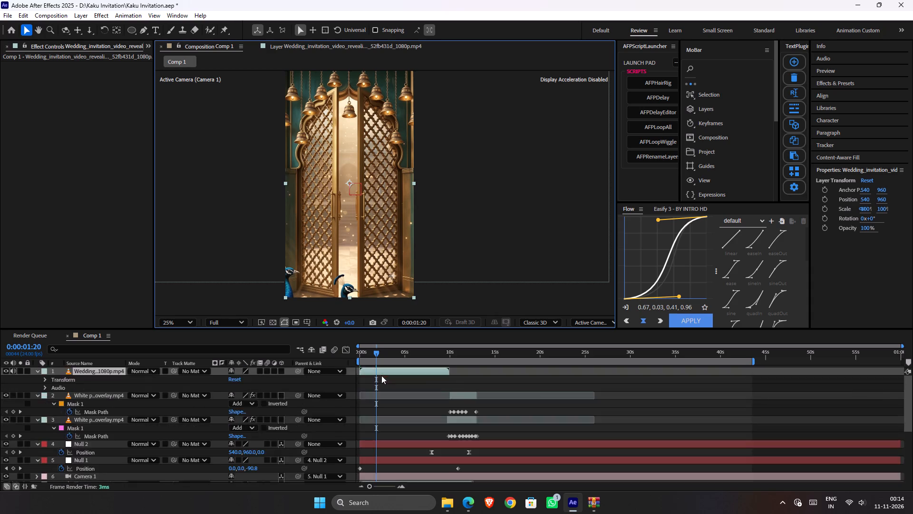
pyautogui.scroll(-1, 381, 376)
pyautogui.scroll(1, 381, 376)
pyautogui.click(383, 370)
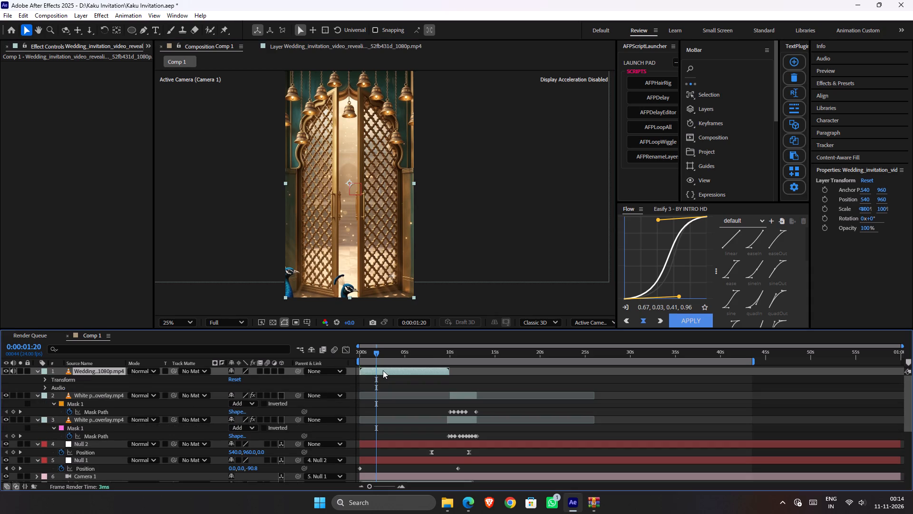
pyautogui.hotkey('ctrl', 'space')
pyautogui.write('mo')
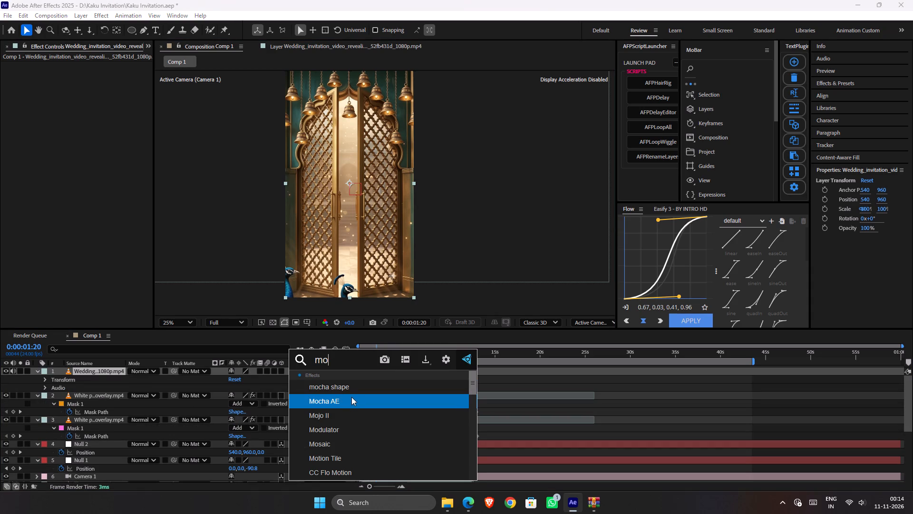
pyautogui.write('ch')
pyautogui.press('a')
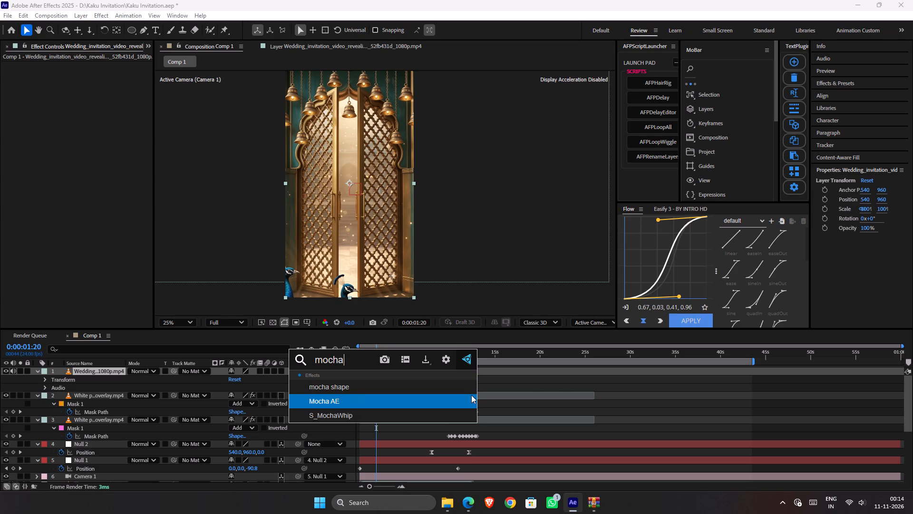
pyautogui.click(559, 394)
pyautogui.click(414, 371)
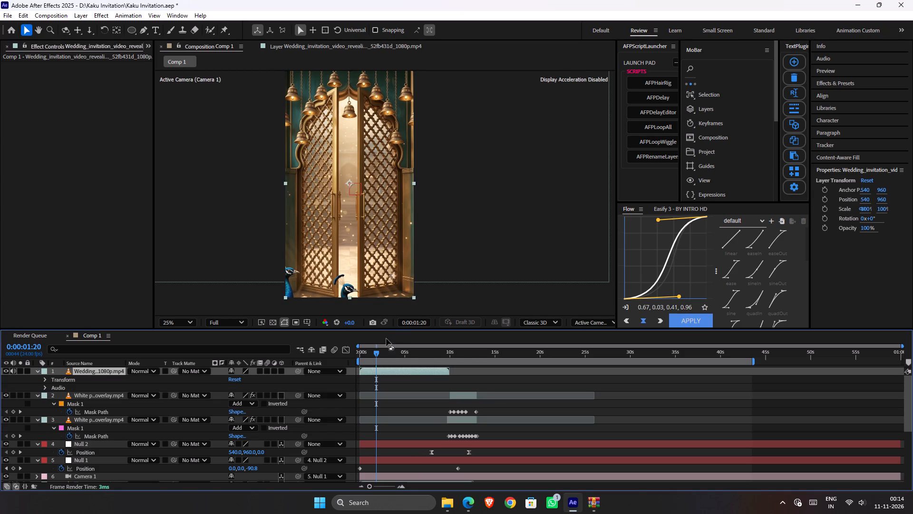
# Move the current time to 0:00:01:08 and save the project.
pyautogui.click(373, 354)
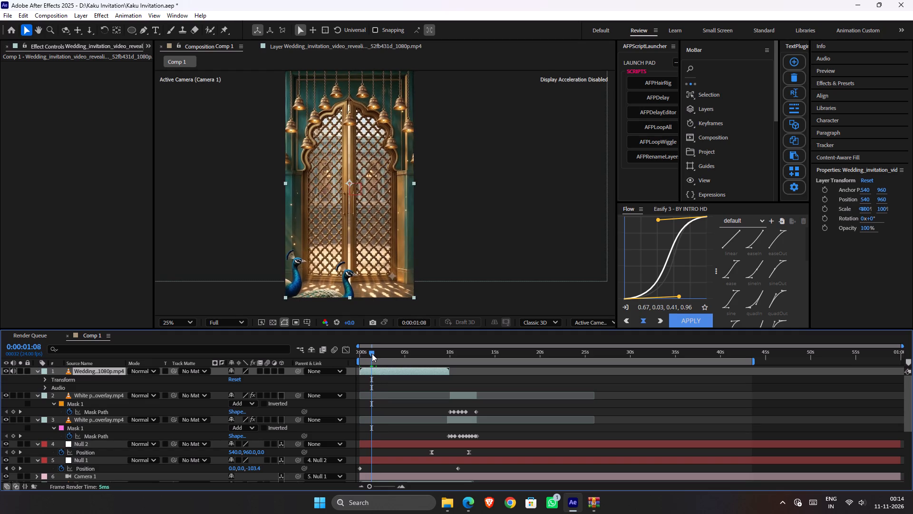
pyautogui.hotkey('ctrl', 's')
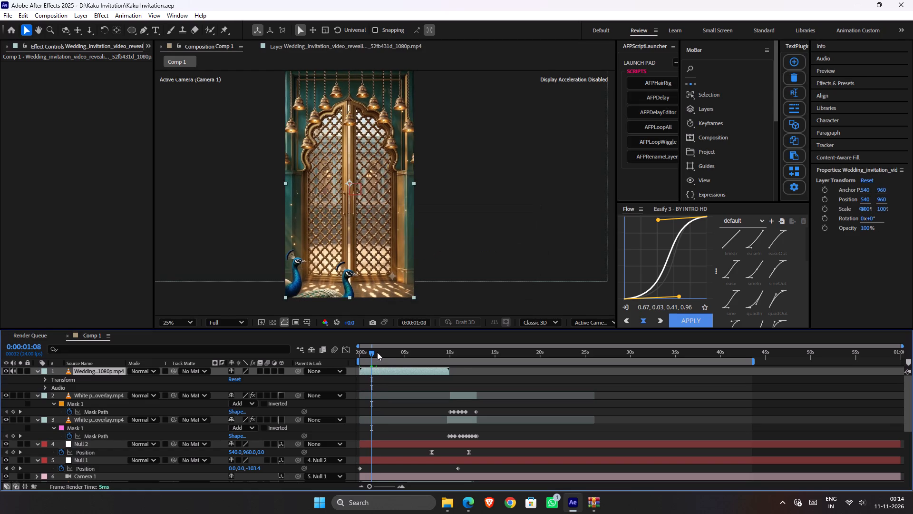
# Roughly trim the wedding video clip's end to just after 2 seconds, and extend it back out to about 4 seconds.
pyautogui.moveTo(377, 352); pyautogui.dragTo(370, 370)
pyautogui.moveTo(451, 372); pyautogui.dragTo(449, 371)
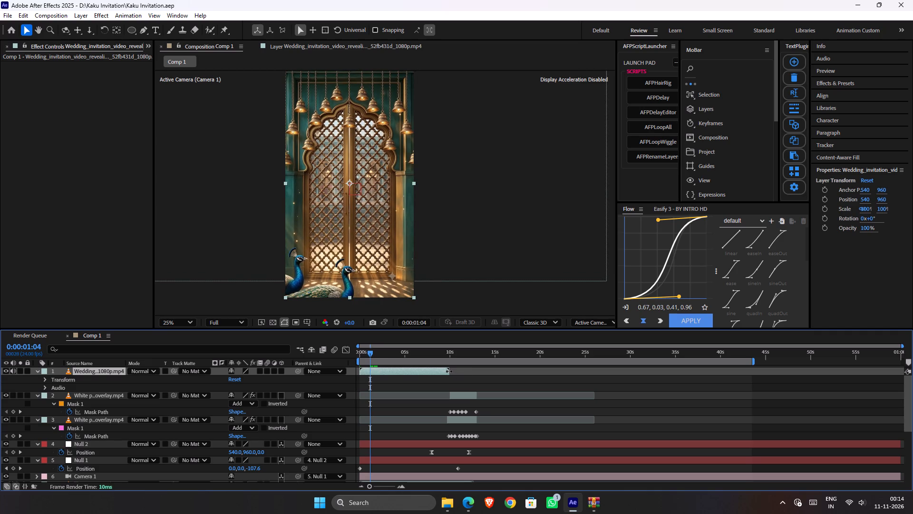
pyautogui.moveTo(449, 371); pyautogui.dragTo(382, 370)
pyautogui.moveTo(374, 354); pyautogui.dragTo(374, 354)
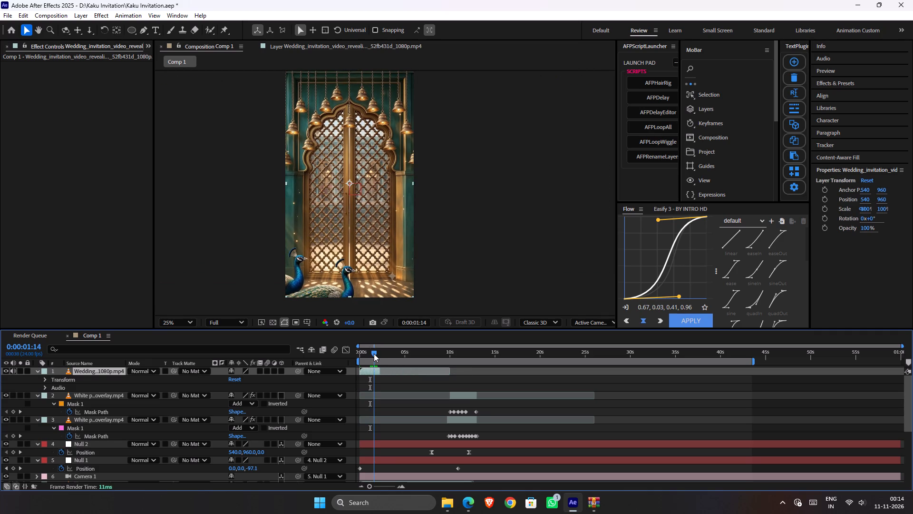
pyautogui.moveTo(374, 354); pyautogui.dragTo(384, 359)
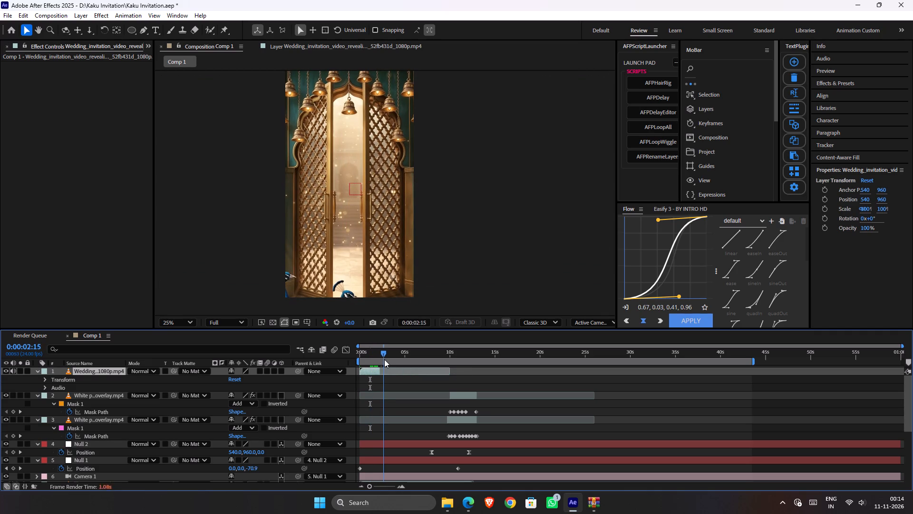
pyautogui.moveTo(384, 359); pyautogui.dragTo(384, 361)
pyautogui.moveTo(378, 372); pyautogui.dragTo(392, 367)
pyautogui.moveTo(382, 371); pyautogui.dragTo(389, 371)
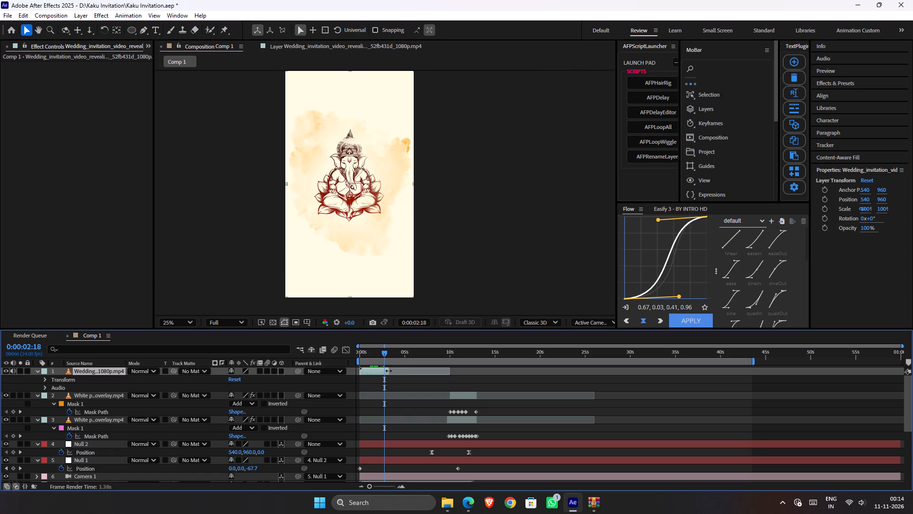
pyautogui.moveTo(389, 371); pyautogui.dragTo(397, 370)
# Trim the end of the wedding video clip to 0:00:03:12.
pyautogui.moveTo(384, 358); pyautogui.dragTo(389, 359)
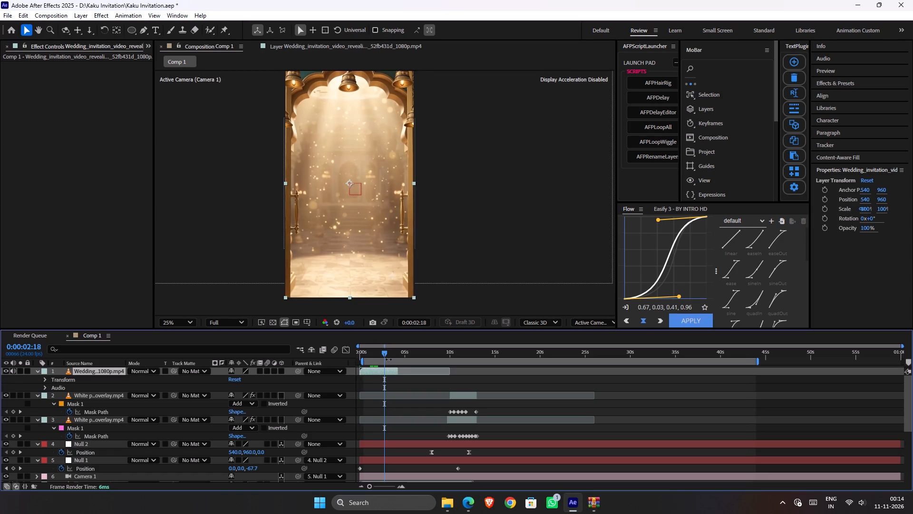
pyautogui.moveTo(389, 359); pyautogui.dragTo(378, 362)
pyautogui.moveTo(383, 350); pyautogui.dragTo(385, 350)
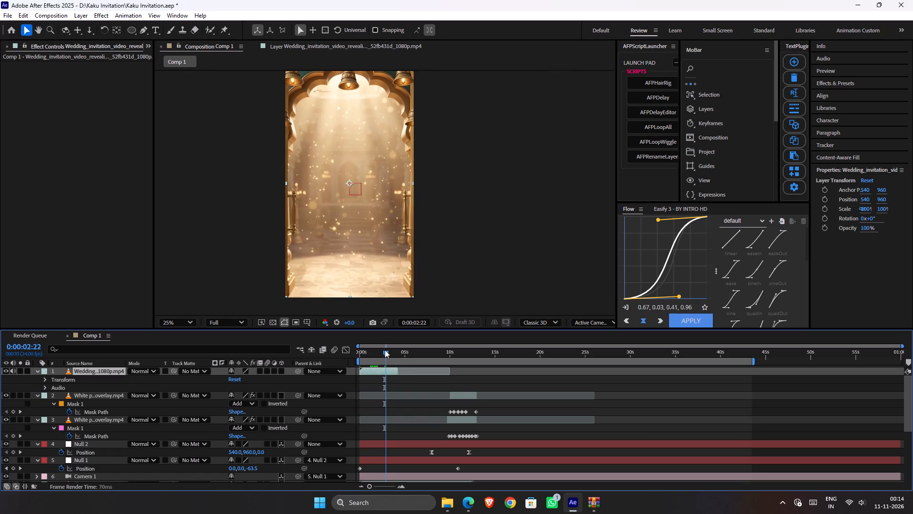
pyautogui.moveTo(385, 350); pyautogui.dragTo(391, 352)
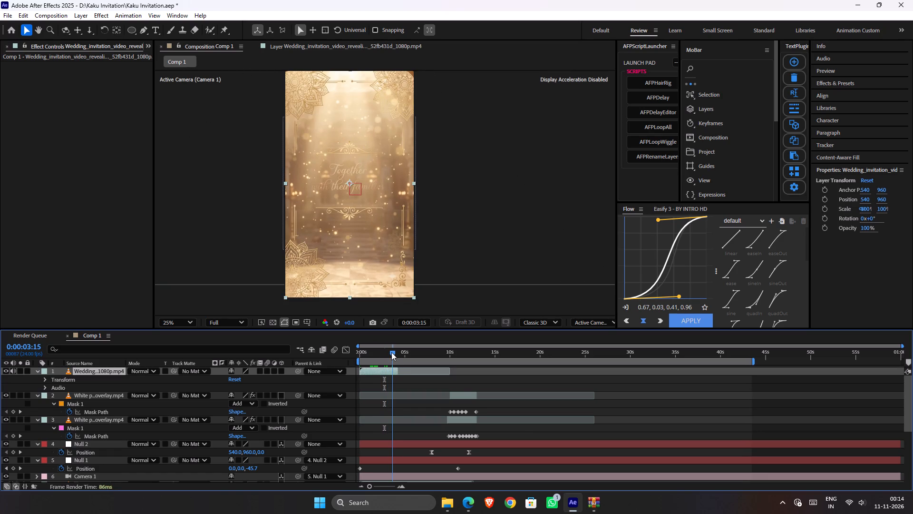
pyautogui.moveTo(391, 352); pyautogui.dragTo(390, 353)
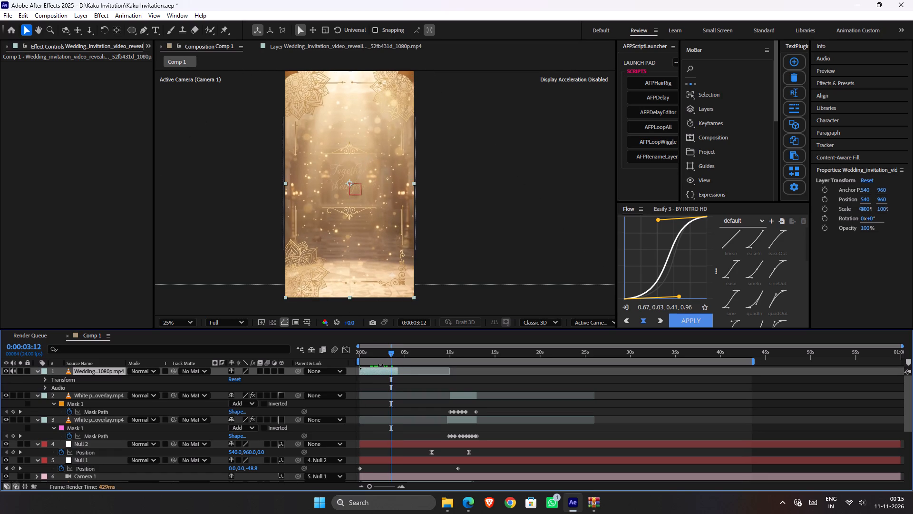
pyautogui.hotkey('alt', ']')
# Keyframe the wedding video's opacity to fade from 100% at about 2.6 seconds to 0% at 0:00:03:12.
pyautogui.press('t')
pyautogui.click(59, 382)
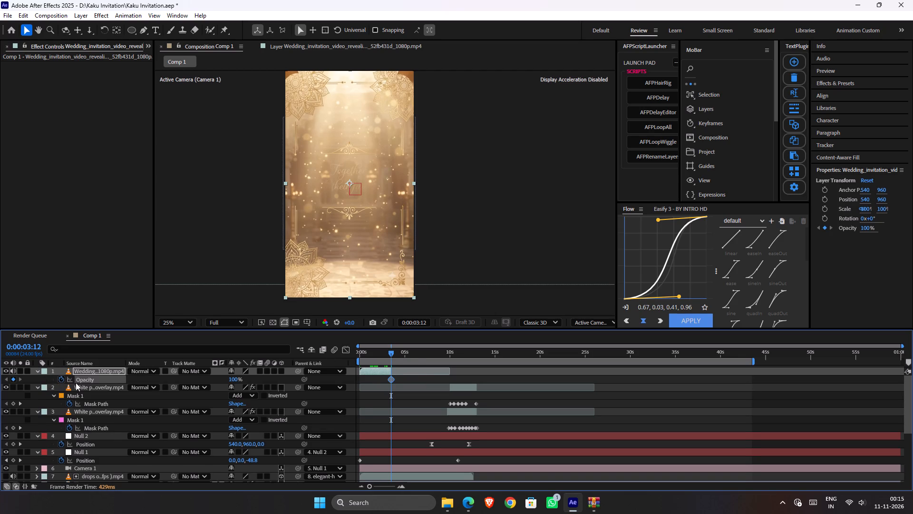
pyautogui.moveTo(390, 380); pyautogui.dragTo(382, 378)
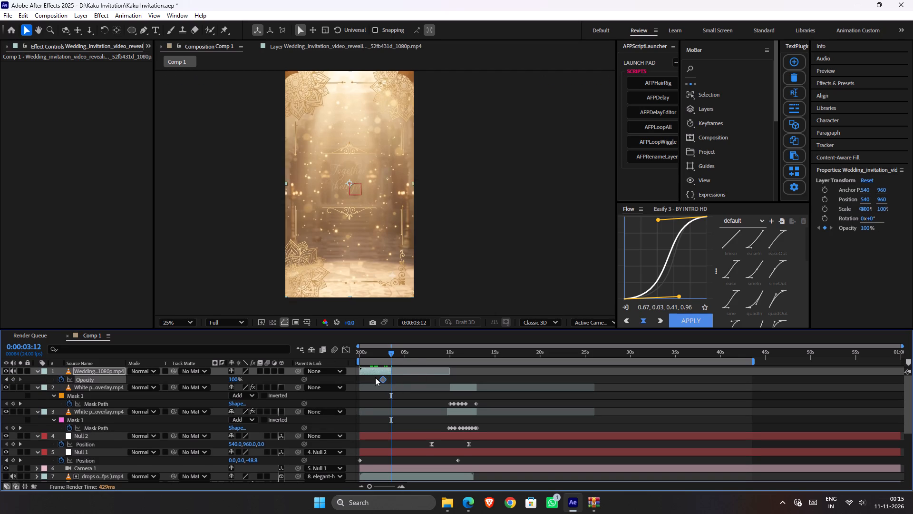
pyautogui.moveTo(233, 381); pyautogui.dragTo(50, 381)
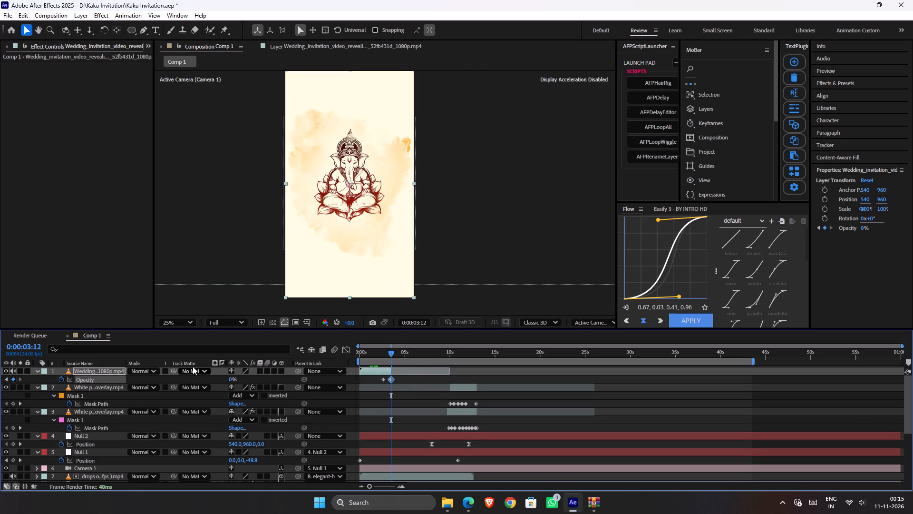
# Set the composition preview resolution to Quarter and save the project.
pyautogui.click(214, 316)
pyautogui.click(217, 321)
pyautogui.click(221, 386)
pyautogui.hotkey('ctrl', 's')
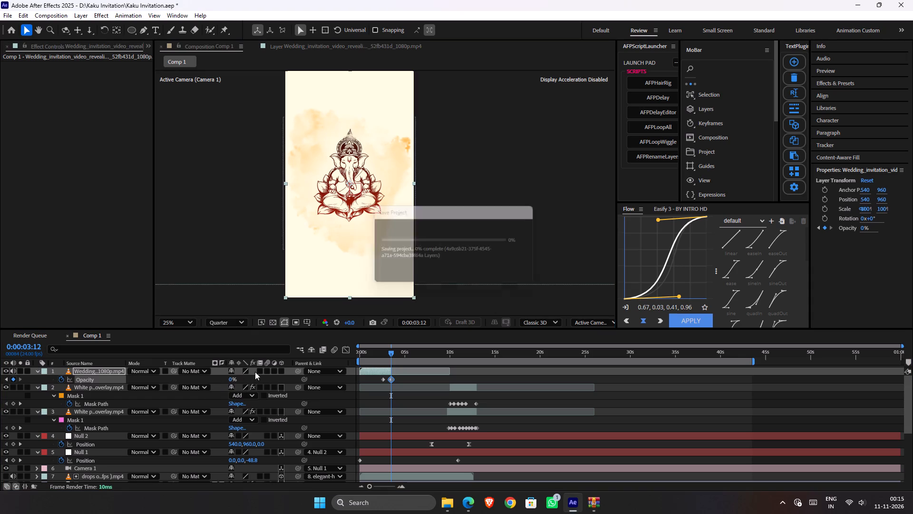
# Mute the wedding video layer's audio and preview the door opening and fade from the start of the composition.
pyautogui.moveTo(383, 352); pyautogui.dragTo(338, 344)
pyautogui.press('space')
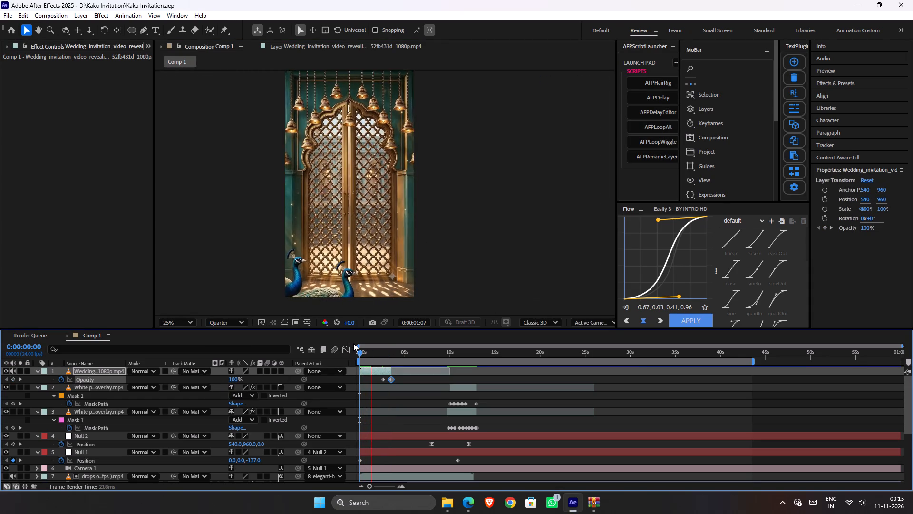
pyautogui.press('space')
pyautogui.click(15, 371)
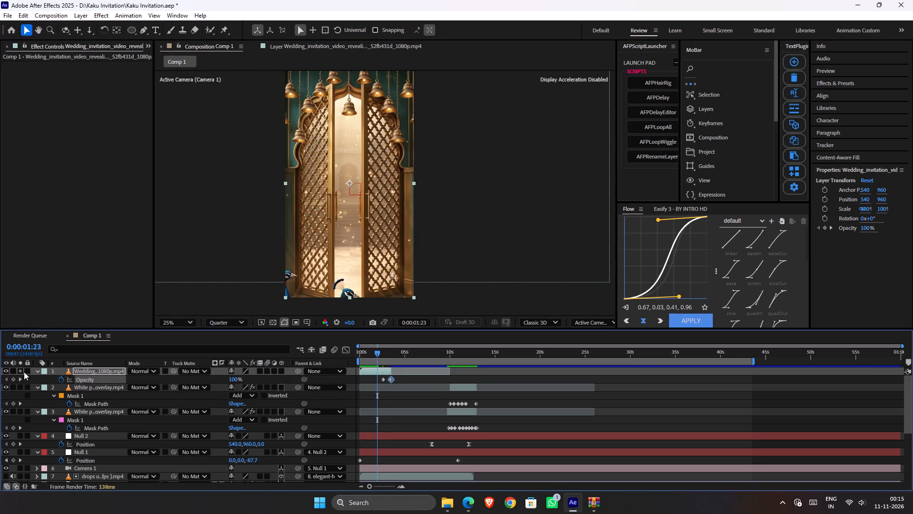
pyautogui.moveTo(374, 354); pyautogui.dragTo(342, 353)
pyautogui.press('space')
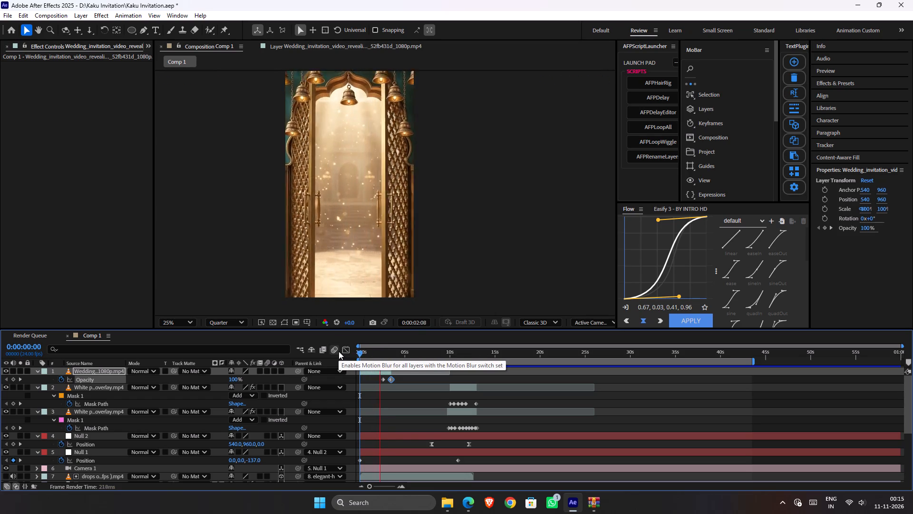
pyautogui.press('space')
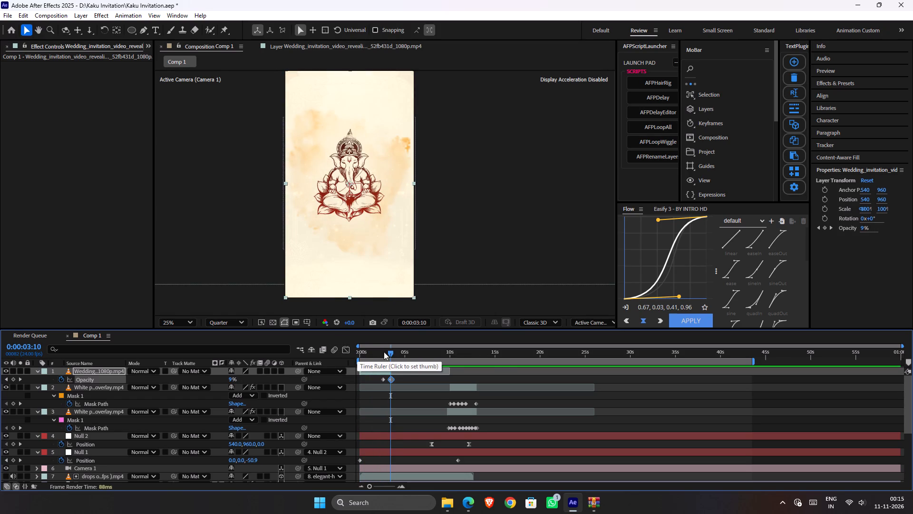
# Move both opacity keyframes of the wedding video about one second earlier, so the fade overlaps the doors opening.
pyautogui.moveTo(384, 352); pyautogui.dragTo(379, 352)
pyautogui.moveTo(377, 380); pyautogui.dragTo(391, 385)
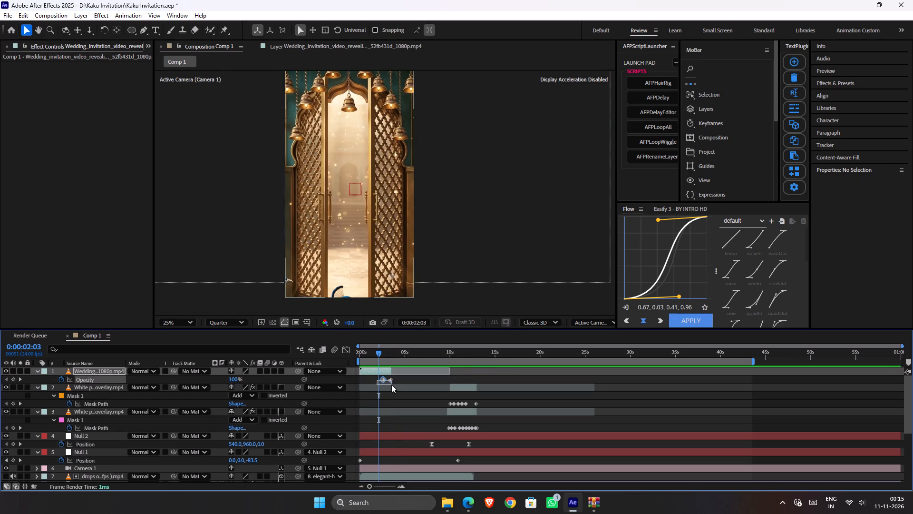
pyautogui.moveTo(391, 385); pyautogui.dragTo(391, 384)
pyautogui.moveTo(390, 380); pyautogui.dragTo(381, 379)
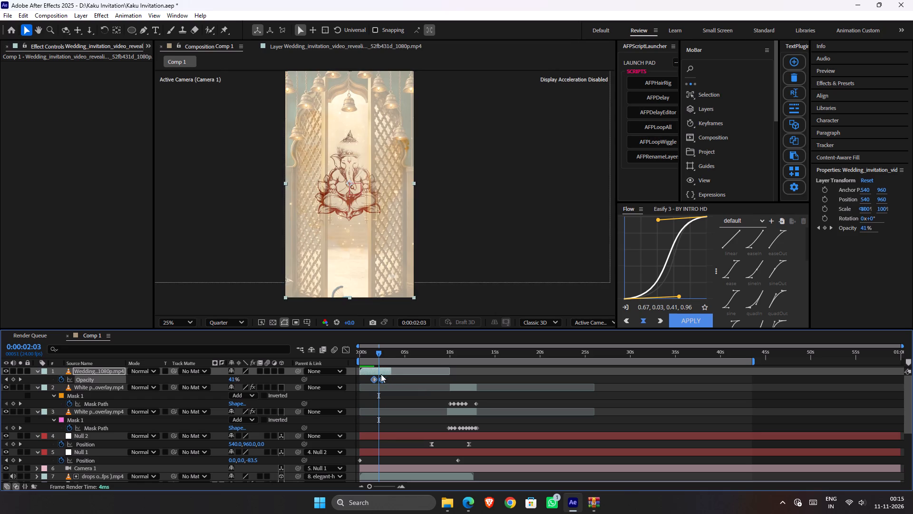
pyautogui.click(379, 367)
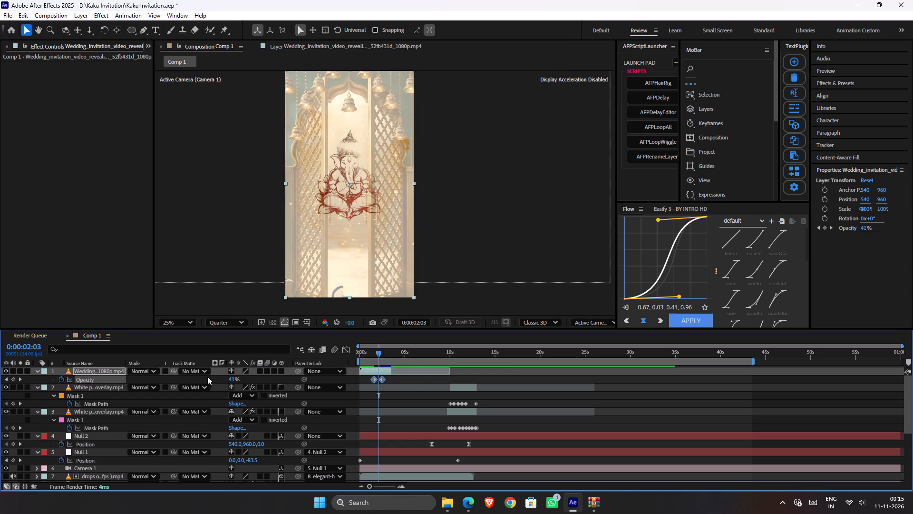
# Scale the wedding video layer up to 148% and move it down to a Y position of about 1384.
pyautogui.click(112, 370)
pyautogui.press('s')
pyautogui.moveTo(256, 379); pyautogui.dragTo(285, 375)
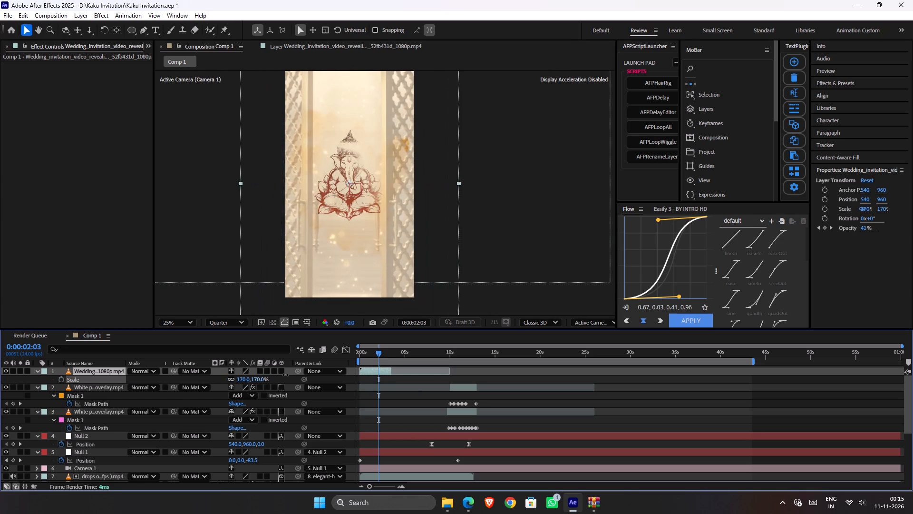
pyautogui.moveTo(285, 375); pyautogui.dragTo(273, 373)
pyautogui.moveTo(405, 125); pyautogui.dragTo(407, 145)
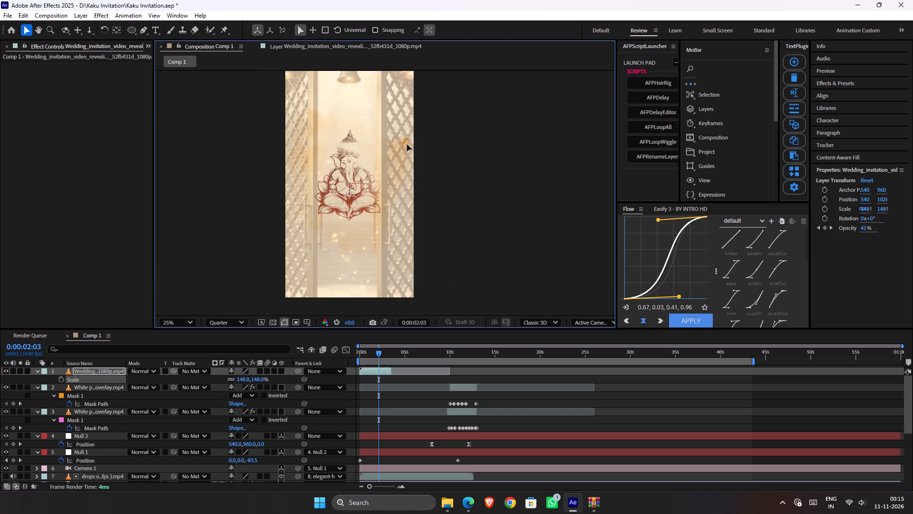
pyautogui.moveTo(407, 145); pyautogui.dragTo(413, 176)
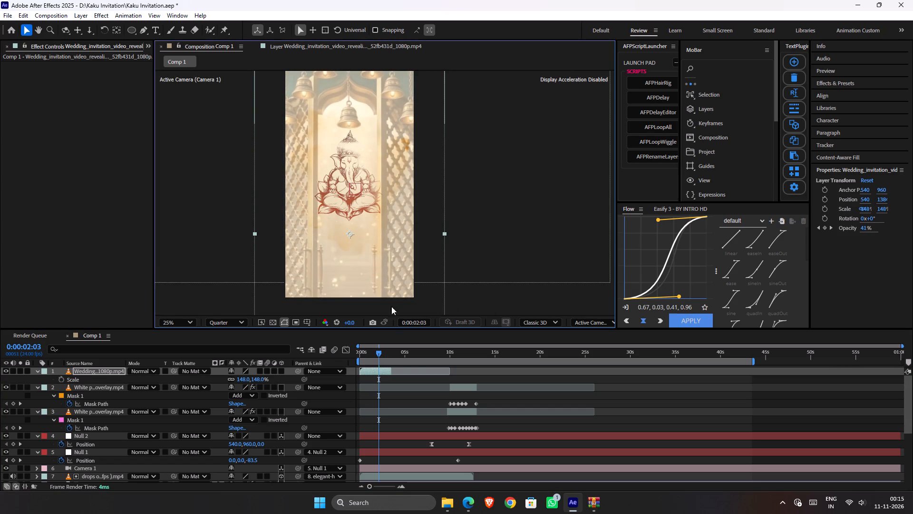
# Preview the enlarged door opening and its fade from the start of the composition.
pyautogui.moveTo(374, 354); pyautogui.dragTo(334, 359)
pyautogui.press('space')
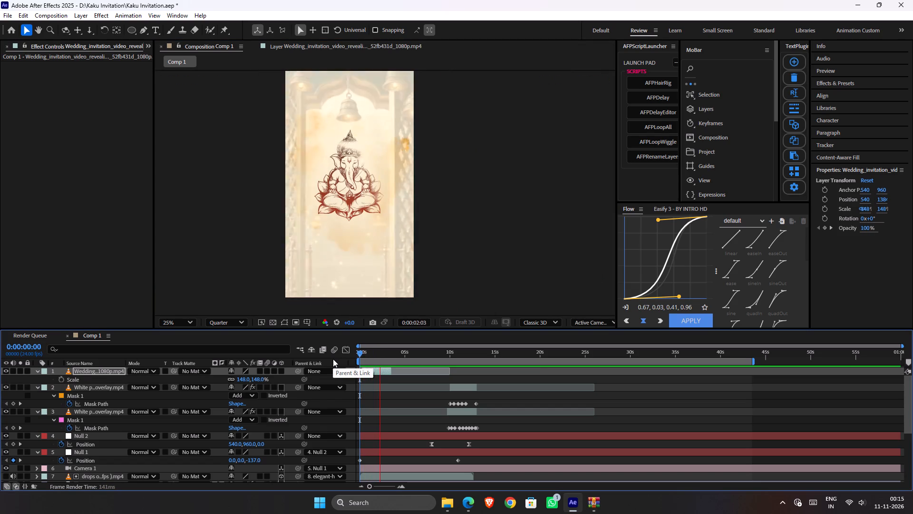
pyautogui.press('space')
pyautogui.press('space')
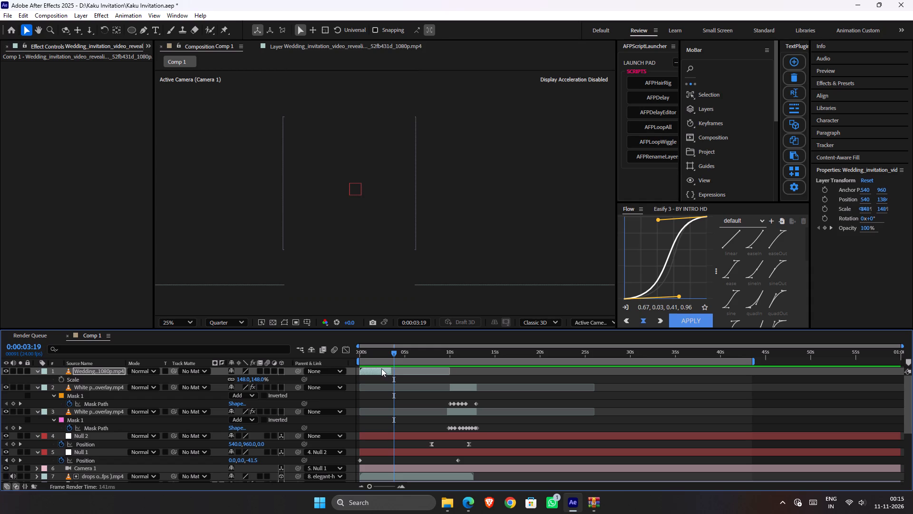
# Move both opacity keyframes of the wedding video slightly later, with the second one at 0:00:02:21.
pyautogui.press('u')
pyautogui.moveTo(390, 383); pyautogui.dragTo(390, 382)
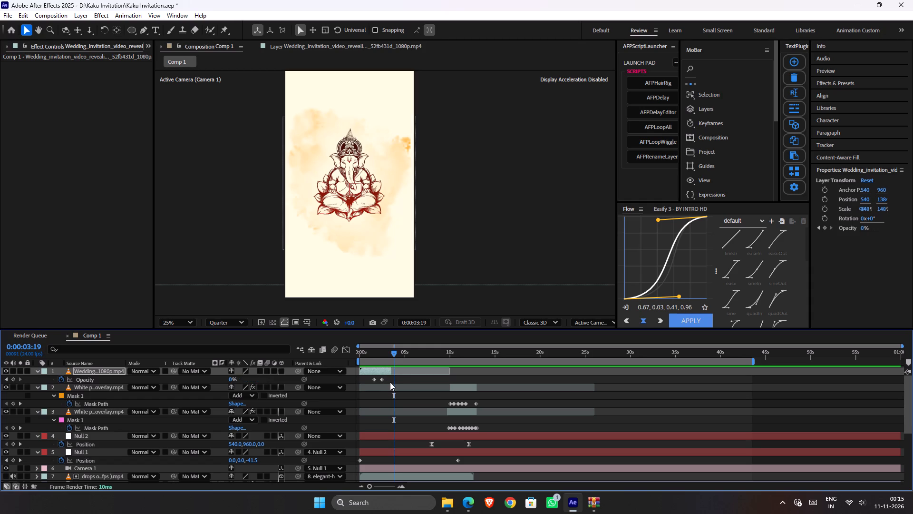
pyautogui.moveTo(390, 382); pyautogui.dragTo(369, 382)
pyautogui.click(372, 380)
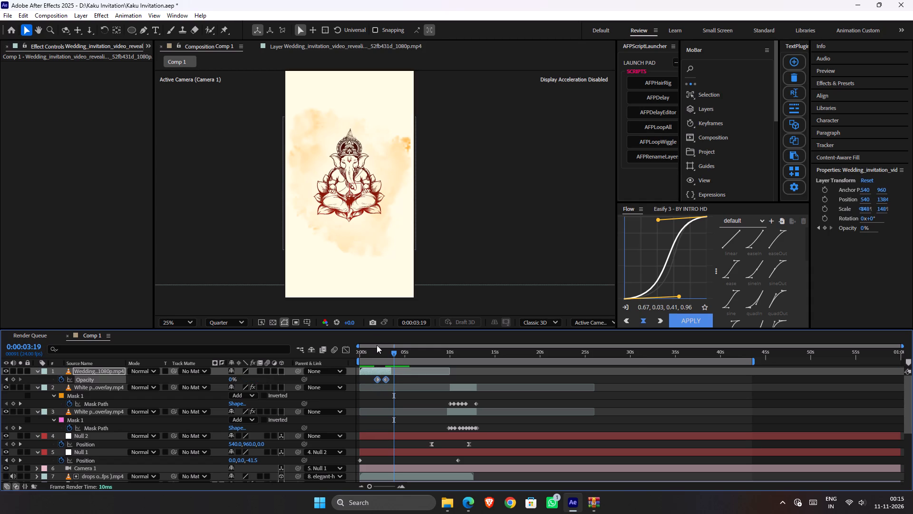
# Preview the door opening with the retimed fade, including from the start of the composition.
pyautogui.click(375, 348)
pyautogui.press('space')
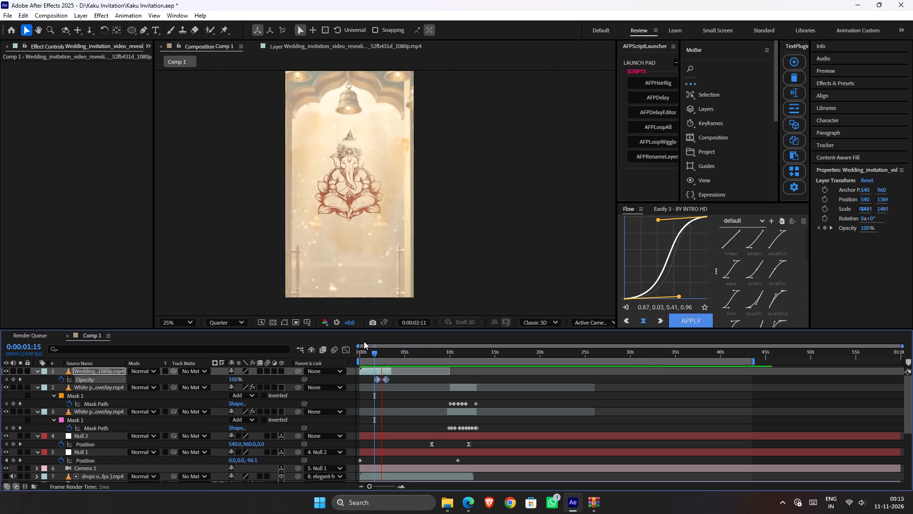
pyautogui.press('space')
pyautogui.moveTo(380, 348); pyautogui.dragTo(329, 348)
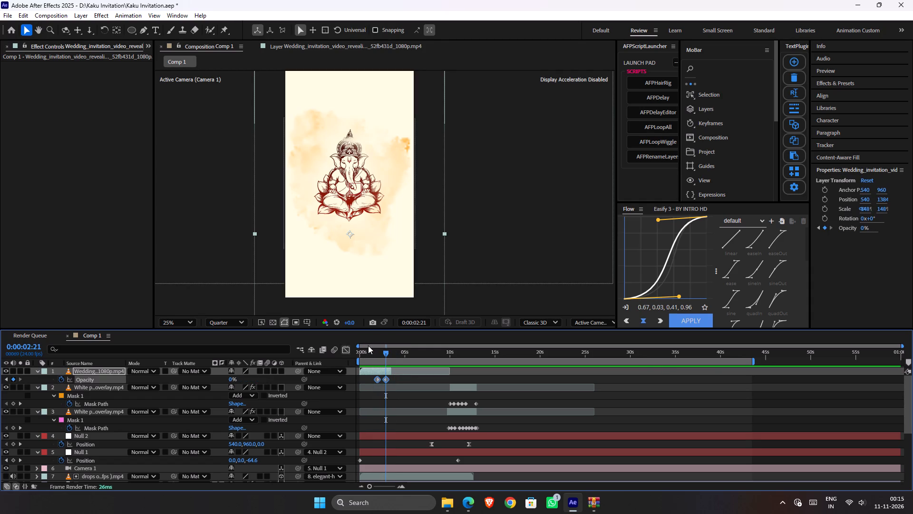
pyautogui.moveTo(368, 346); pyautogui.dragTo(360, 355)
pyautogui.moveTo(367, 356); pyautogui.dragTo(349, 359)
pyautogui.press('space')
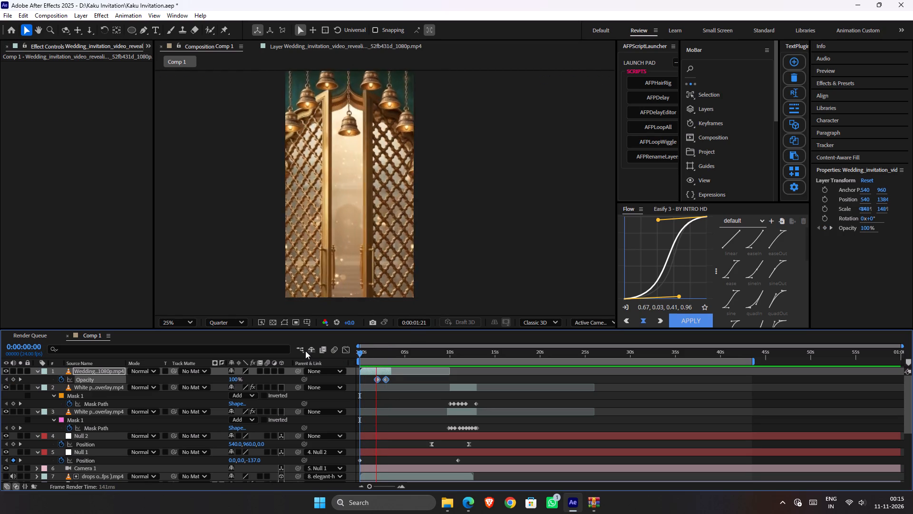
pyautogui.press('space')
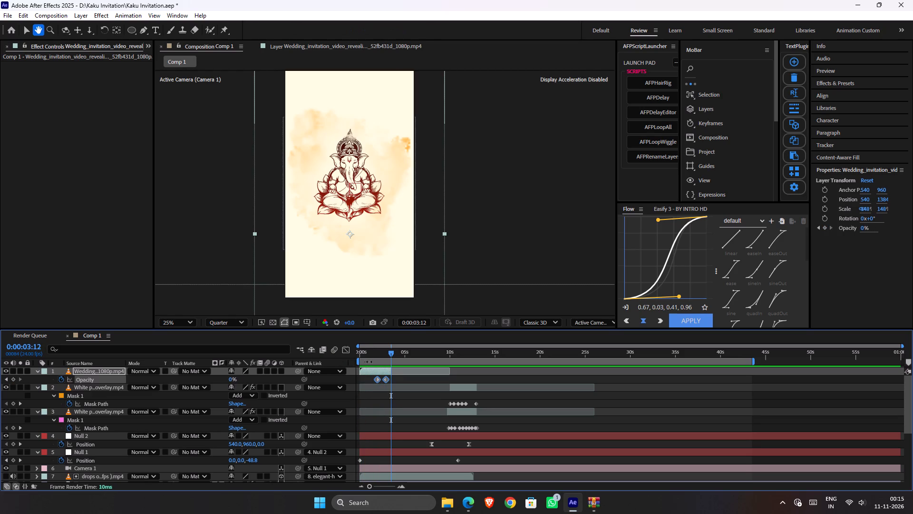
# Remove the wedding video's opacity animation at 0:00:01:15, keeping the layer at 100% opacity.
pyautogui.click(379, 358)
pyautogui.click(378, 352)
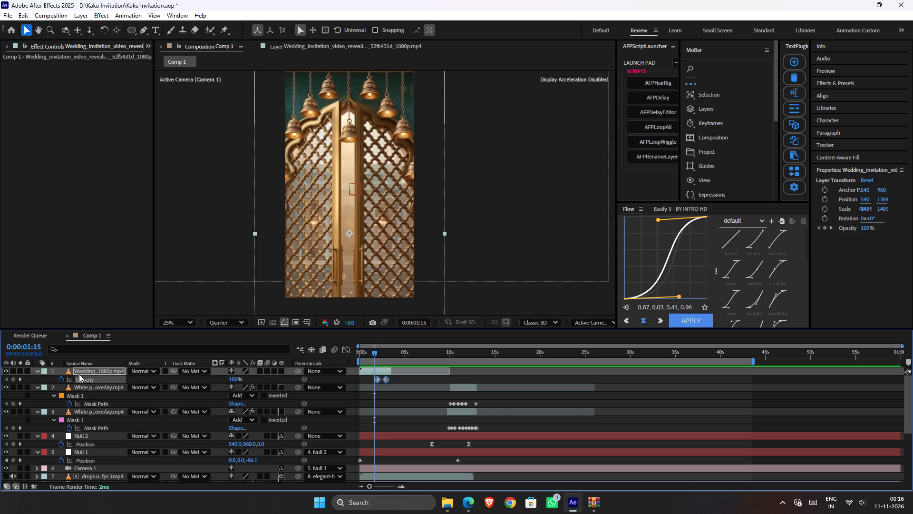
pyautogui.click(62, 379)
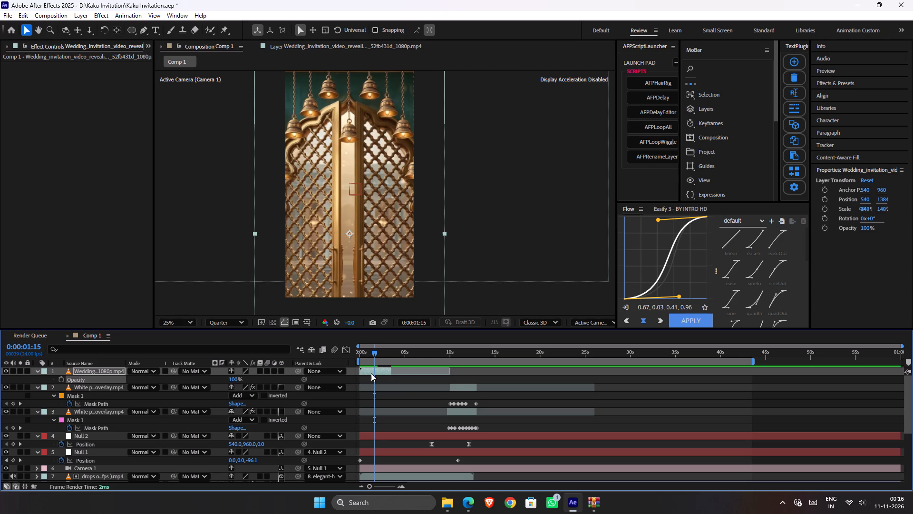
# Apply the Color Key effect to the wedding video and sample the cream light between the doors as key color.
pyautogui.hotkey('ctrl', 'space')
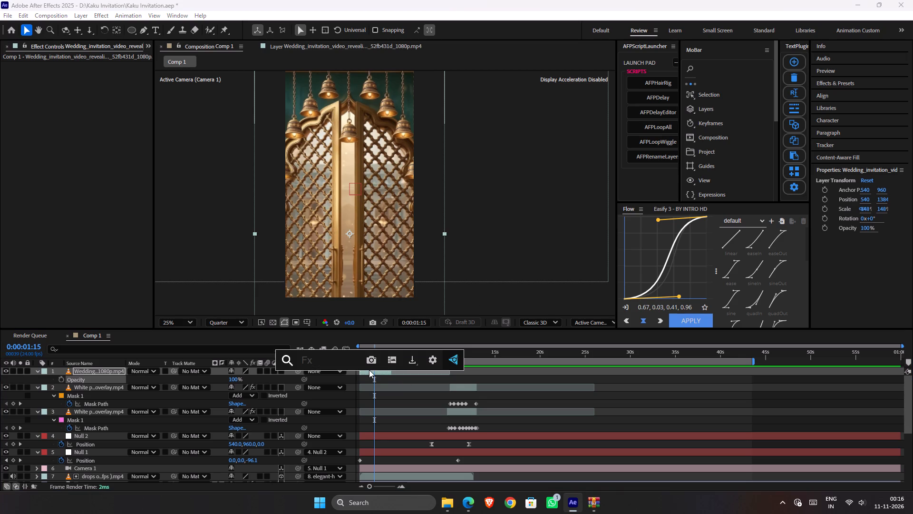
pyautogui.press('c')
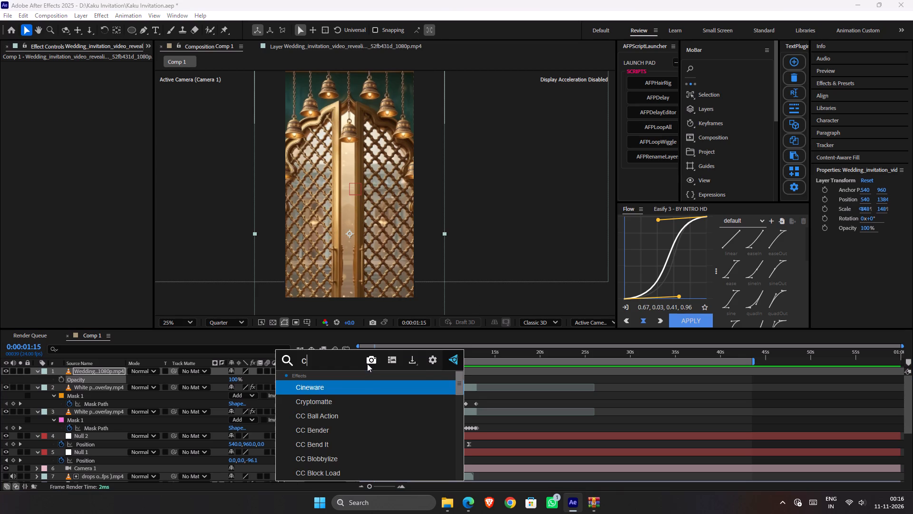
pyautogui.write('olor')
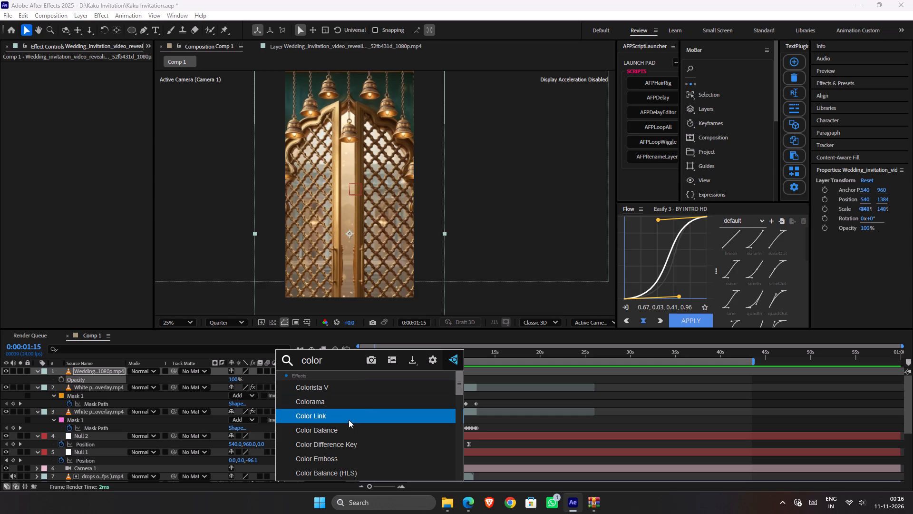
pyautogui.press('space')
pyautogui.click(345, 459)
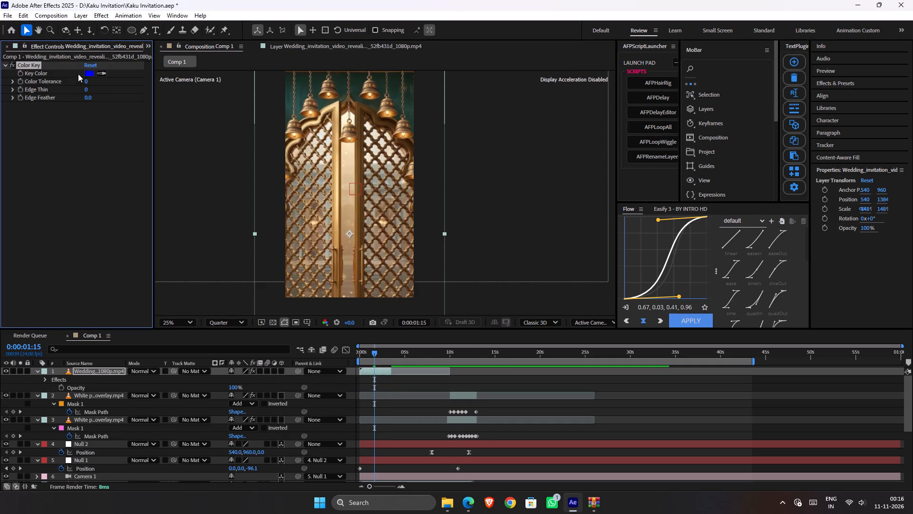
pyautogui.click(100, 74)
pyautogui.click(349, 152)
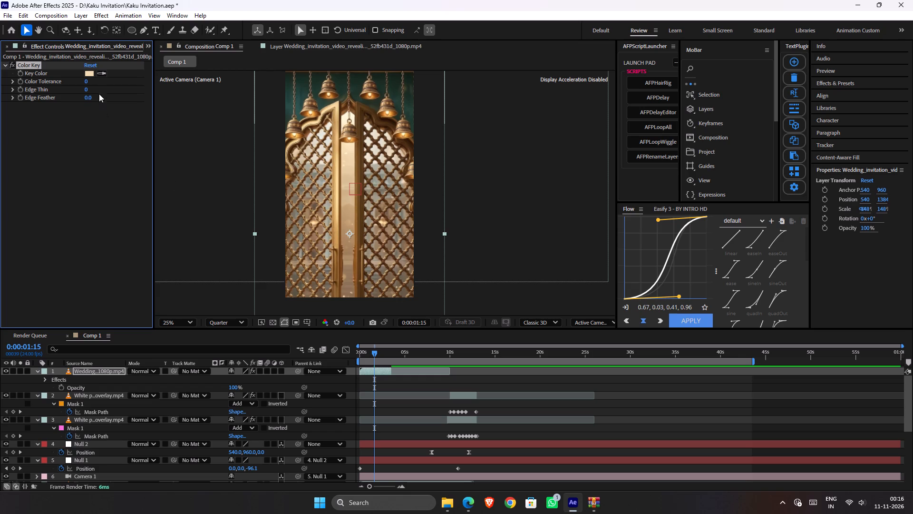
# Set the Color Key's color tolerance to 138 and its edge feather to 64.8.
pyautogui.moveTo(87, 83); pyautogui.dragTo(99, 83)
pyautogui.moveTo(99, 83); pyautogui.dragTo(145, 83)
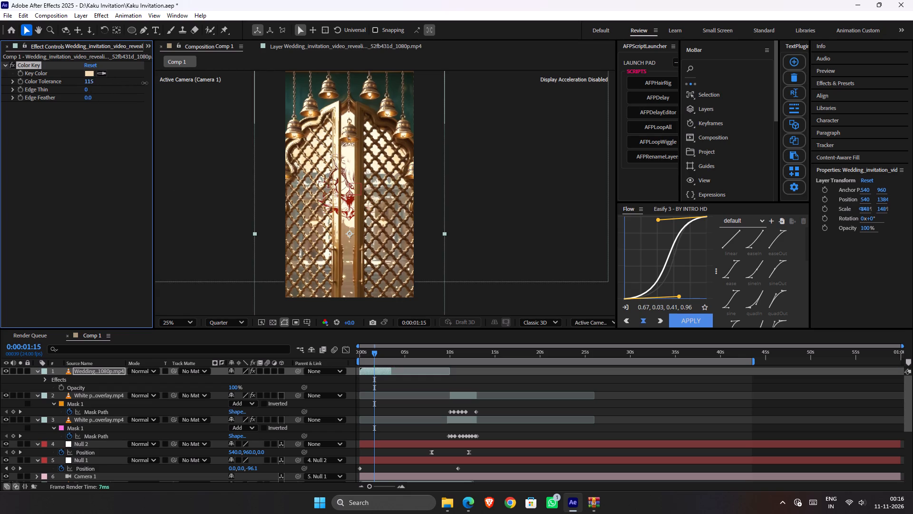
pyautogui.moveTo(145, 83); pyautogui.dragTo(199, 93)
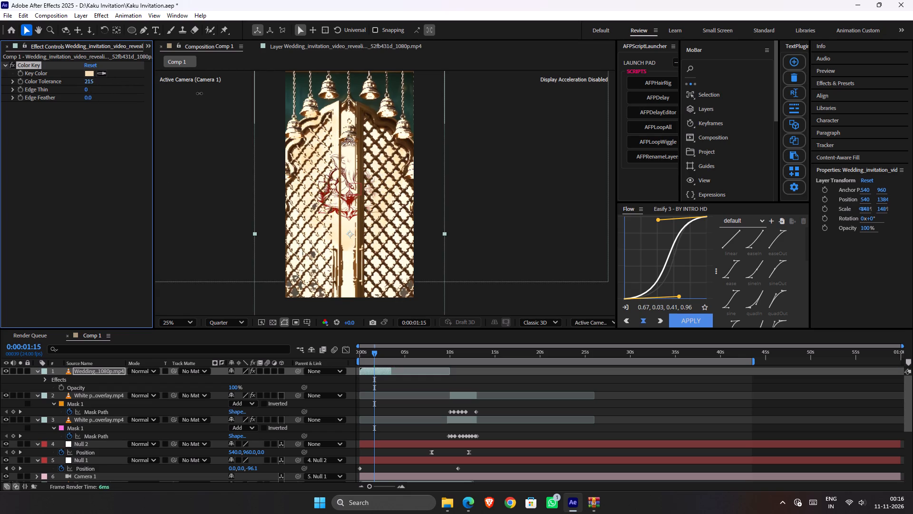
pyautogui.moveTo(199, 93); pyautogui.dragTo(188, 91)
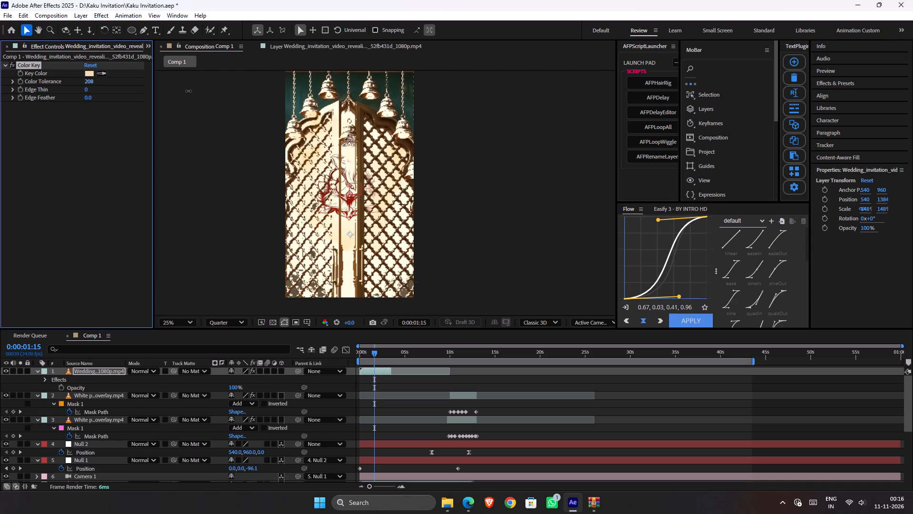
pyautogui.moveTo(188, 91); pyautogui.dragTo(155, 91)
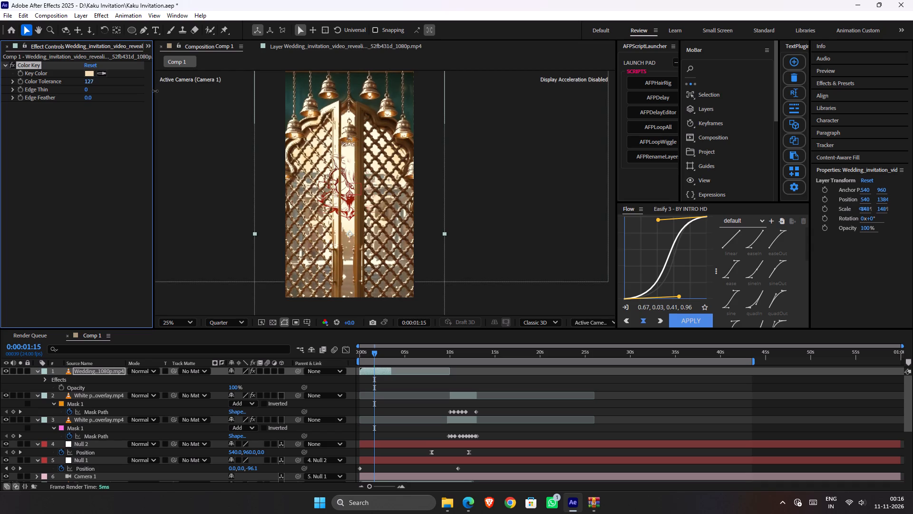
pyautogui.moveTo(155, 91); pyautogui.dragTo(160, 91)
pyautogui.moveTo(89, 97); pyautogui.dragTo(125, 97)
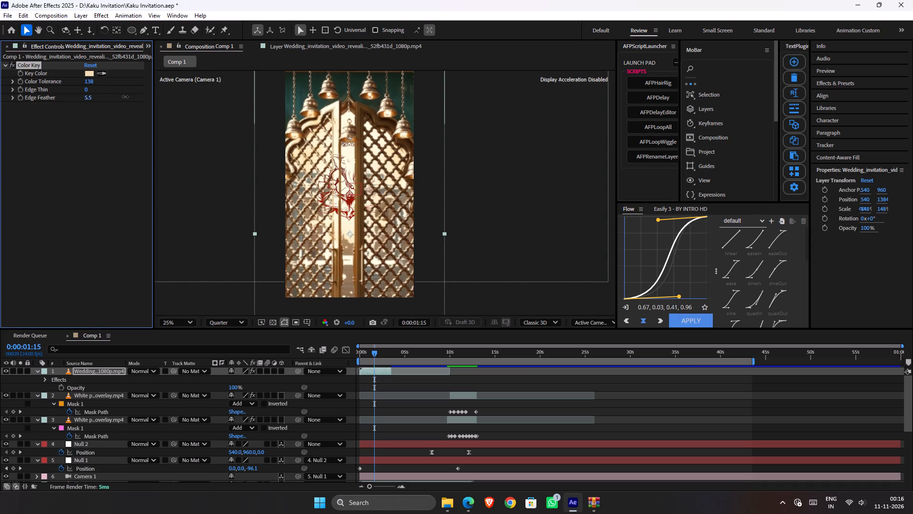
pyautogui.moveTo(125, 97); pyautogui.dragTo(315, 100)
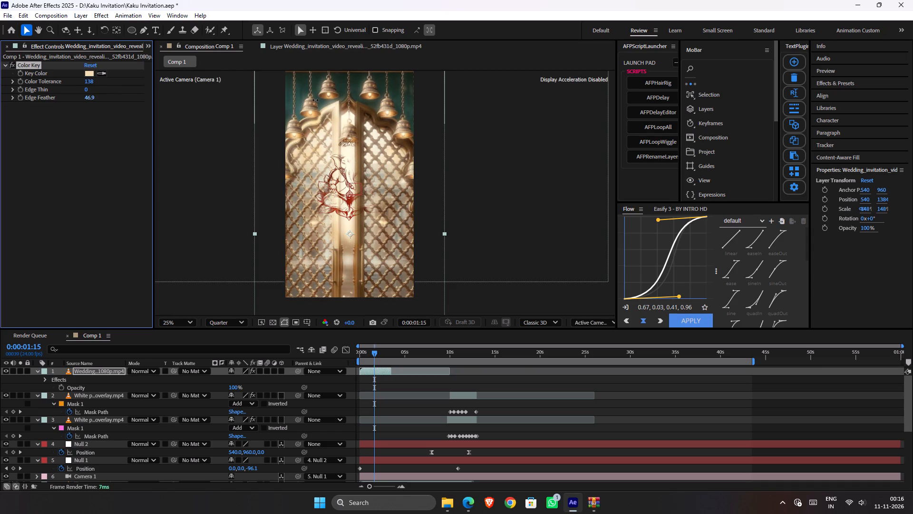
pyautogui.moveTo(315, 100); pyautogui.dragTo(419, 119)
# Preview the keyed door opening over the Ganesha scene from the start of the composition.
pyautogui.moveTo(369, 355); pyautogui.dragTo(346, 356)
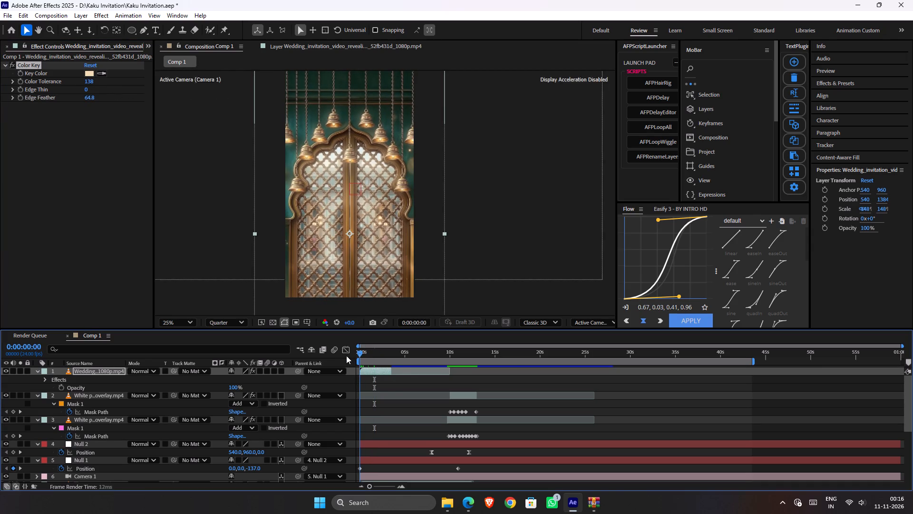
pyautogui.moveTo(346, 356); pyautogui.dragTo(338, 355)
pyautogui.press('space')
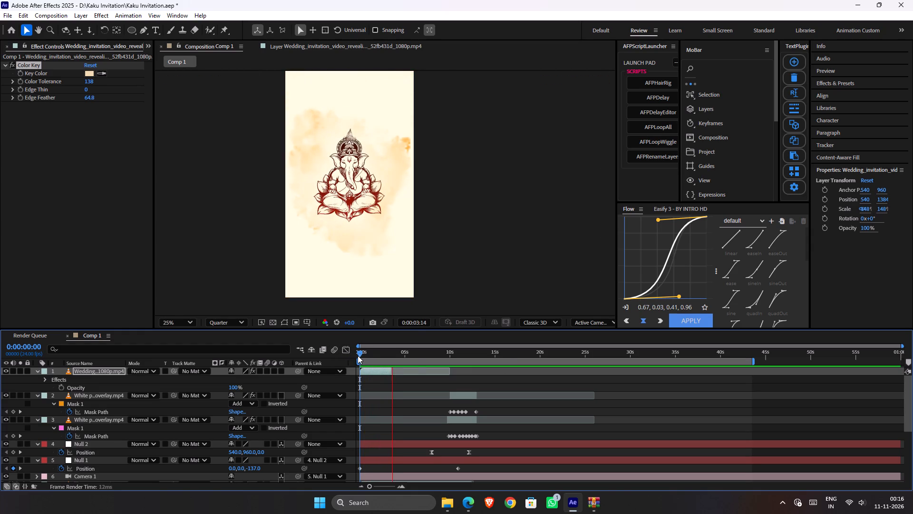
pyautogui.press('space')
pyautogui.click(379, 358)
pyautogui.moveTo(380, 354); pyautogui.dragTo(369, 355)
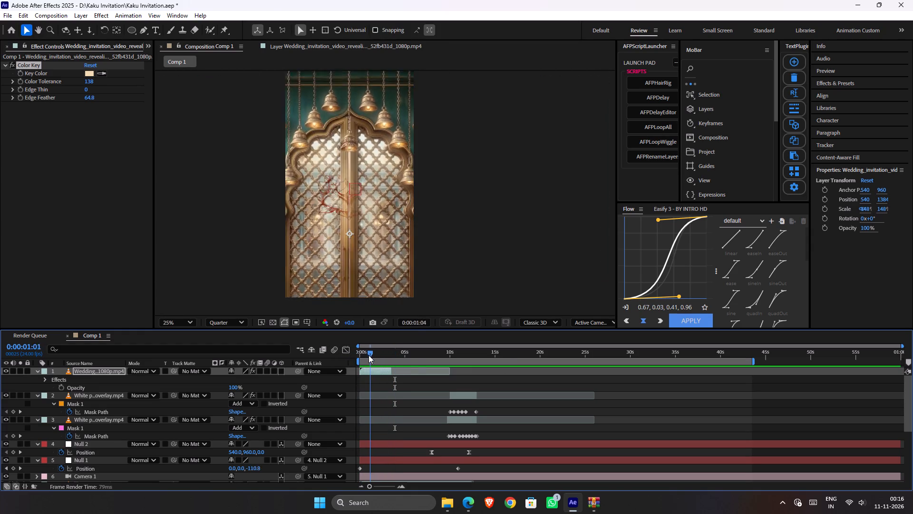
pyautogui.moveTo(369, 355); pyautogui.dragTo(336, 360)
pyautogui.press('space')
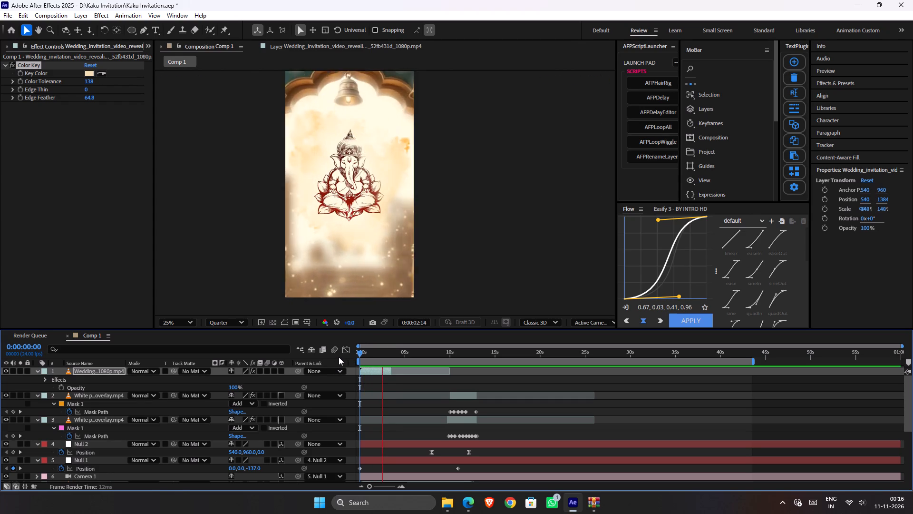
pyautogui.press('space')
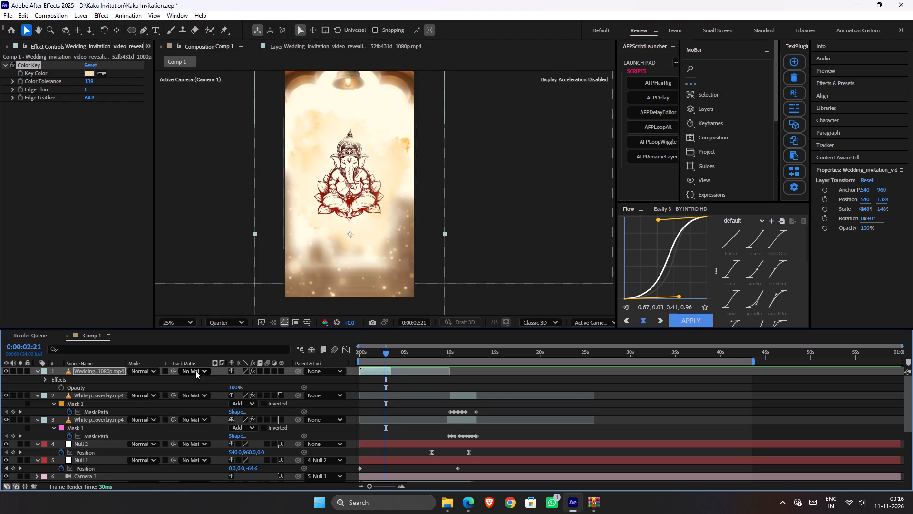
# Keyframe the wedding video's opacity to fade from 100% at 0:00:02:21 to 0% at 0:00:03:12.
pyautogui.press('t')
pyautogui.press('t')
pyautogui.click(61, 381)
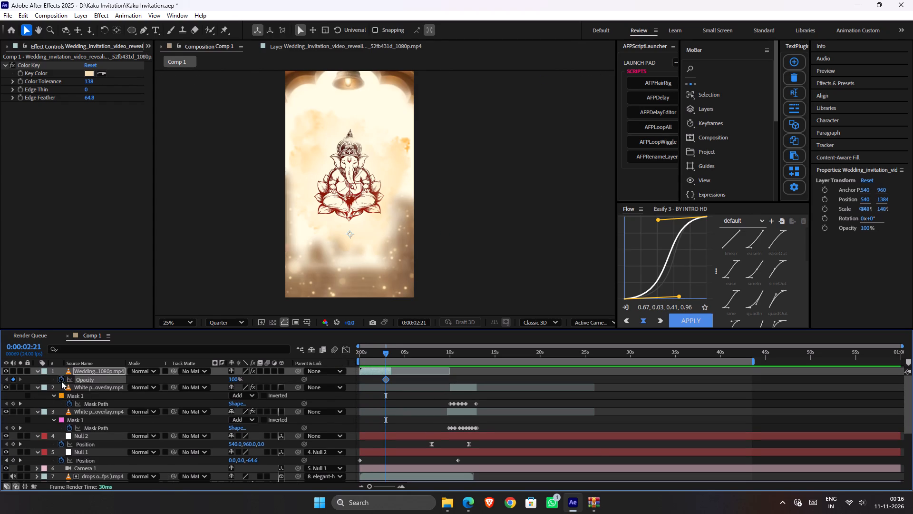
pyautogui.press('o')
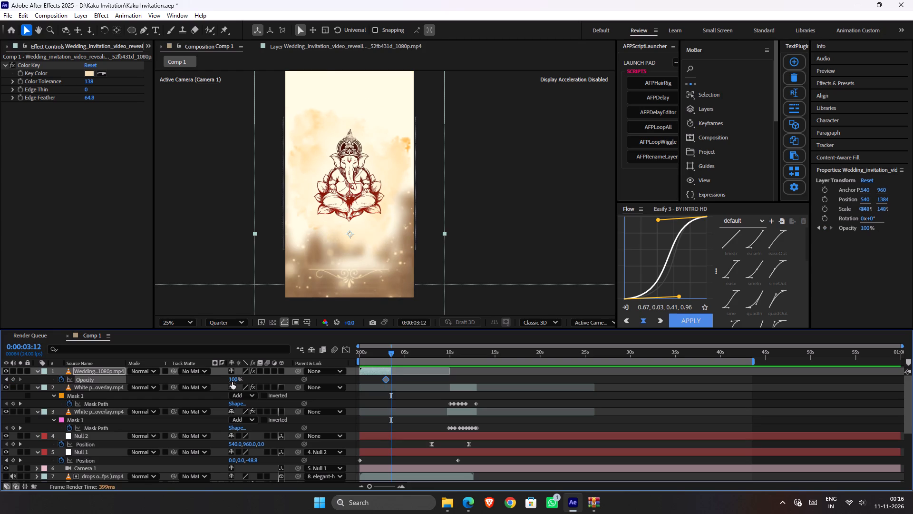
pyautogui.moveTo(232, 383); pyautogui.dragTo(42, 385)
# Preview the keyed door opening with its new fade-out from the start of the composition.
pyautogui.moveTo(369, 351); pyautogui.dragTo(275, 351)
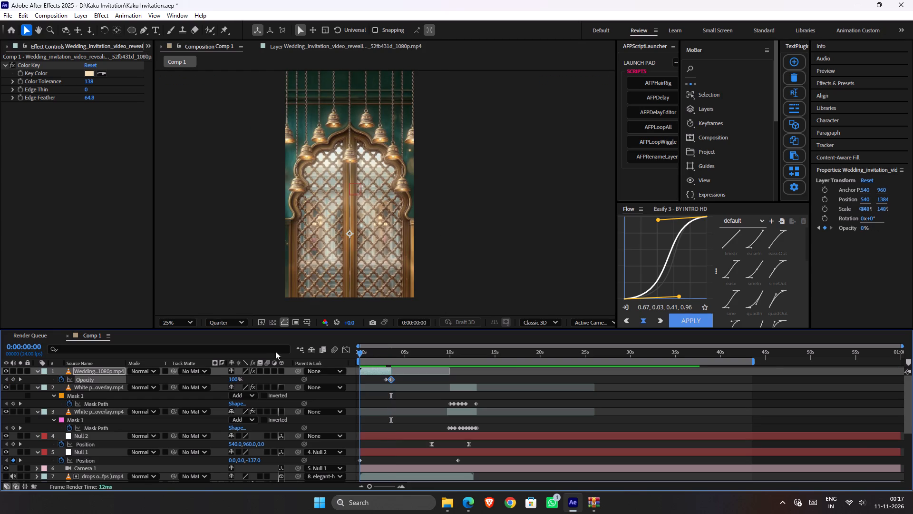
pyautogui.moveTo(275, 351); pyautogui.dragTo(272, 351)
pyautogui.press('space')
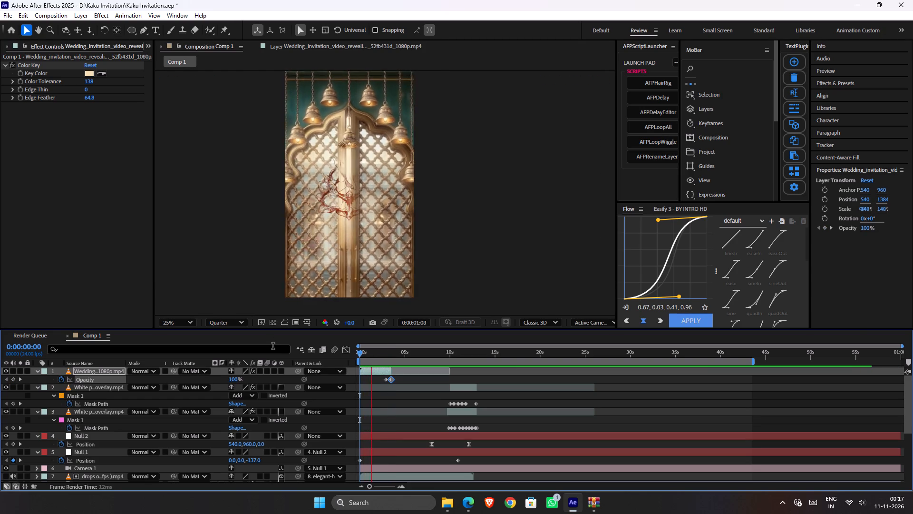
pyautogui.press('space')
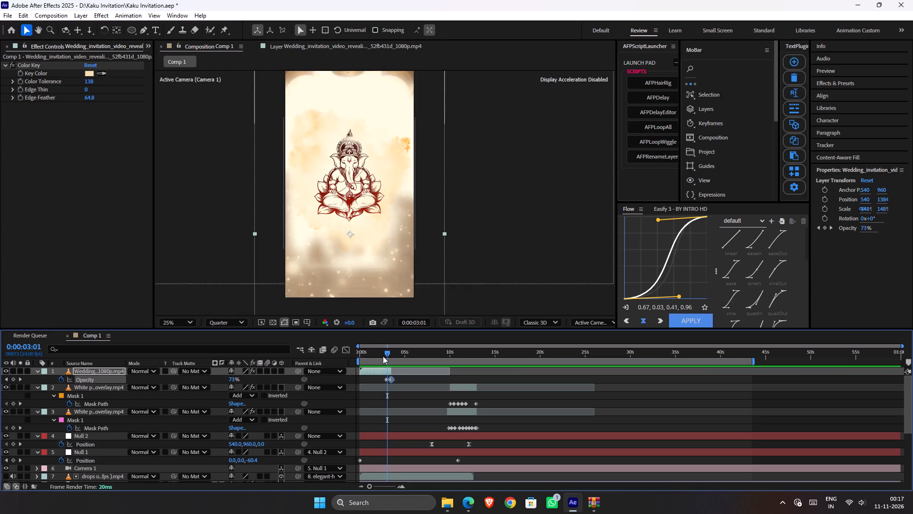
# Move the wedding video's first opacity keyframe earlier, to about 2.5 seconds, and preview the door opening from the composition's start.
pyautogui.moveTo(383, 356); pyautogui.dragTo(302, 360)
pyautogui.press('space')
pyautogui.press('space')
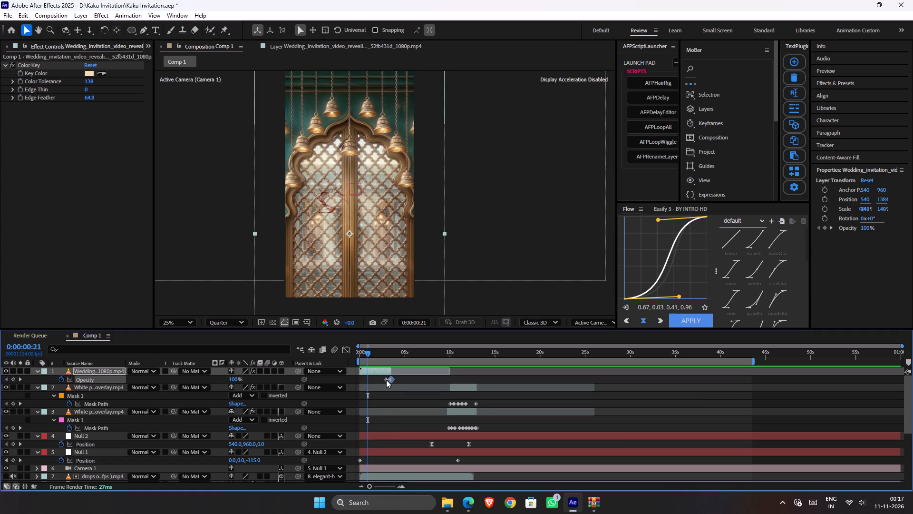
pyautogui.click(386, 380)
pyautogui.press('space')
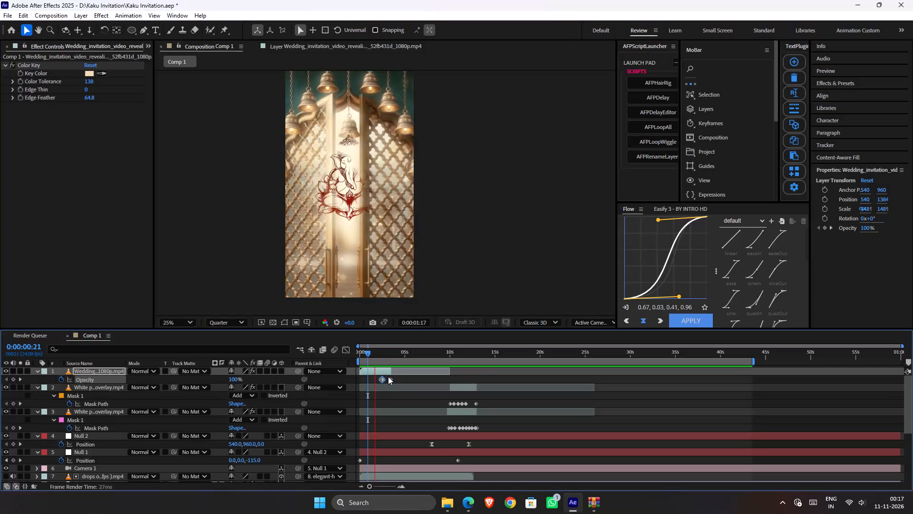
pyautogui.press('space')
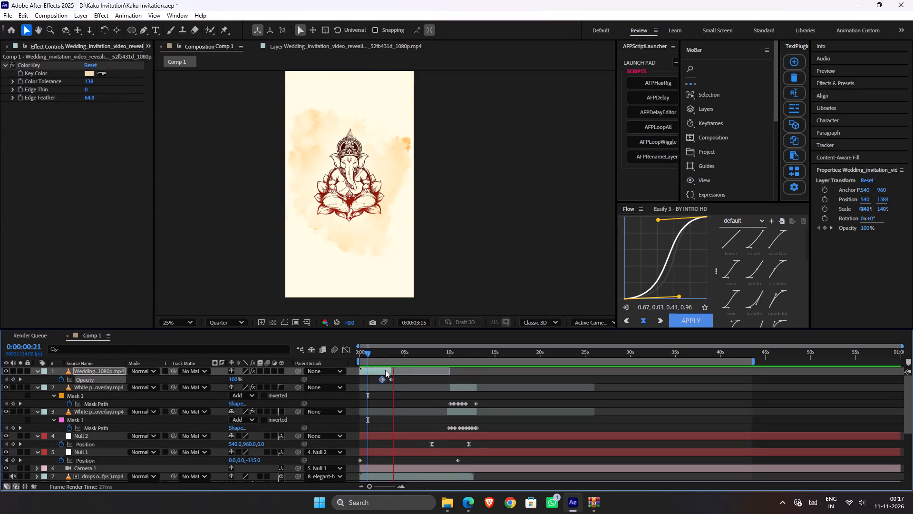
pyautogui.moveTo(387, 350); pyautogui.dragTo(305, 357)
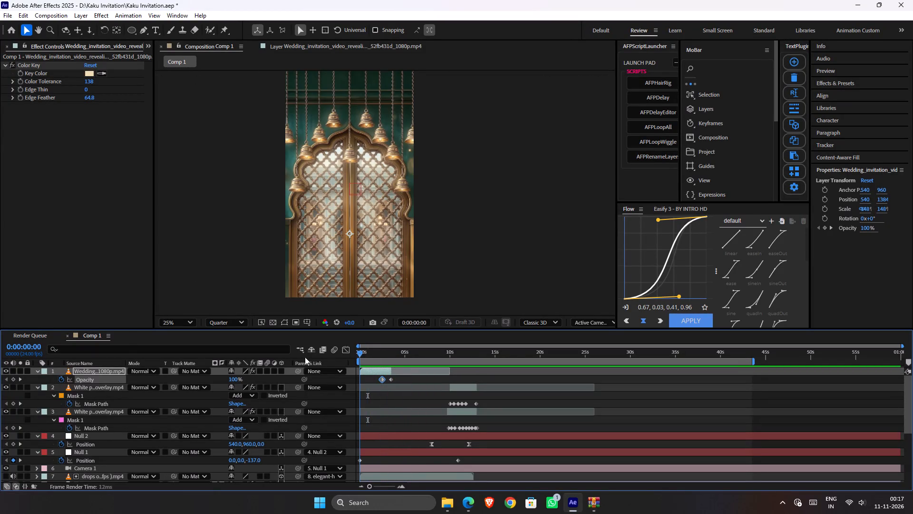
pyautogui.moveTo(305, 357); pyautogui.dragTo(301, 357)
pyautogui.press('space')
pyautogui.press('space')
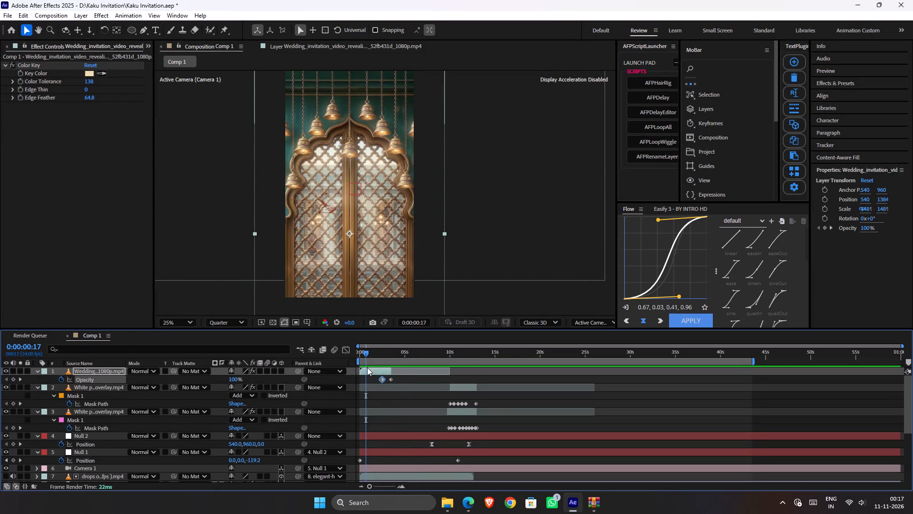
# Delete the keyed wedding invitation video layer from Comp 1 and save the project.
pyautogui.click(367, 367)
pyautogui.press('Delete')
pyautogui.hotkey('ctrl', 's')
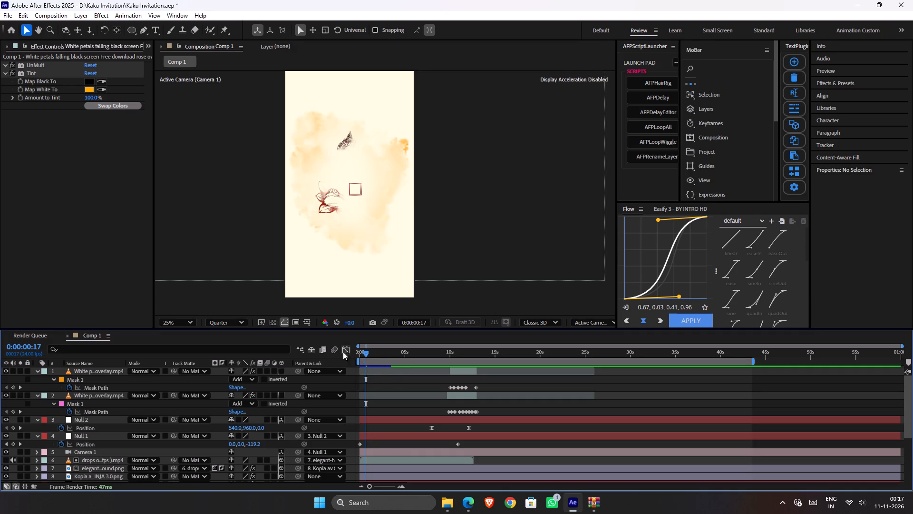
# Switch to Microsoft Edge and bring up the Google Flow project containing the wedding invitation door-reveal video.
pyautogui.hotkey('alt', 'Tab')
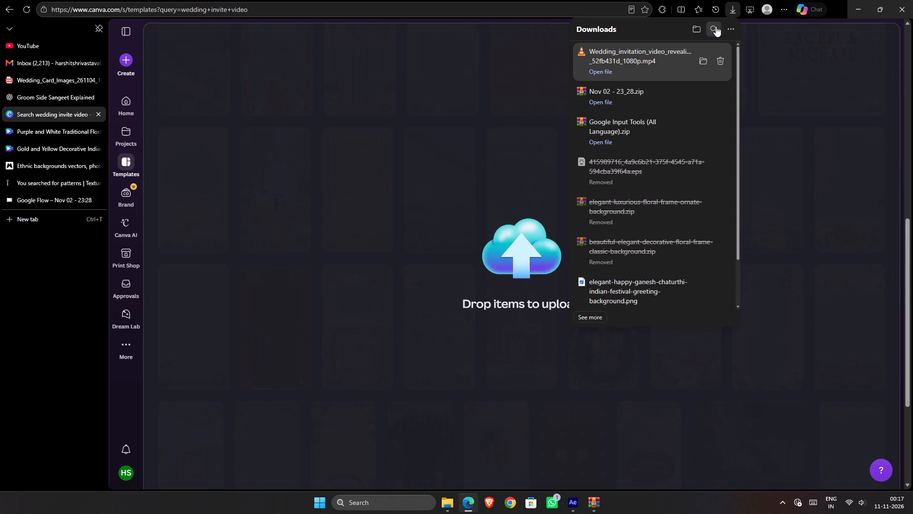
pyautogui.click(728, 10)
pyautogui.doubleClick(79, 199)
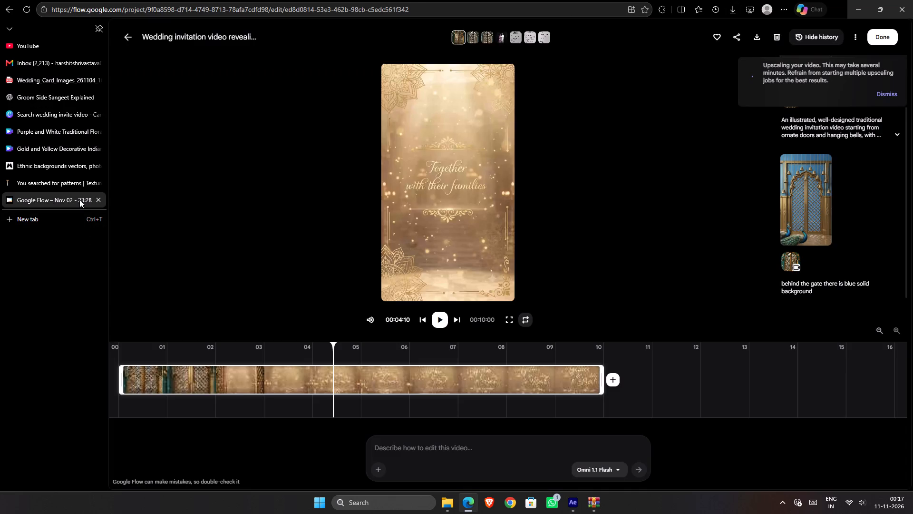
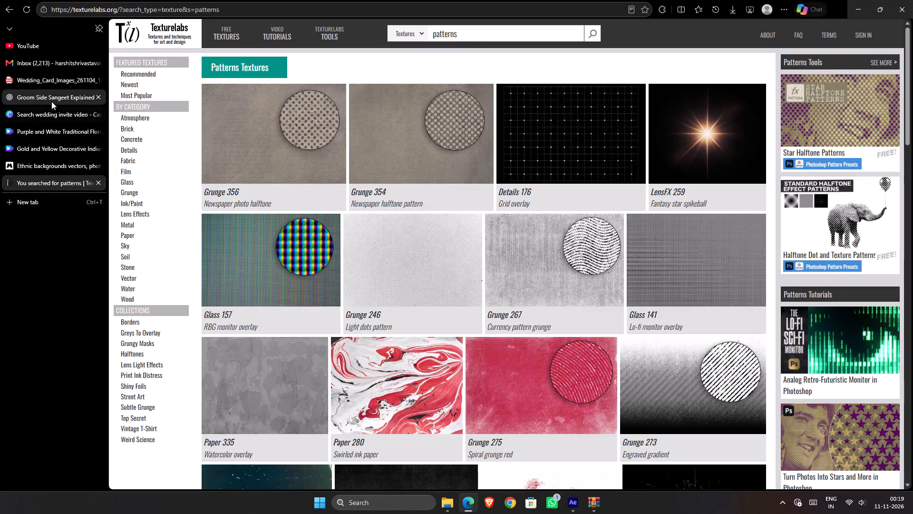
# Switch to the Canva page and go back from the wedding invite video results to the main Templates page.
pyautogui.click(61, 83)
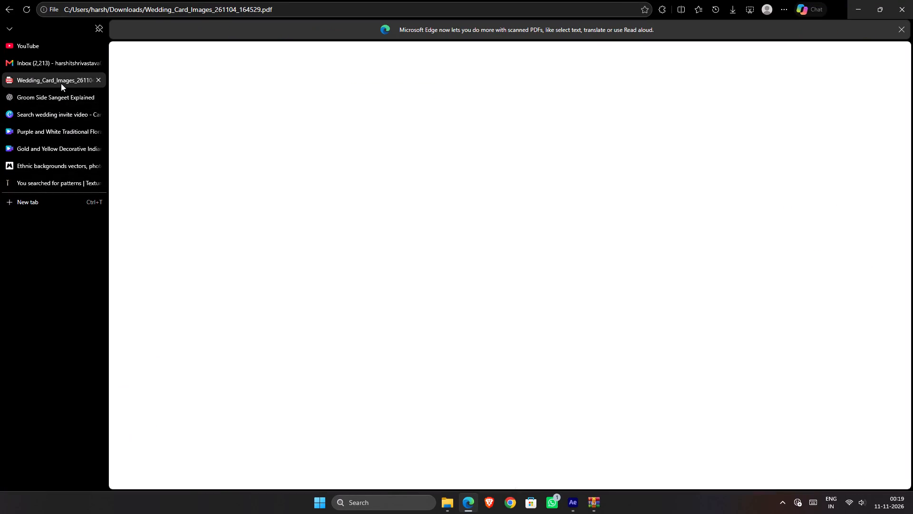
pyautogui.click(54, 121)
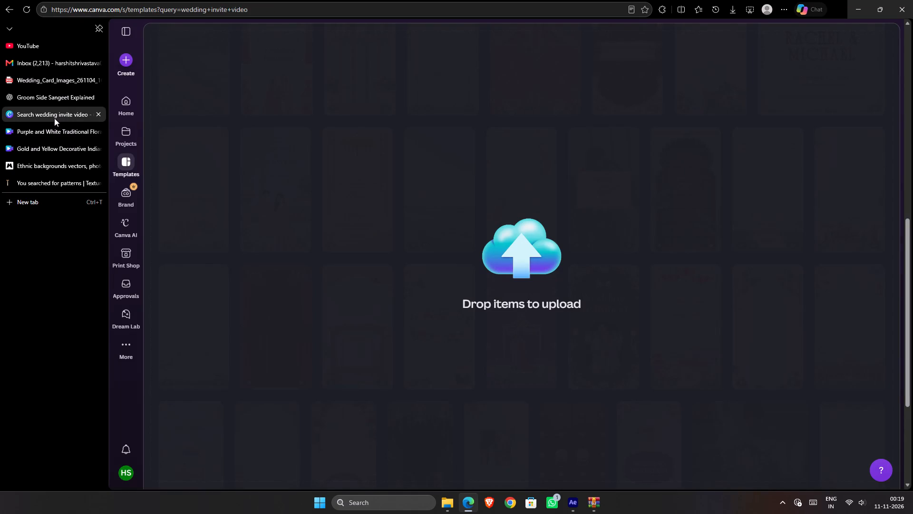
pyautogui.click(387, 173)
pyautogui.moveTo(806, 318); pyautogui.dragTo(779, 316, button='right')
pyautogui.click(691, 294)
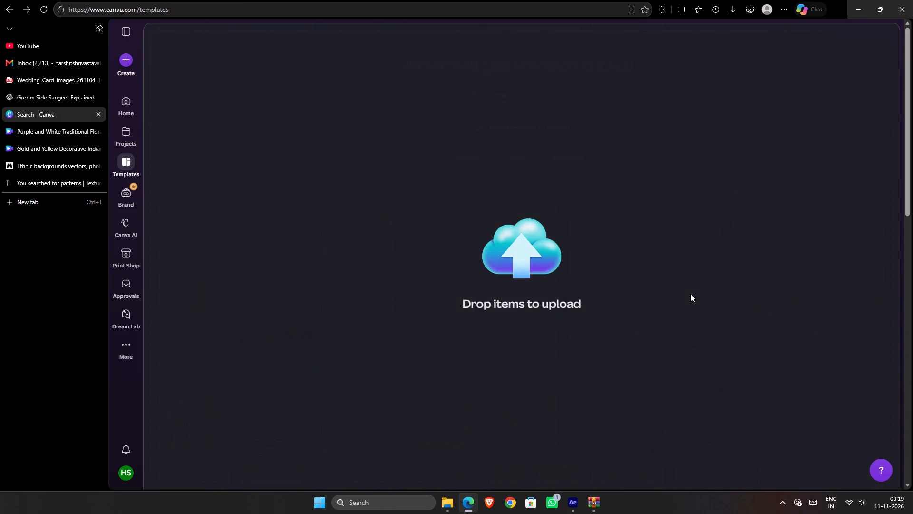
pyautogui.moveTo(429, 117); pyautogui.dragTo(397, 145, button='right')
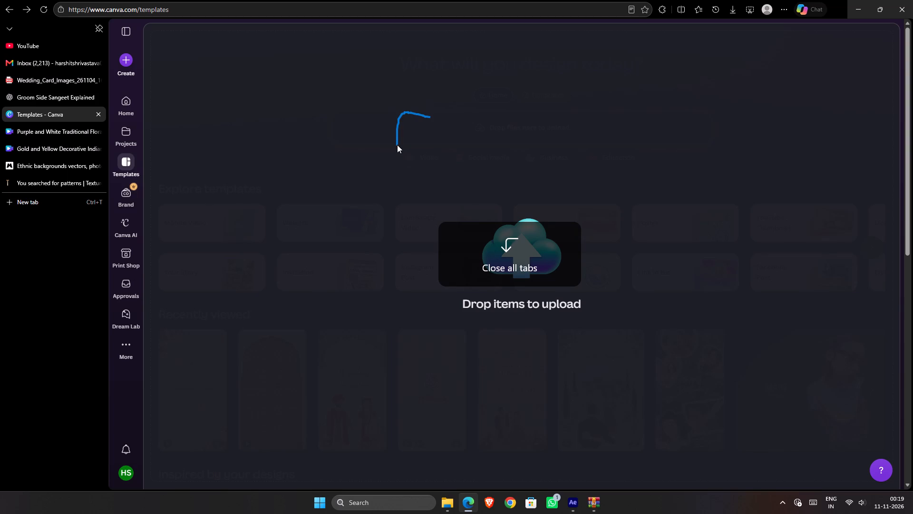
pyautogui.moveTo(397, 145); pyautogui.dragTo(385, 106, button='right')
pyautogui.moveTo(449, 135); pyautogui.dragTo(404, 201, button='right')
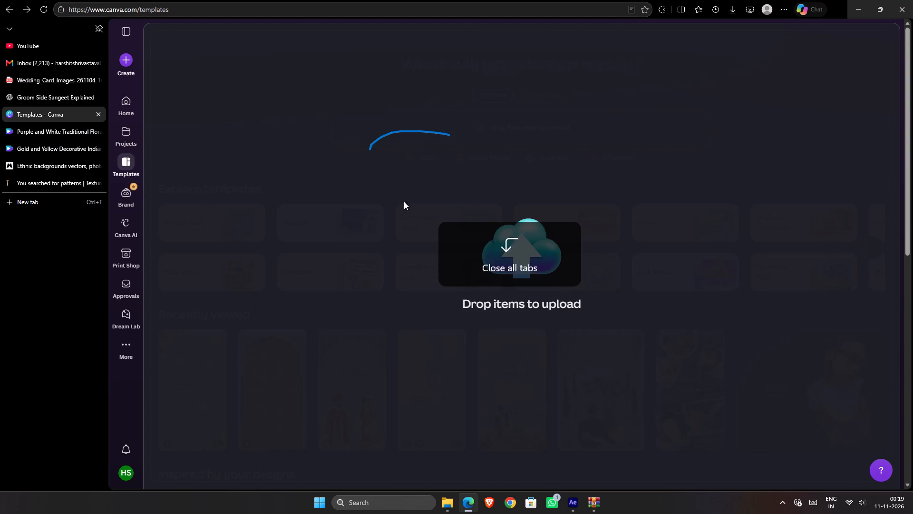
pyautogui.moveTo(404, 201); pyautogui.dragTo(462, 158, button='right')
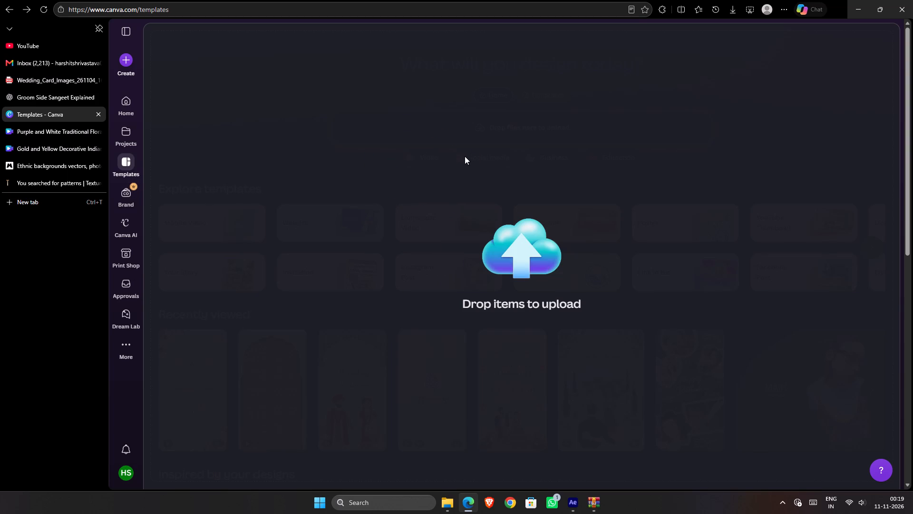
pyautogui.moveTo(466, 156); pyautogui.dragTo(463, 195, button='right')
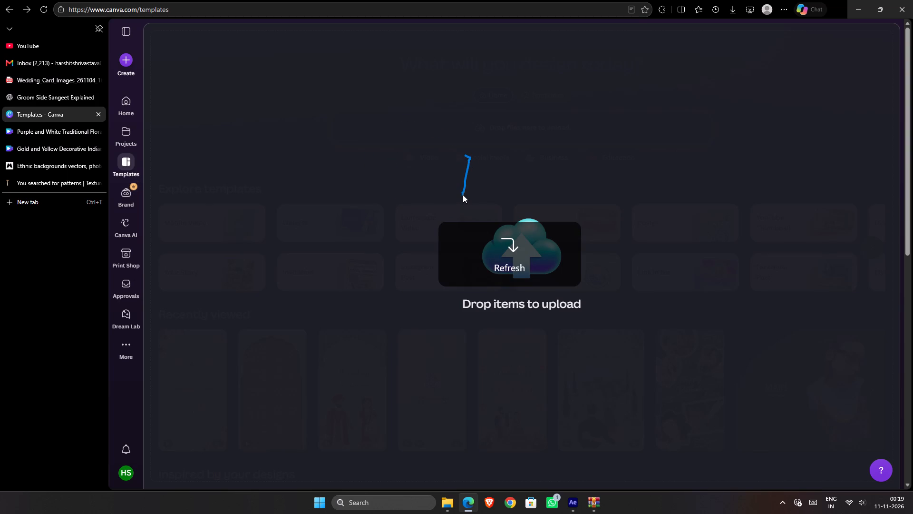
pyautogui.moveTo(463, 195); pyautogui.dragTo(464, 196, button='right')
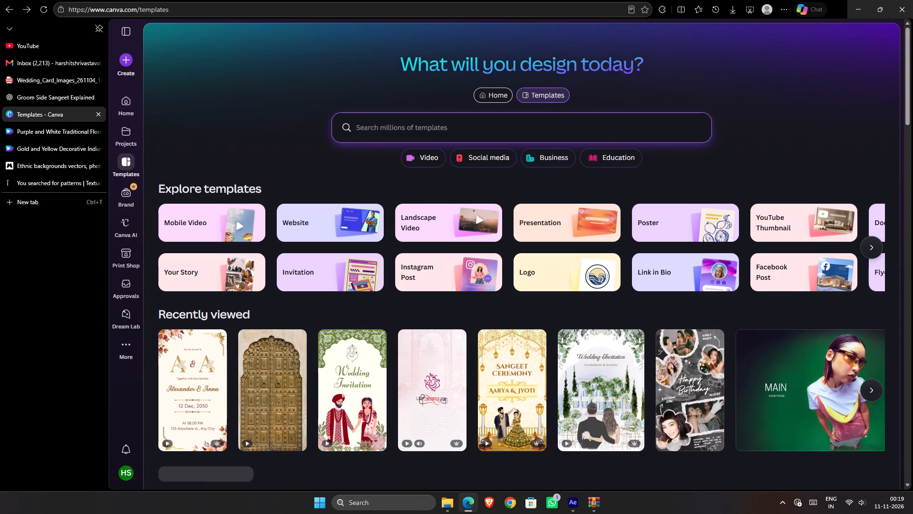
pyautogui.click(437, 131)
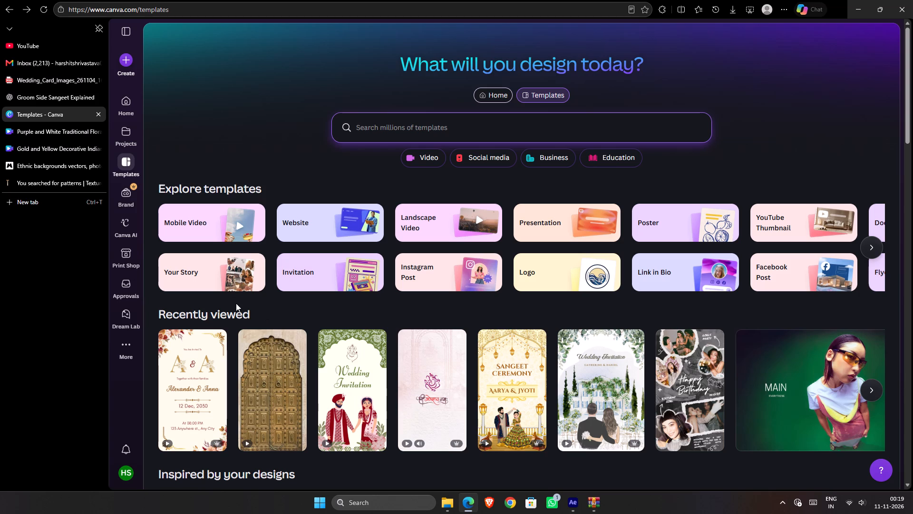
pyautogui.scroll(-1, 551, 356)
pyautogui.scroll(1, 565, 363)
# Open the recently viewed Lifestyle Website template in Green Black Yellow Reality Warp Style and look through its page preview.
pyautogui.click(810, 420)
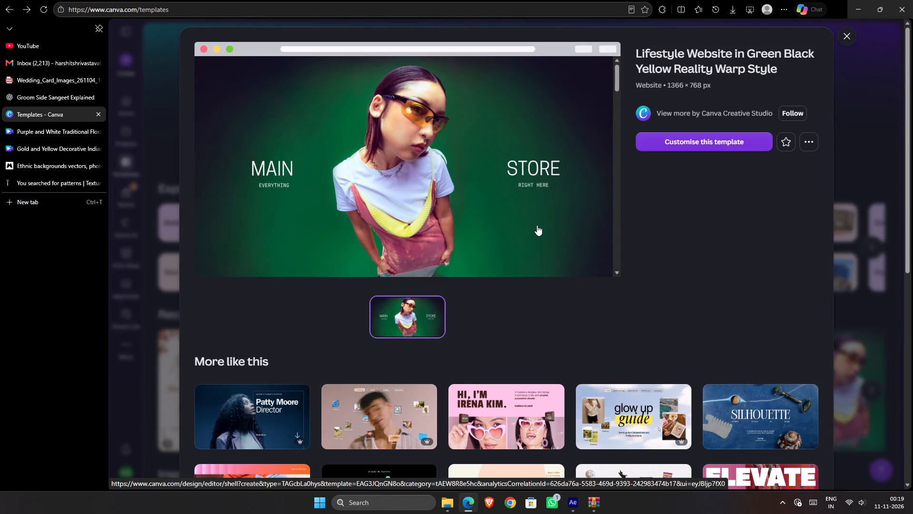
pyautogui.scroll(-2, 544, 241)
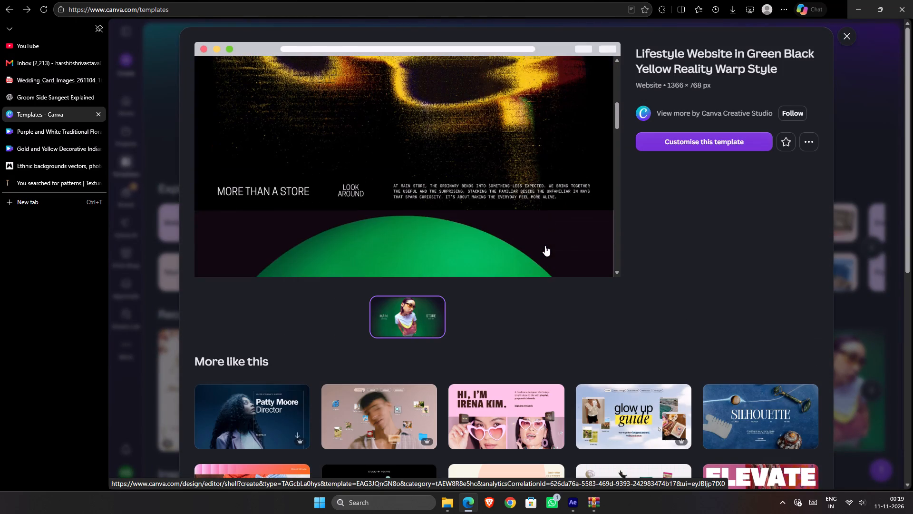
pyautogui.scroll(-4, 546, 248)
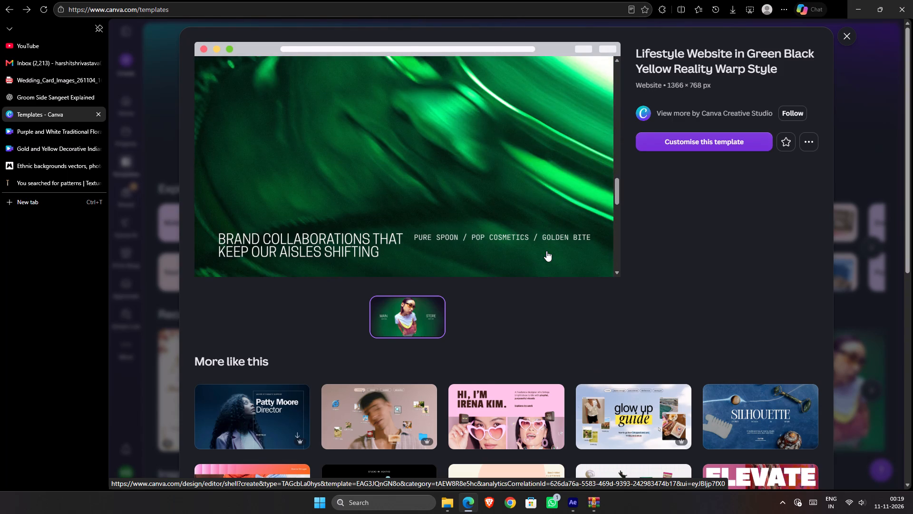
pyautogui.scroll(-7, 546, 251)
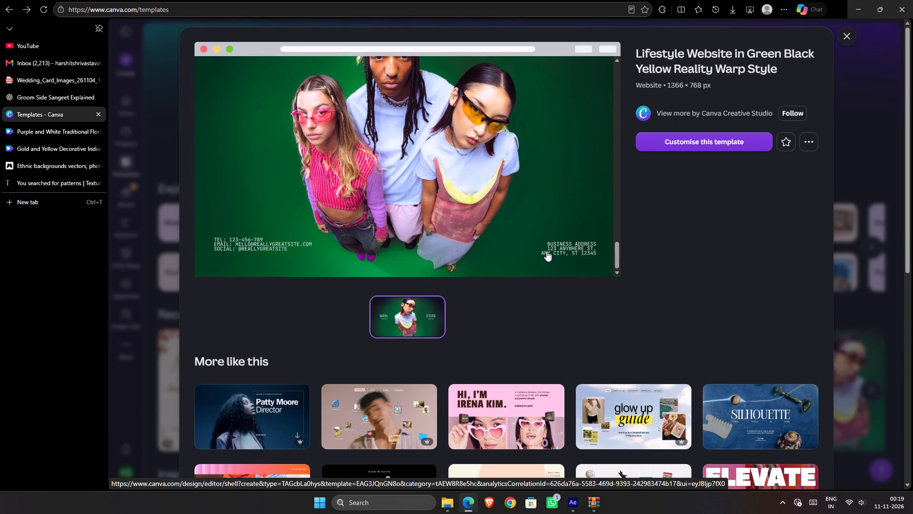
pyautogui.scroll(9, 546, 251)
pyautogui.scroll(-1, 546, 249)
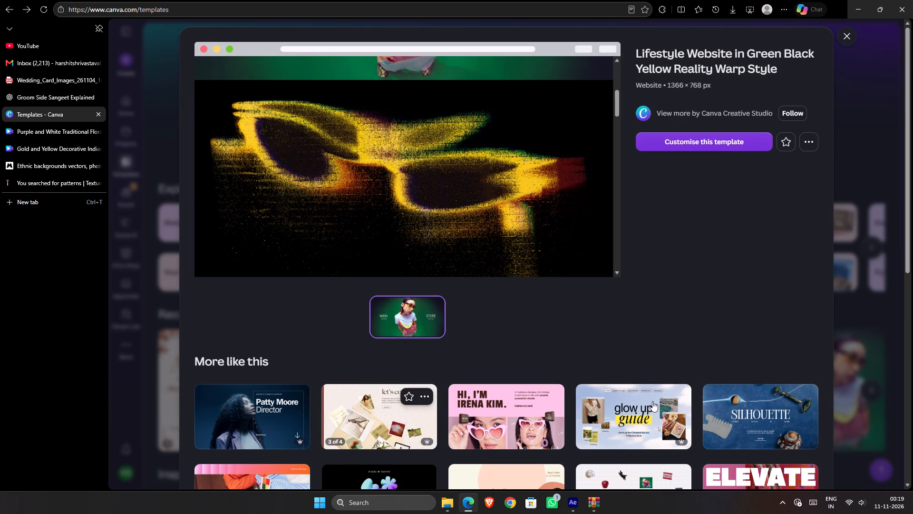
# Open the similar Lifestyle Website template in Blue Beige Cream Texture Check Style and examine its layout.
pyautogui.click(749, 406)
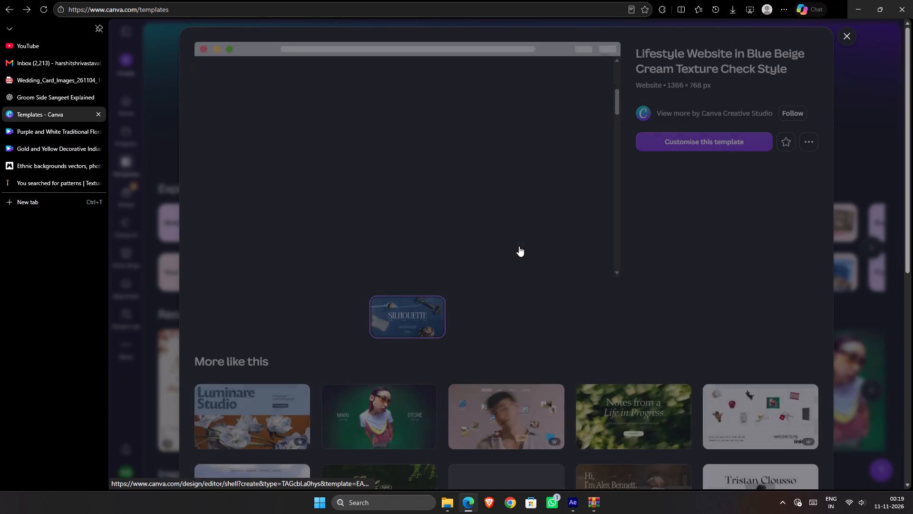
pyautogui.scroll(-2, 530, 196)
pyautogui.scroll(1, 530, 196)
pyautogui.scroll(-2, 530, 196)
pyautogui.scroll(1, 530, 196)
pyautogui.scroll(-2, 530, 196)
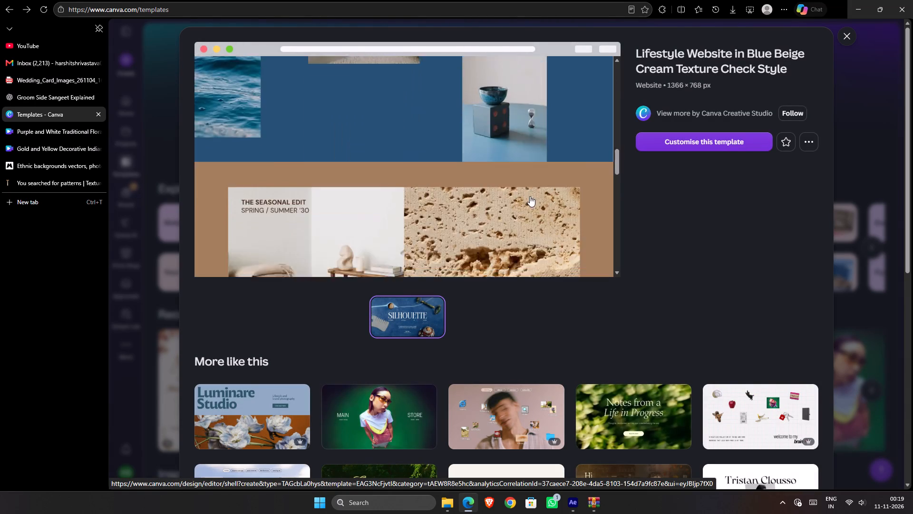
# View the similar Lifestyle Website template in Dusty Pink Charcoal Light Pink Notes App Chic Style, then close the preview.
pyautogui.click(522, 430)
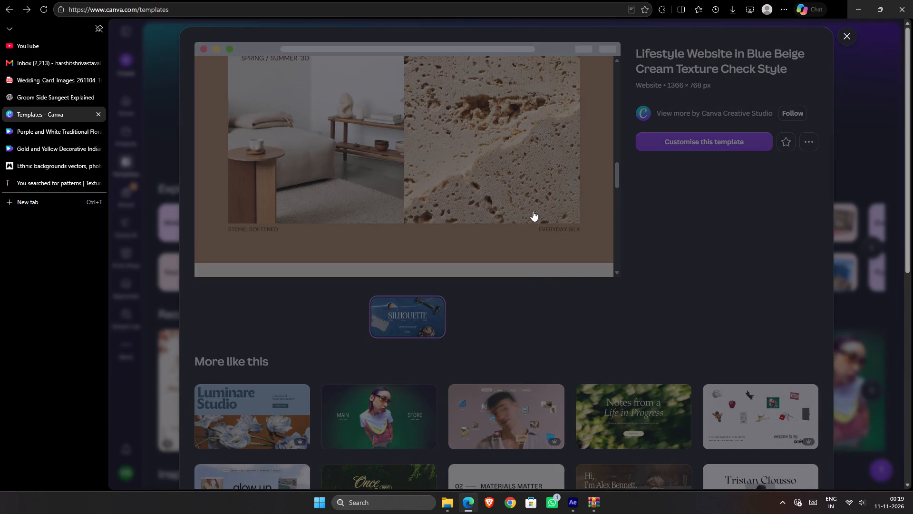
pyautogui.scroll(-2, 543, 100)
pyautogui.scroll(1, 544, 103)
pyautogui.scroll(-1, 544, 104)
pyautogui.scroll(1, 547, 111)
pyautogui.scroll(-2, 547, 113)
pyautogui.scroll(1, 553, 128)
pyautogui.scroll(-6, 553, 130)
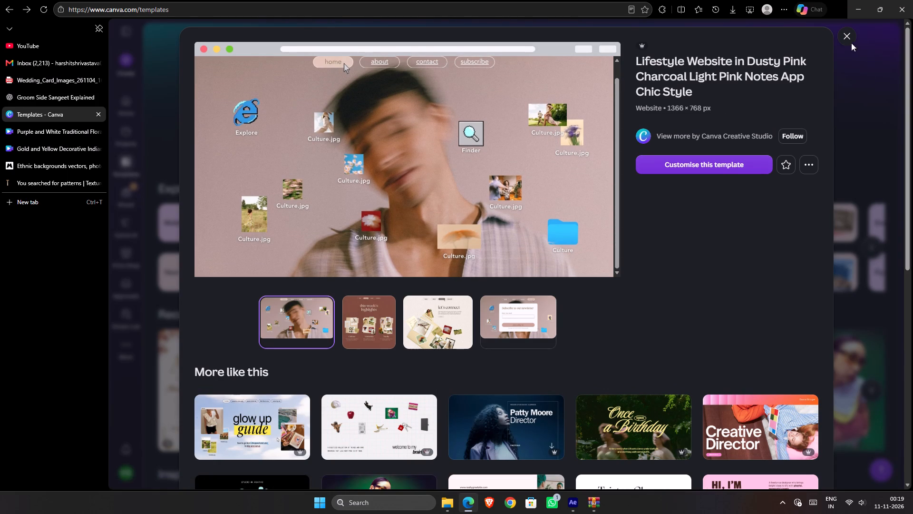
pyautogui.click(849, 39)
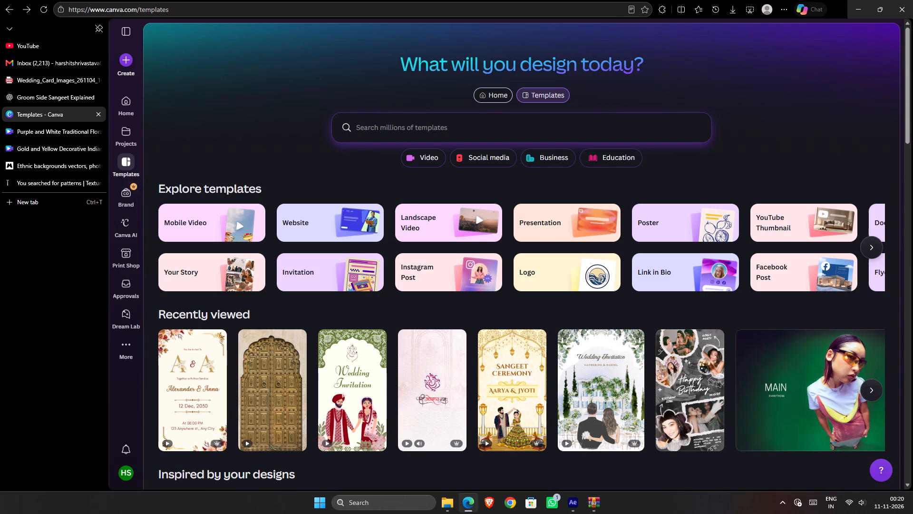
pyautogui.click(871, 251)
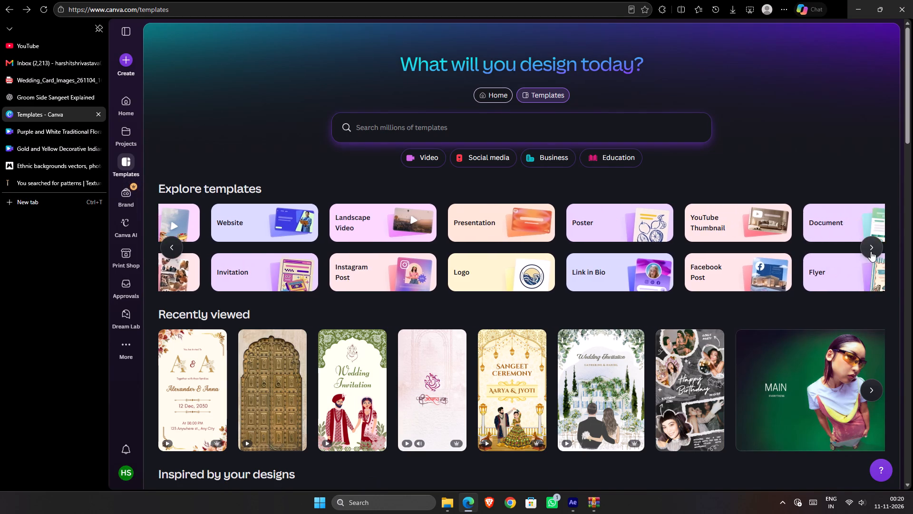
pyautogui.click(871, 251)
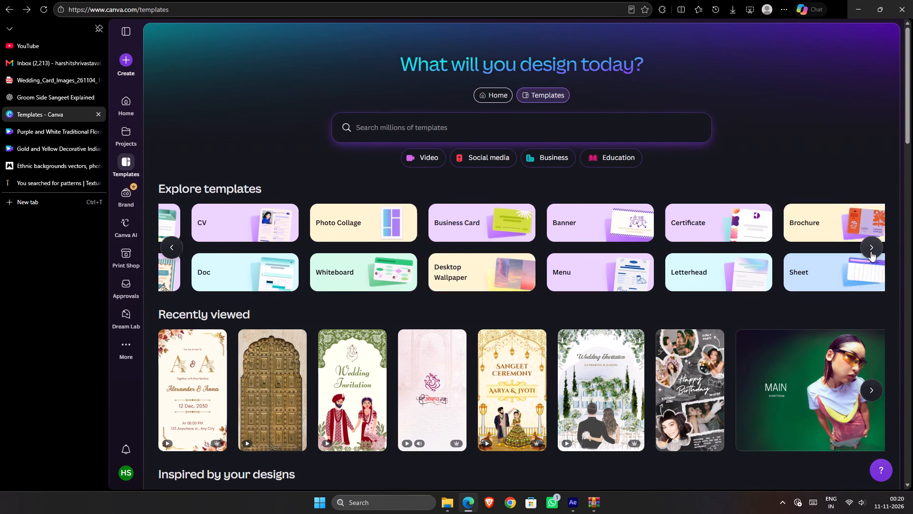
# Search Canva's templates for wedding.
pyautogui.click(545, 133)
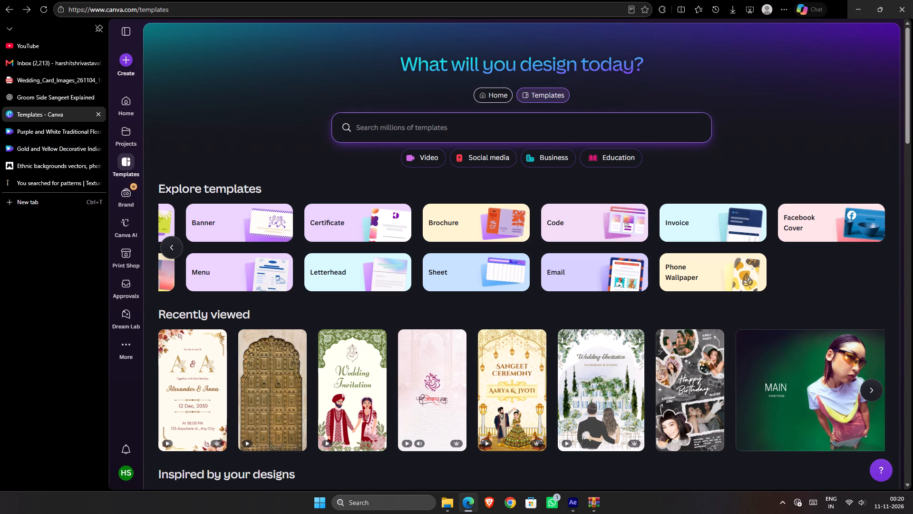
pyautogui.write('wedding')
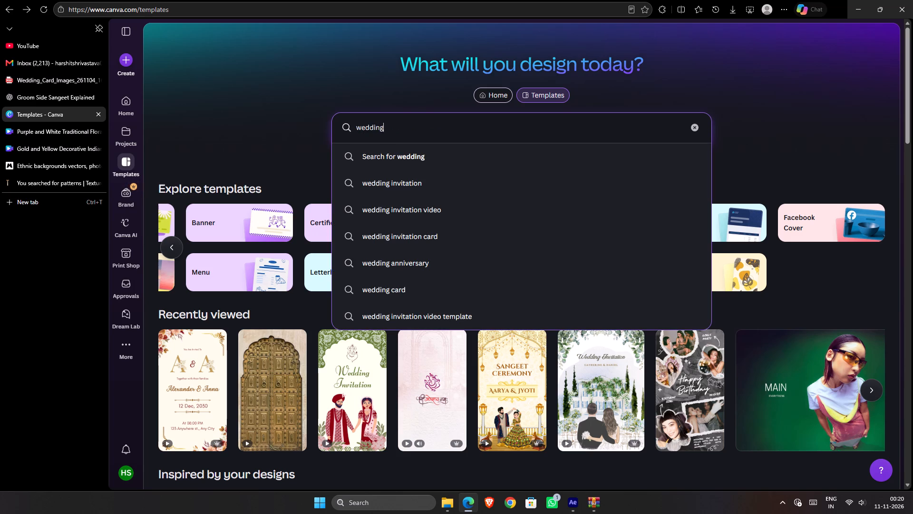
pyautogui.press('space')
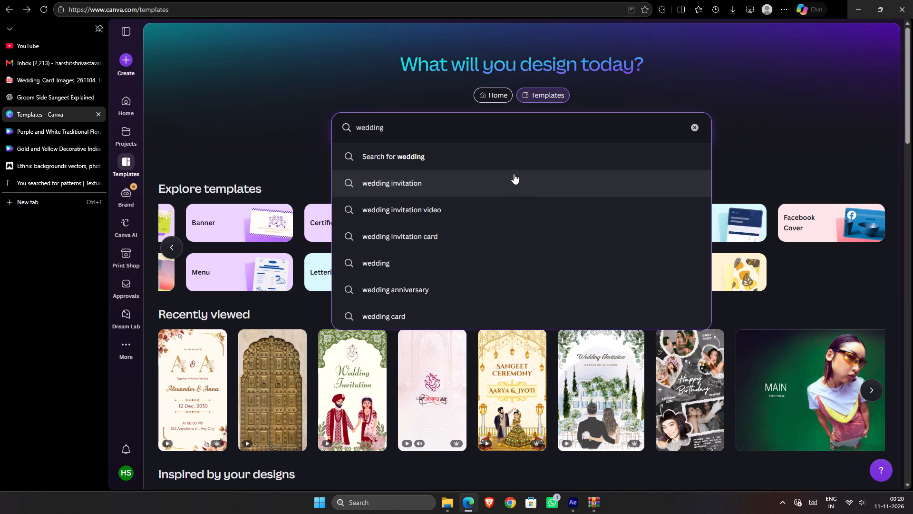
pyautogui.press('Return')
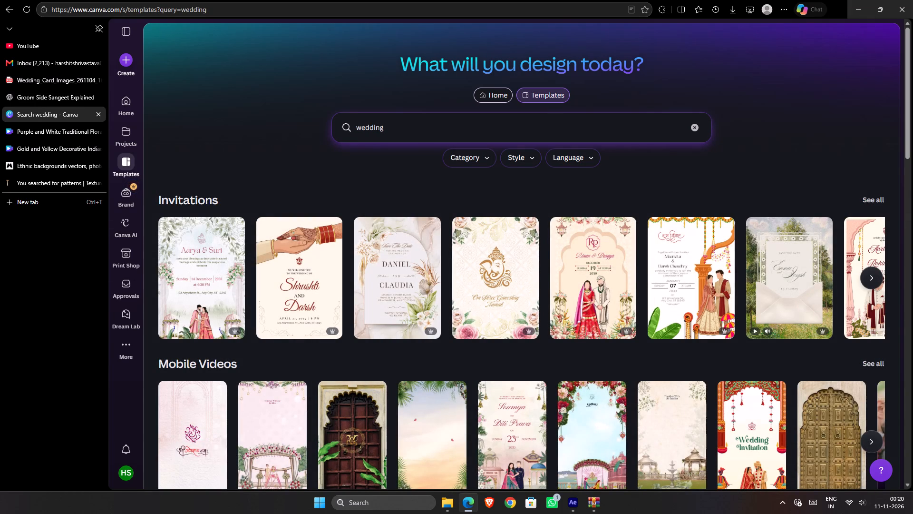
# Browse the wedding templates and open the Brown and Red Traditional Indian Wedding Invitation Your Story for preview.
pyautogui.scroll(-1, 492, 122)
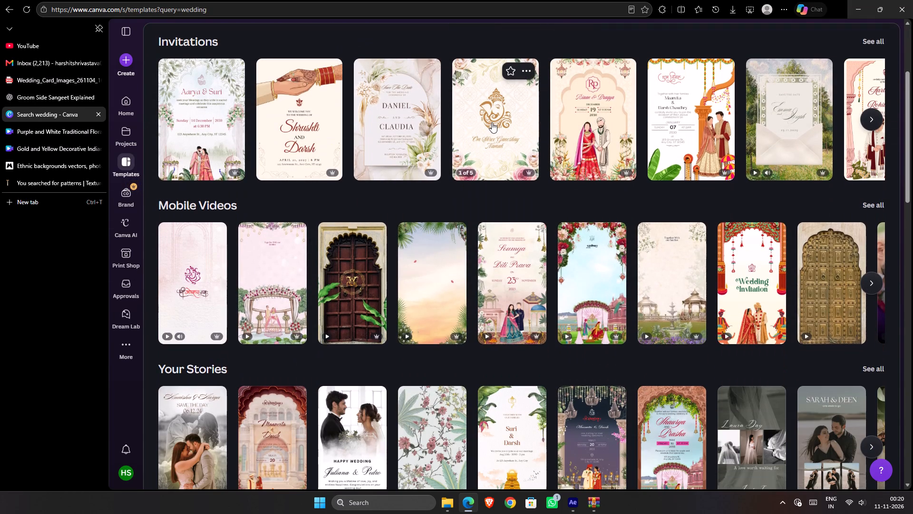
pyautogui.scroll(-1, 492, 122)
pyautogui.scroll(5, 492, 122)
pyautogui.scroll(-1, 492, 122)
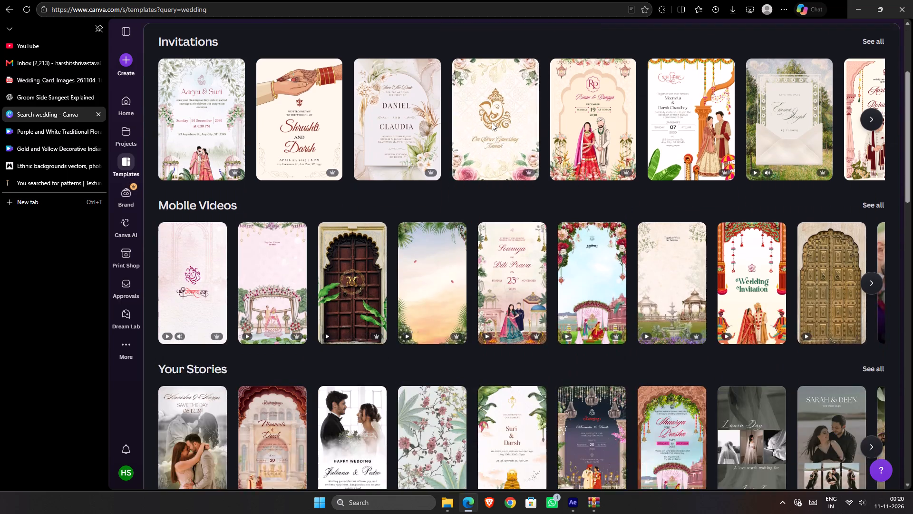
pyautogui.scroll(-1, 492, 122)
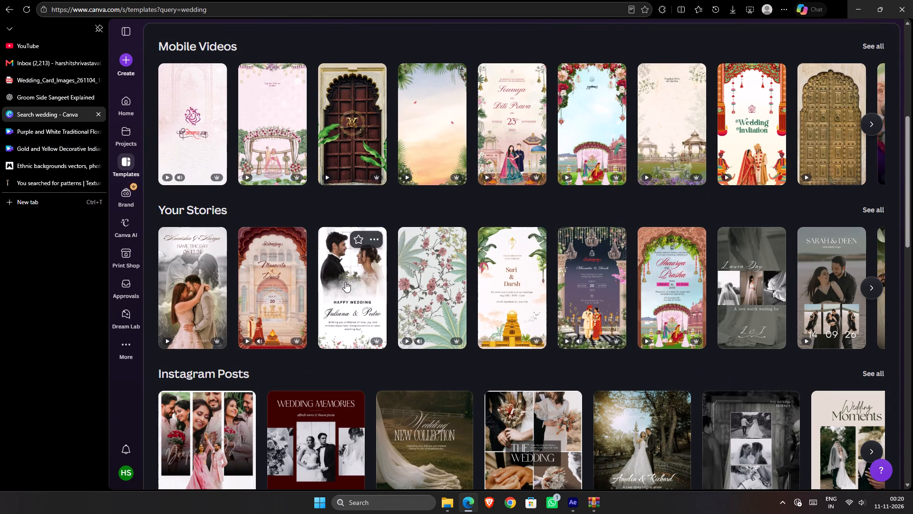
pyautogui.click(299, 296)
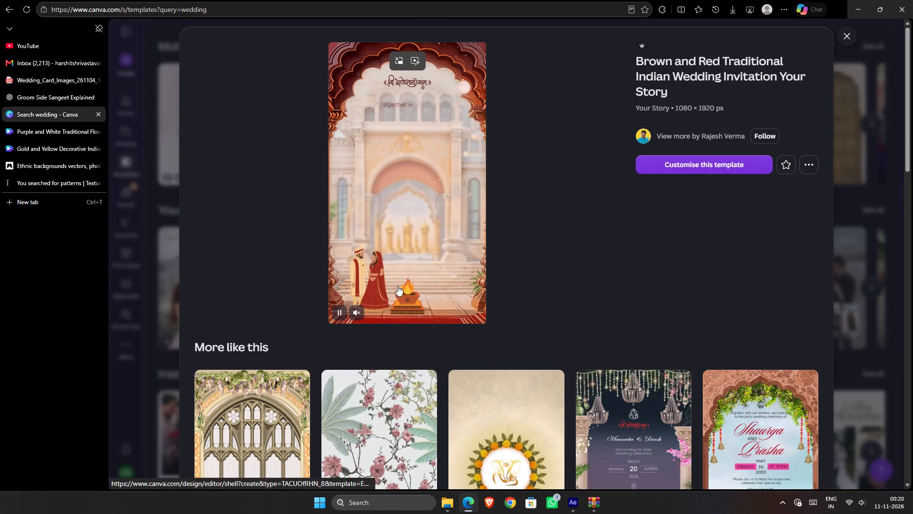
# Play the Brown and Red Traditional Indian Wedding Invitation preview with sound, look over the similar templates, and close the preview.
pyautogui.click(357, 307)
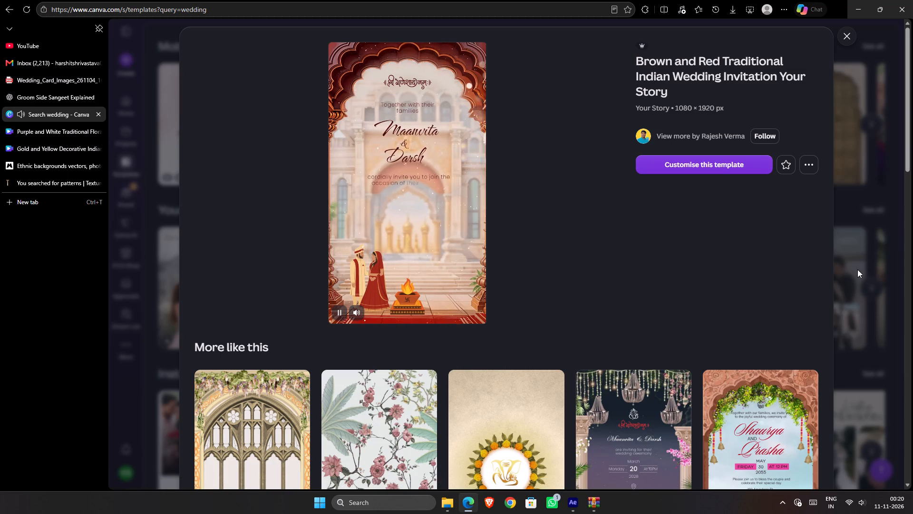
pyautogui.scroll(-1, 664, 320)
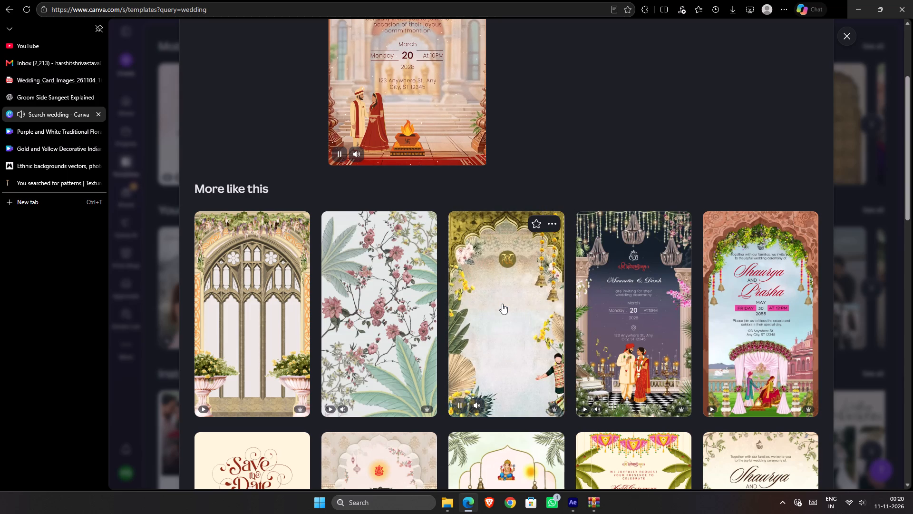
pyautogui.click(849, 317)
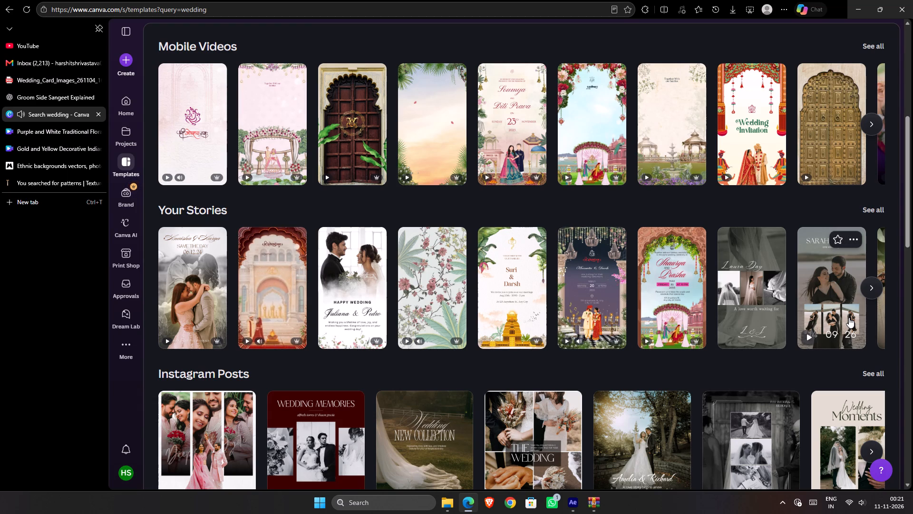
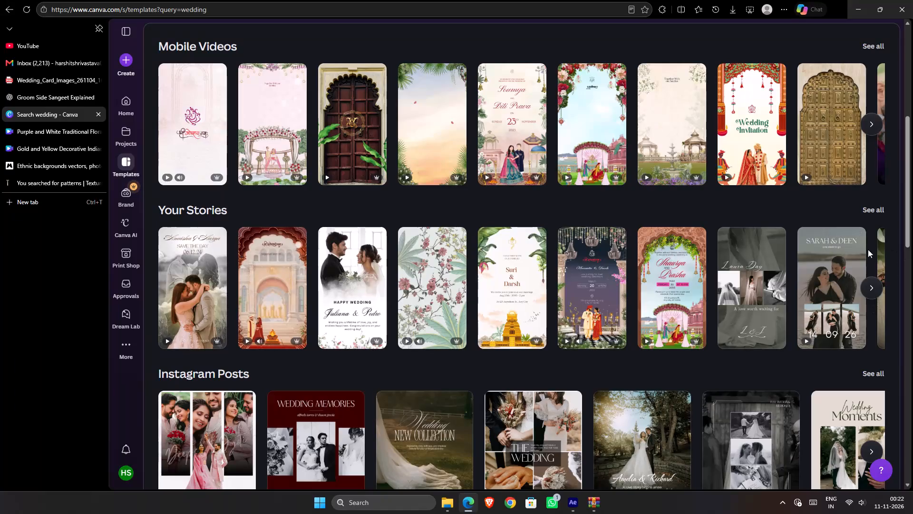
# Browse the wedding template results in Canva, including further designs in the Invitations row.
pyautogui.scroll(-1, 496, 277)
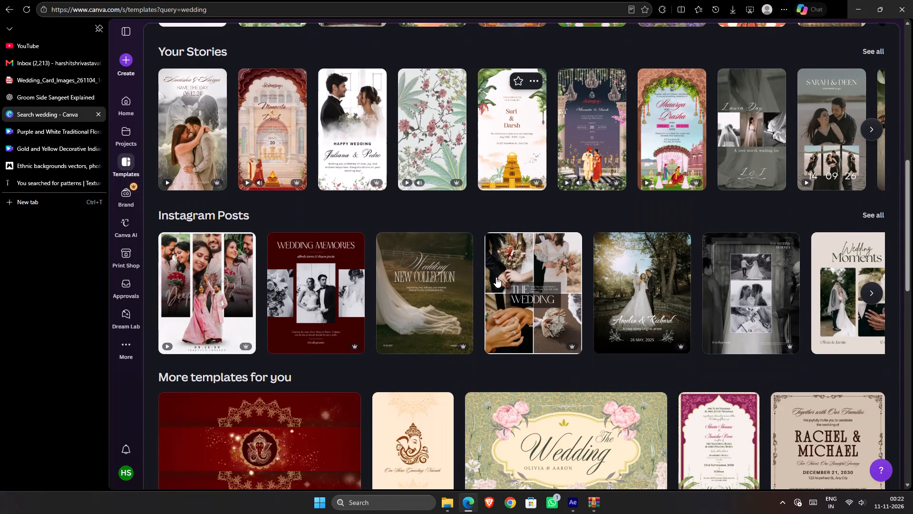
pyautogui.scroll(1, 528, 238)
pyautogui.scroll(-1, 530, 237)
pyautogui.scroll(3, 530, 237)
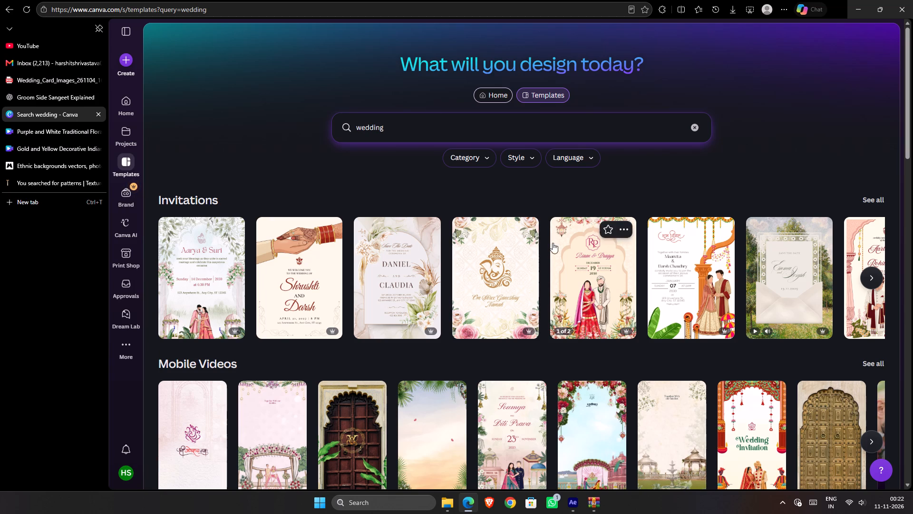
pyautogui.click(869, 285)
pyautogui.click(867, 284)
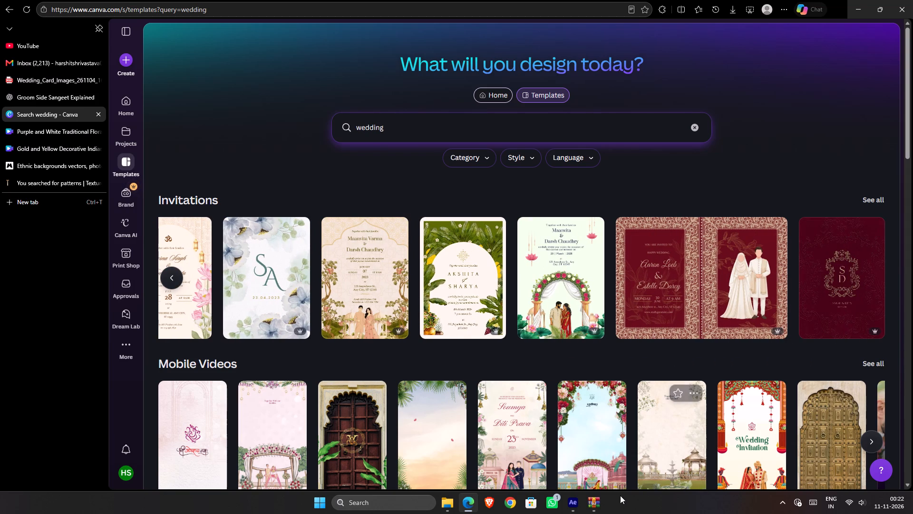
# Switch to After Effects, preview Comp 1 from the start through the petal transition, and save the Kaku Invitation project.
pyautogui.click(575, 504)
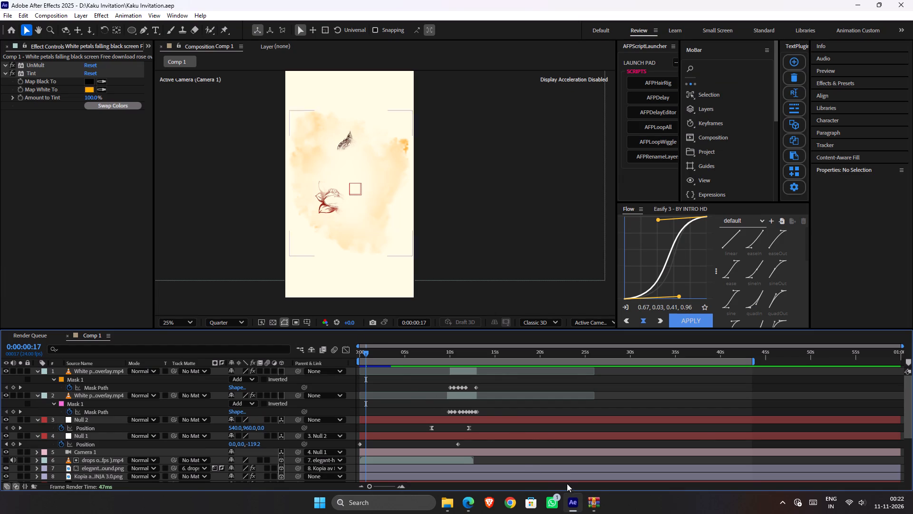
pyautogui.click(588, 500)
pyautogui.click(686, 216)
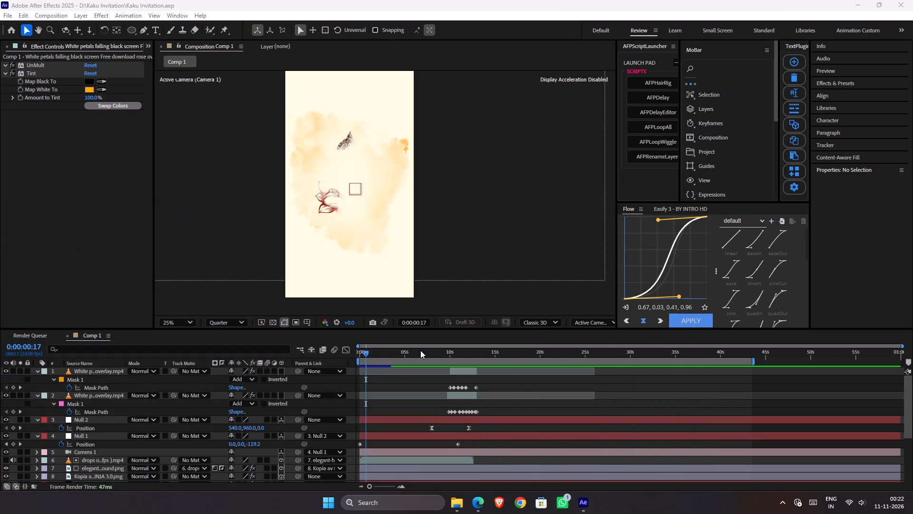
pyautogui.moveTo(376, 357); pyautogui.dragTo(363, 357)
pyautogui.moveTo(374, 351); pyautogui.dragTo(396, 356)
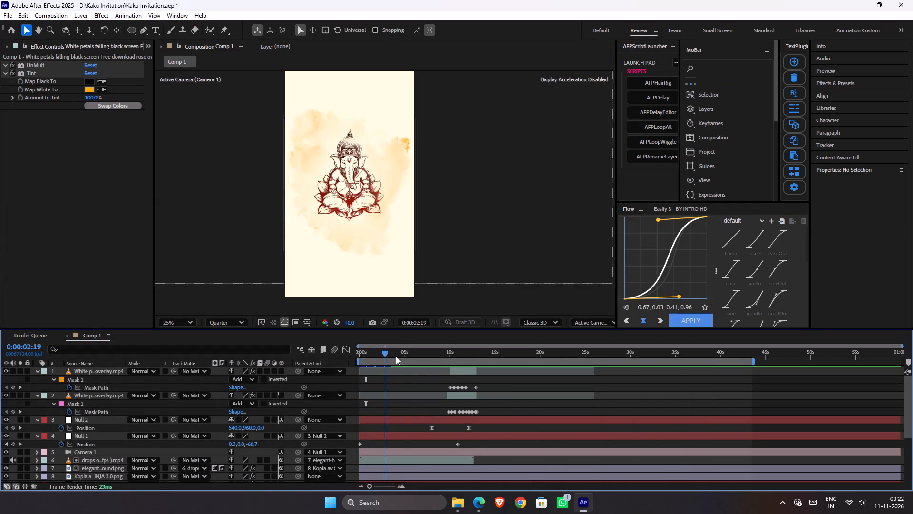
pyautogui.moveTo(396, 356); pyautogui.dragTo(321, 362)
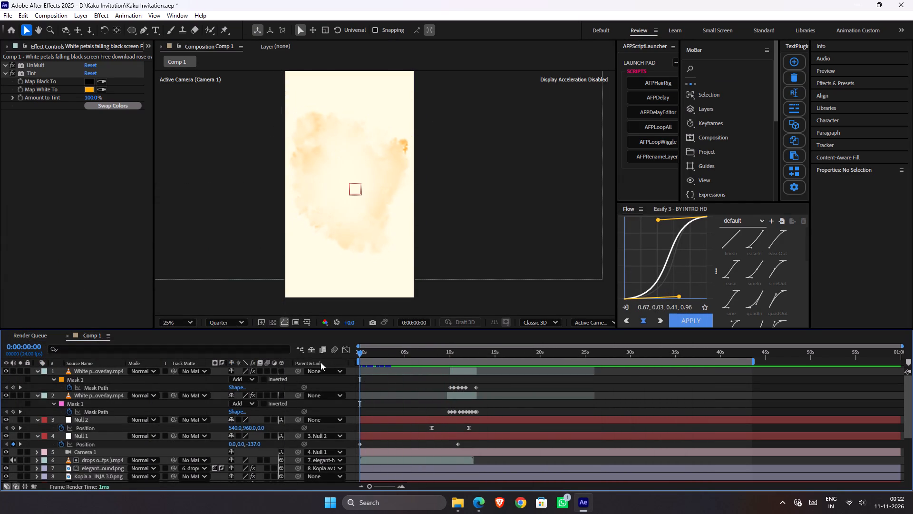
pyautogui.press('space')
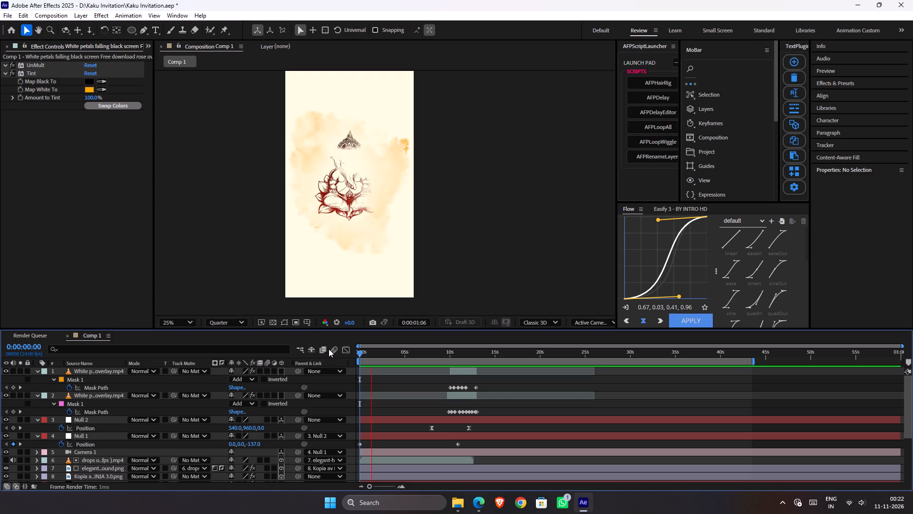
pyautogui.hotkey('ctrl', 's')
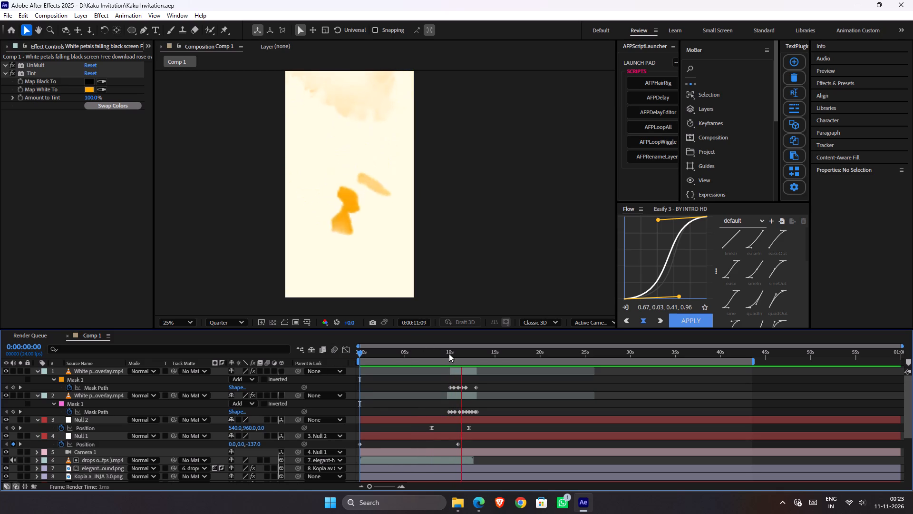
pyautogui.press('space')
pyautogui.hotkey('ctrl', 's')
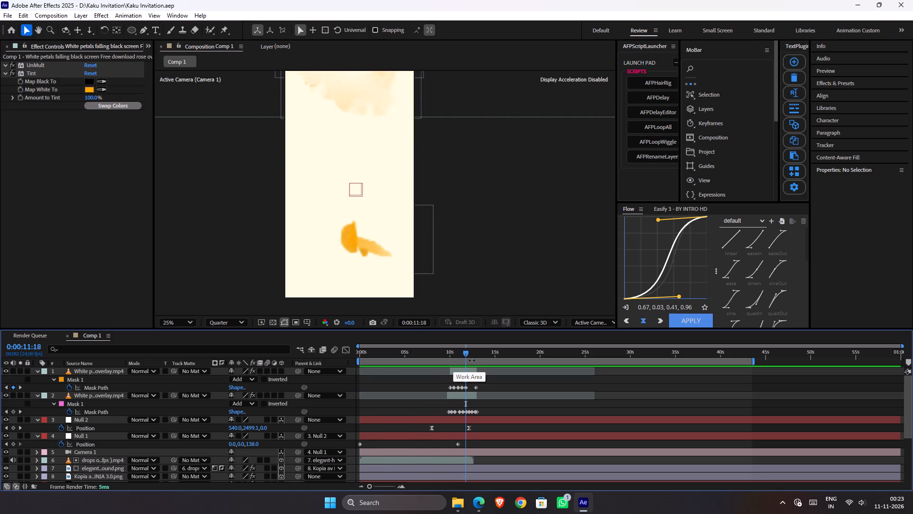
# Replay the end of the petal transition, and play Comp 1 again from the first frame to review the animation.
pyautogui.press('space')
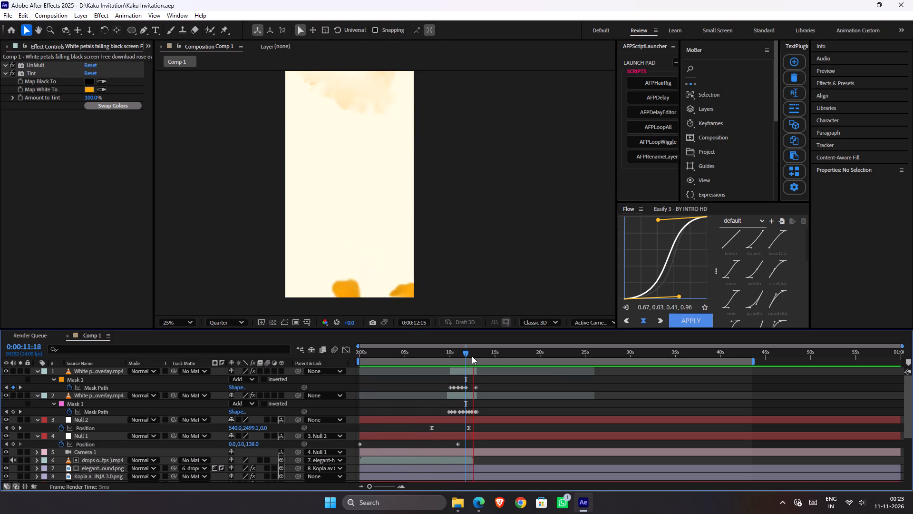
pyautogui.press('space')
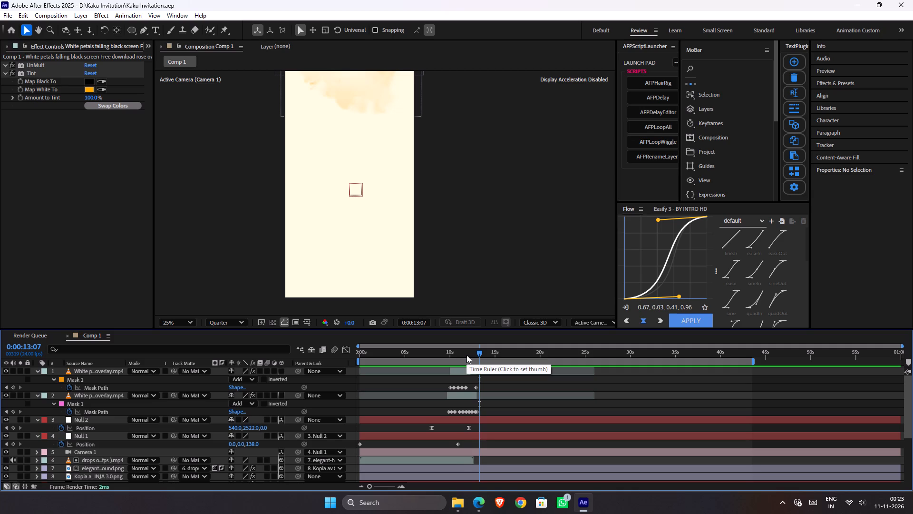
pyautogui.moveTo(466, 355); pyautogui.dragTo(303, 351)
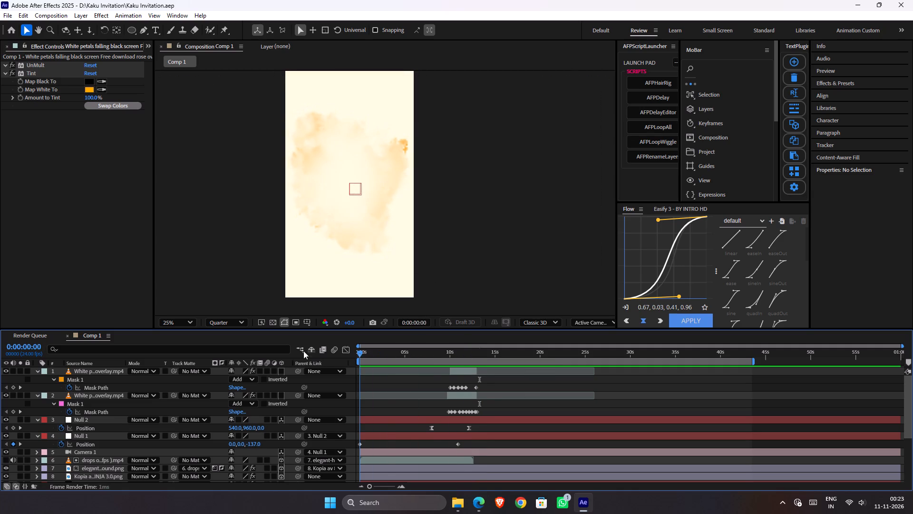
pyautogui.moveTo(303, 351); pyautogui.dragTo(298, 351)
pyautogui.press('space')
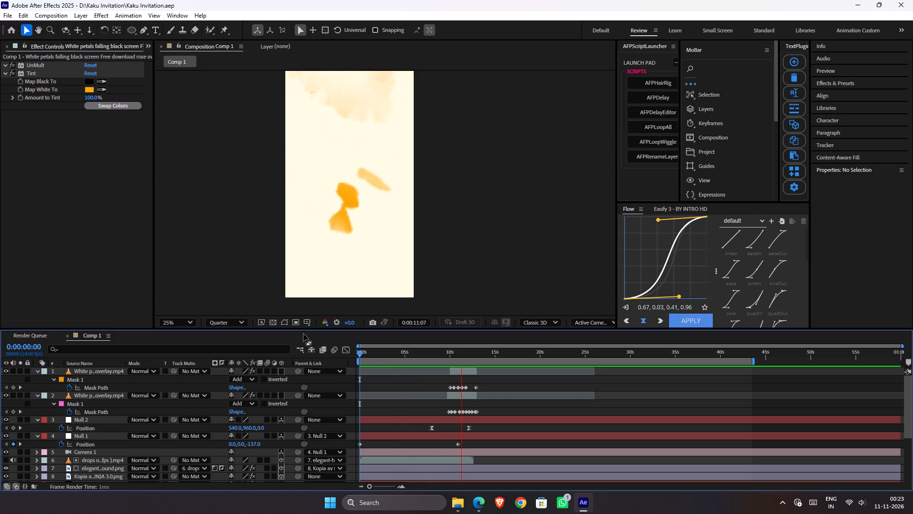
pyautogui.press('space')
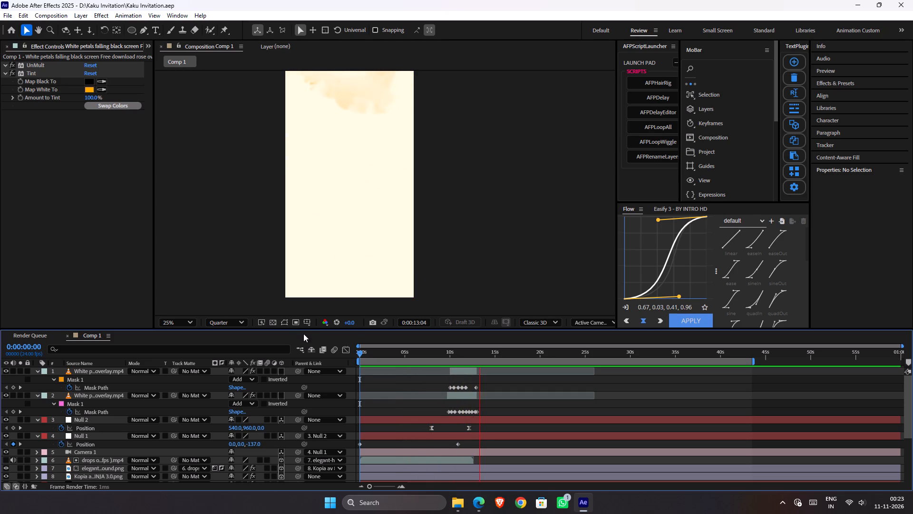
# Switch to Edge and open the ChatGPT conversation Groom Side Sangeet Explained.
pyautogui.click(485, 497)
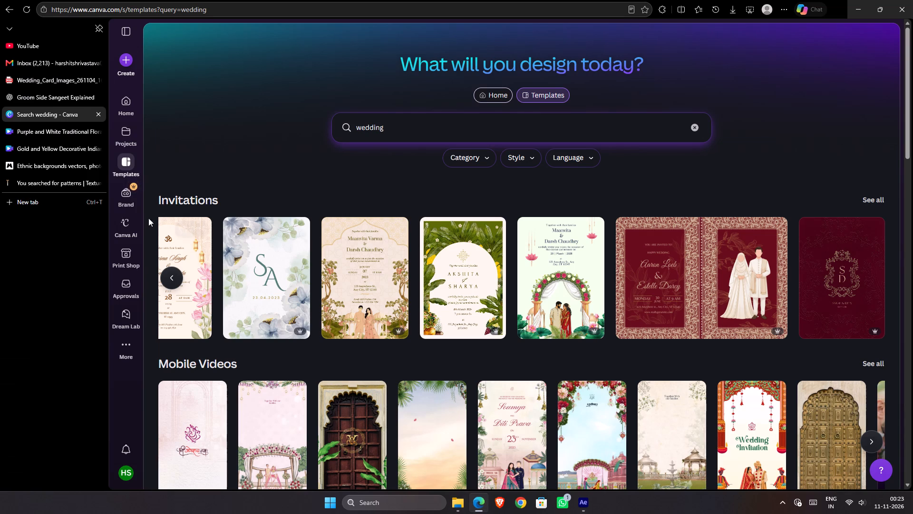
pyautogui.click(49, 88)
pyautogui.click(52, 94)
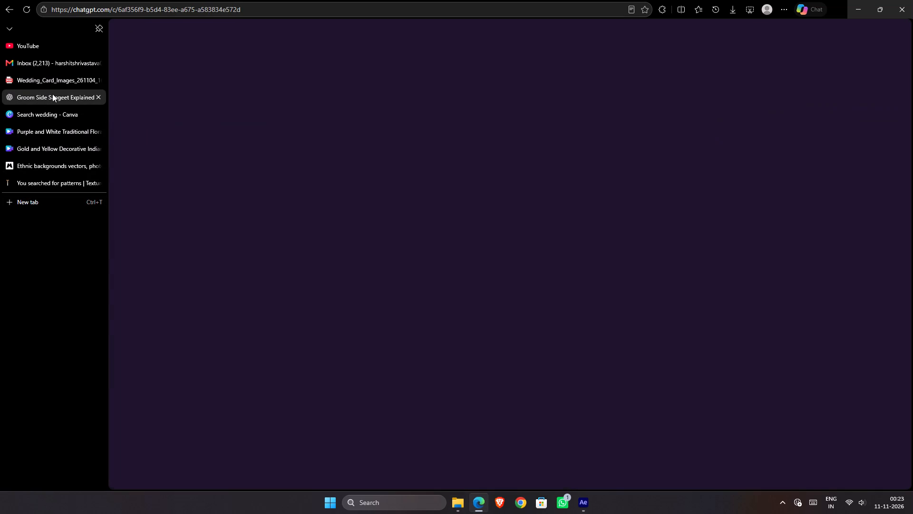
# Switch to File Explorer and look through the Downloads folder for a usable image.
pyautogui.click(460, 500)
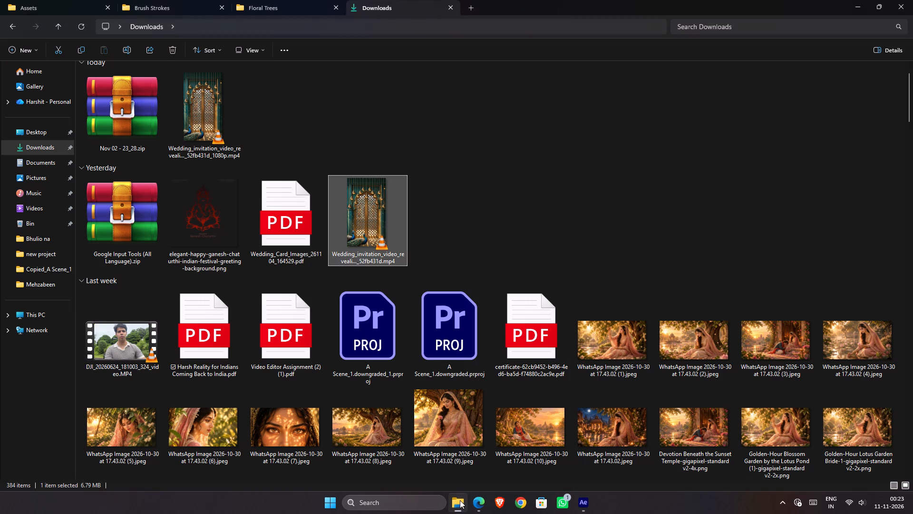
pyautogui.scroll(-1, 767, 285)
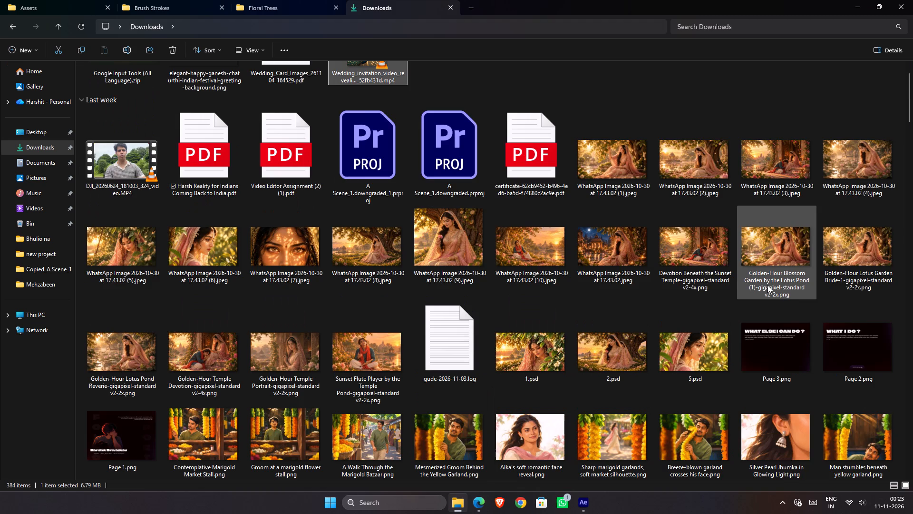
pyautogui.scroll(-3, 767, 285)
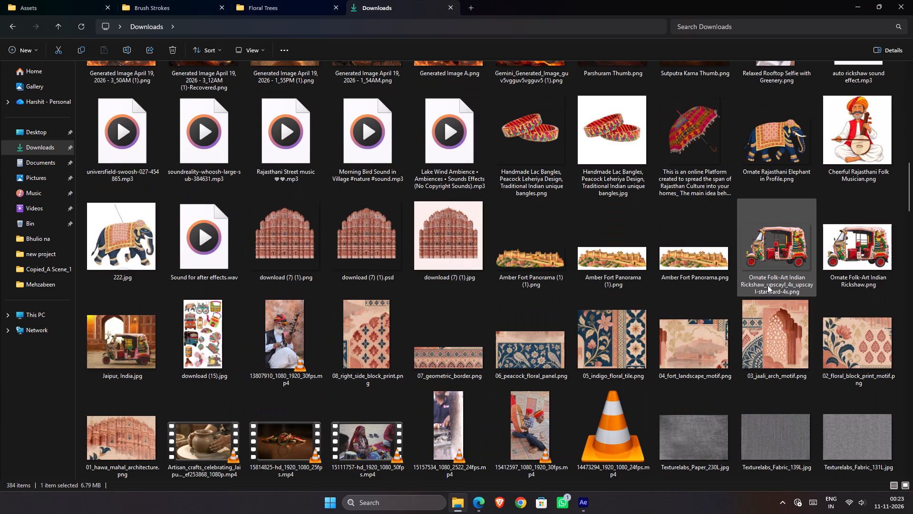
pyautogui.scroll(-1, 767, 285)
pyautogui.scroll(5, 767, 285)
pyautogui.scroll(-1, 767, 285)
pyautogui.scroll(1, 767, 285)
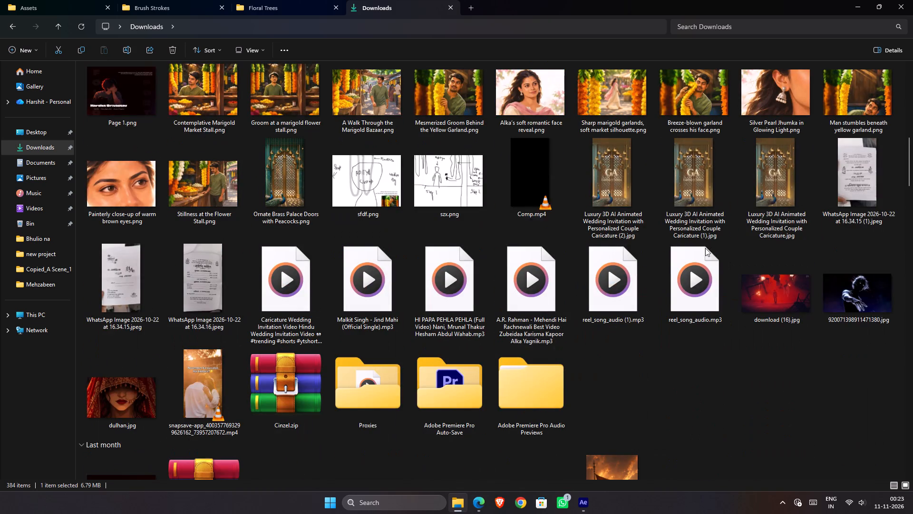
# Open the 01 photo folder inside Ring Ceremony on the D: drive.
pyautogui.click(269, 0)
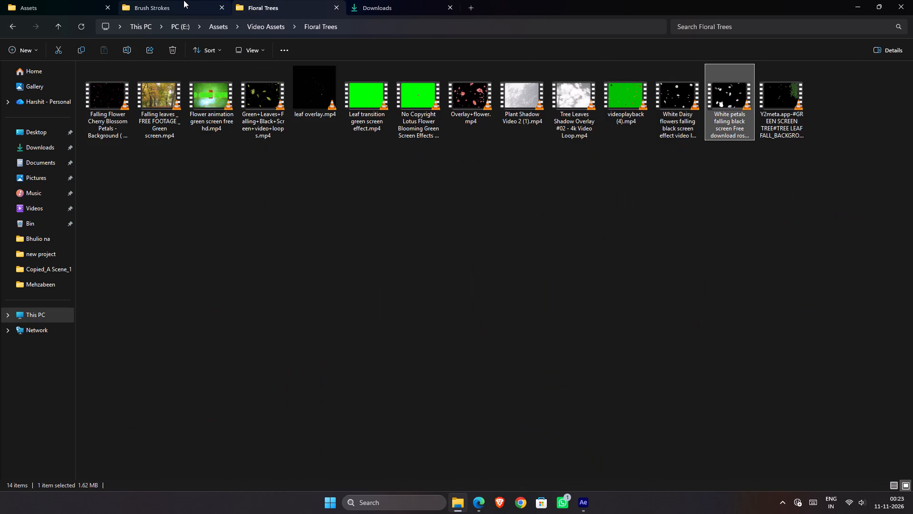
pyautogui.click(184, 0)
pyautogui.click(179, 22)
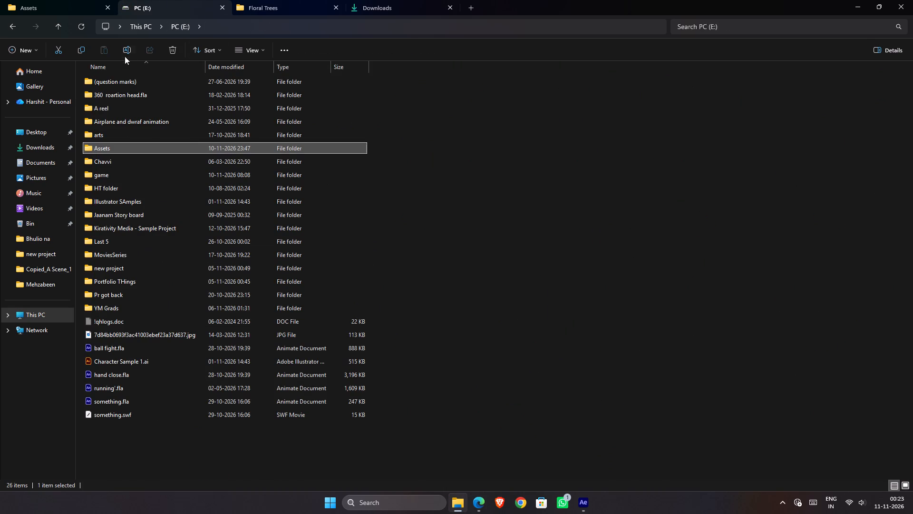
pyautogui.click(136, 30)
pyautogui.doubleClick(297, 99)
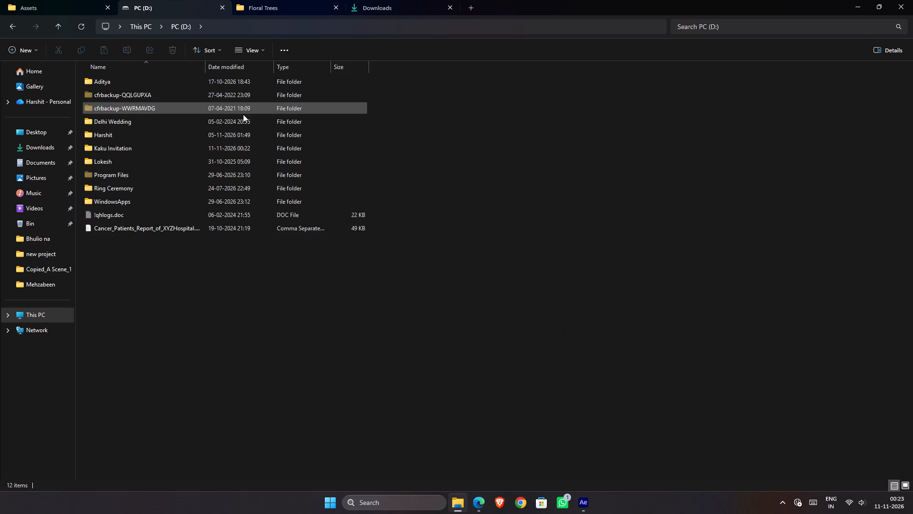
pyautogui.click(143, 148)
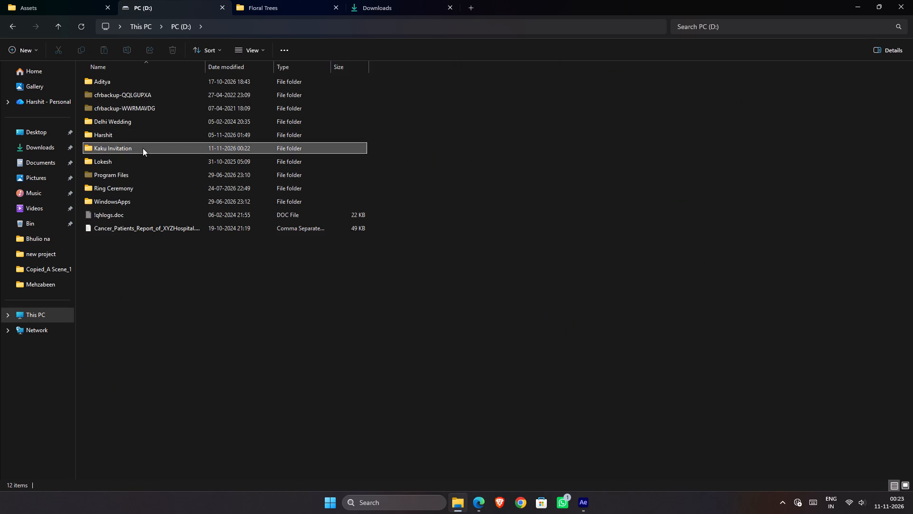
pyautogui.click(142, 138)
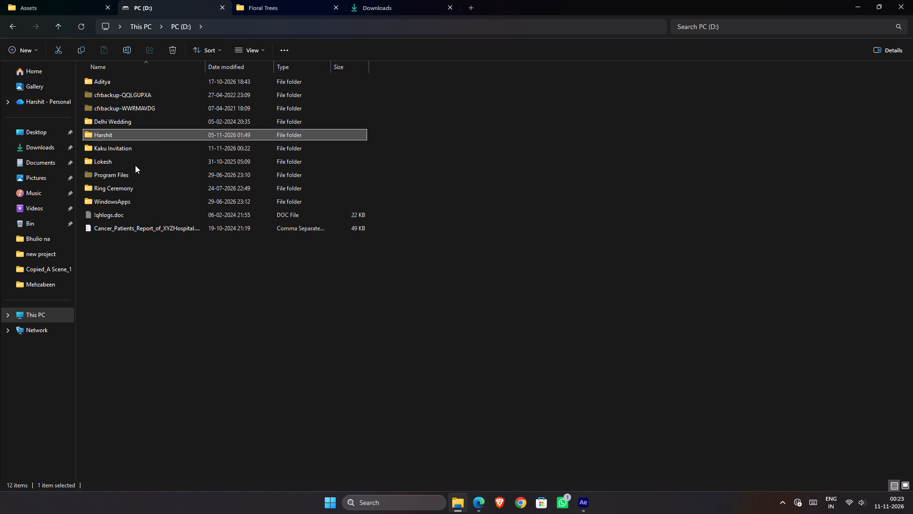
pyautogui.doubleClick(138, 185)
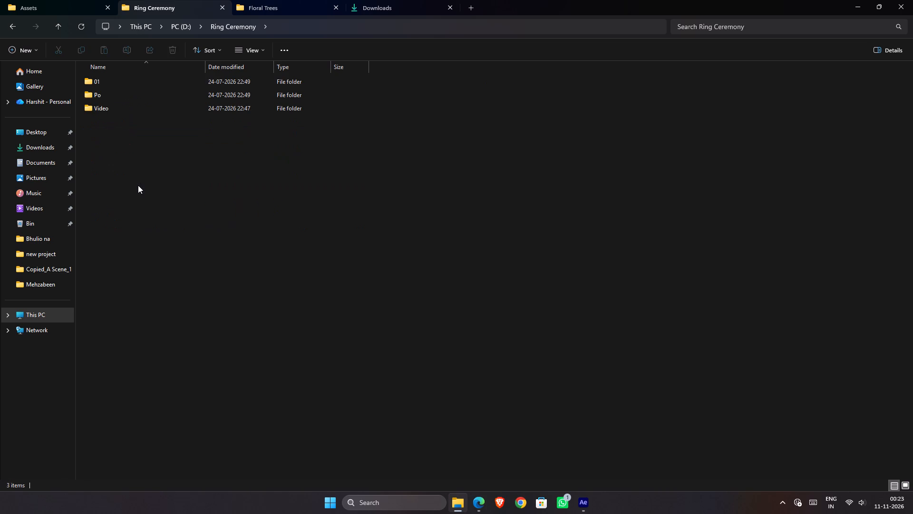
pyautogui.doubleClick(162, 80)
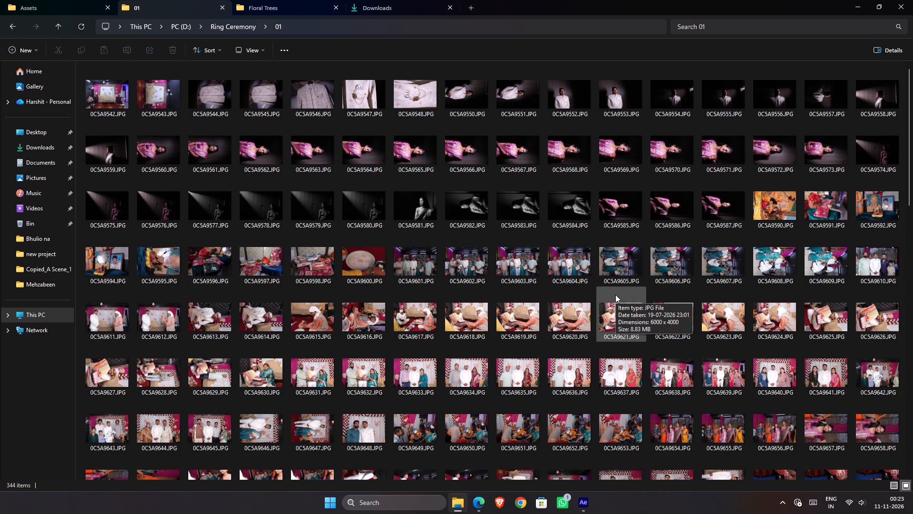
# Look through the ring ceremony photos in folder 01 for a suitable portrait of the groom.
pyautogui.scroll(-1, 615, 295)
pyautogui.scroll(1, 615, 295)
pyautogui.scroll(-1, 615, 295)
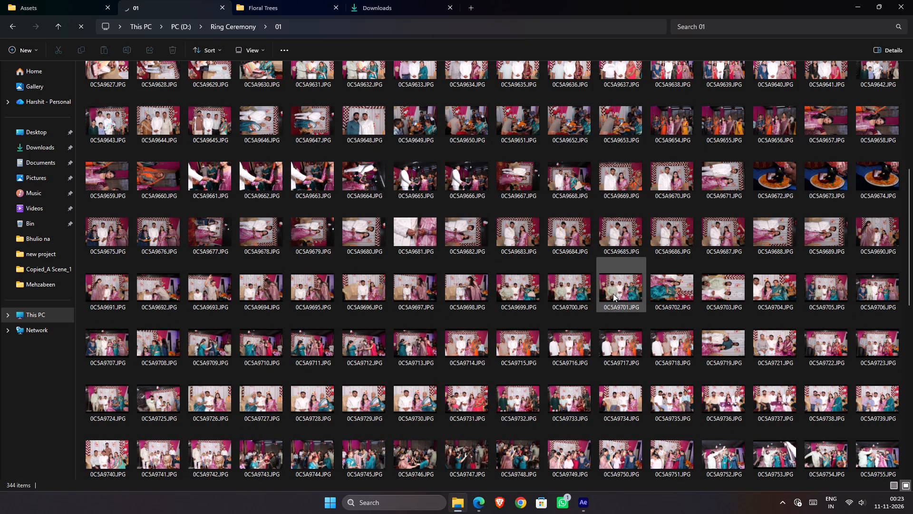
pyautogui.scroll(-1, 613, 294)
pyautogui.scroll(1, 613, 294)
pyautogui.scroll(-1, 613, 294)
pyautogui.scroll(1, 613, 294)
pyautogui.scroll(-1, 613, 294)
pyautogui.scroll(5, 613, 294)
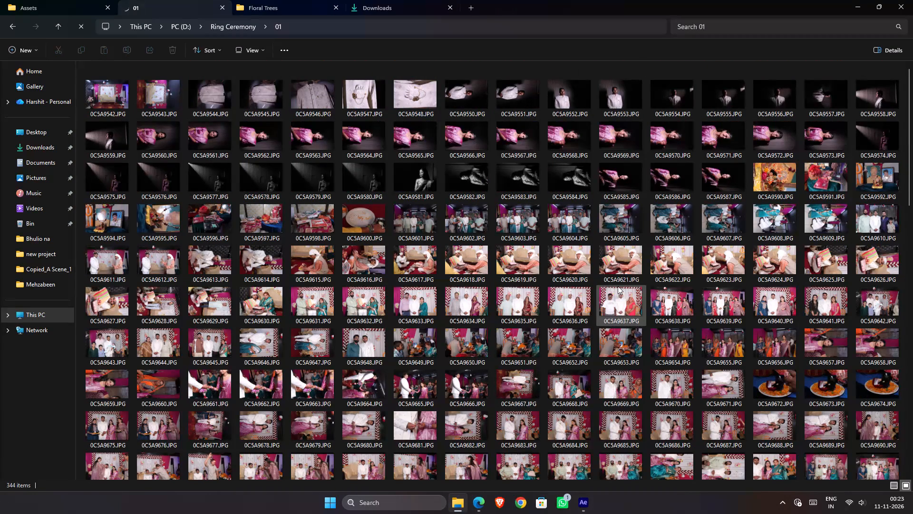
pyautogui.scroll(2, 618, 286)
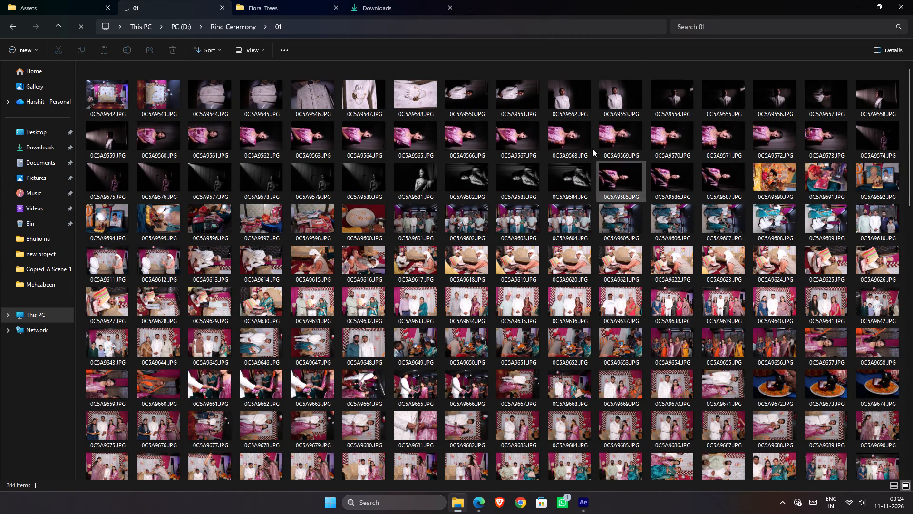
# View photo 0C5A9552.JPG at a larger size, then close it.
pyautogui.doubleClick(577, 117)
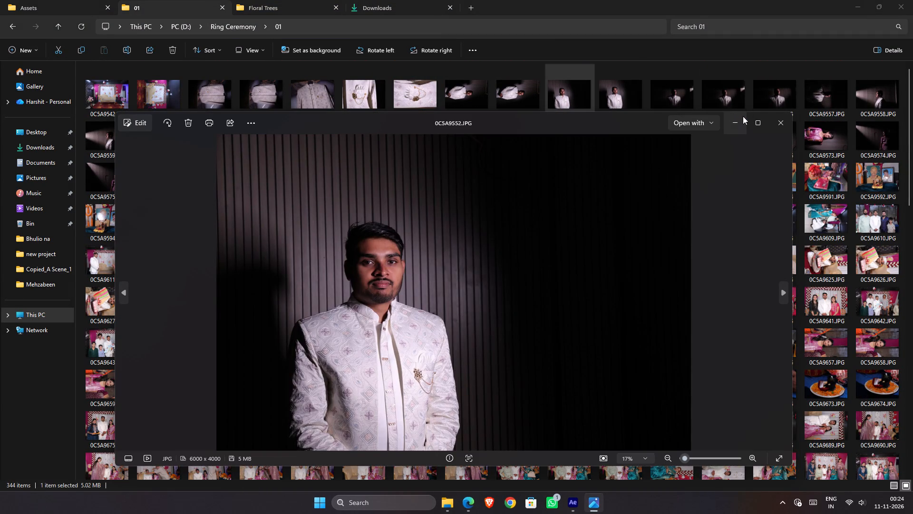
pyautogui.click(777, 120)
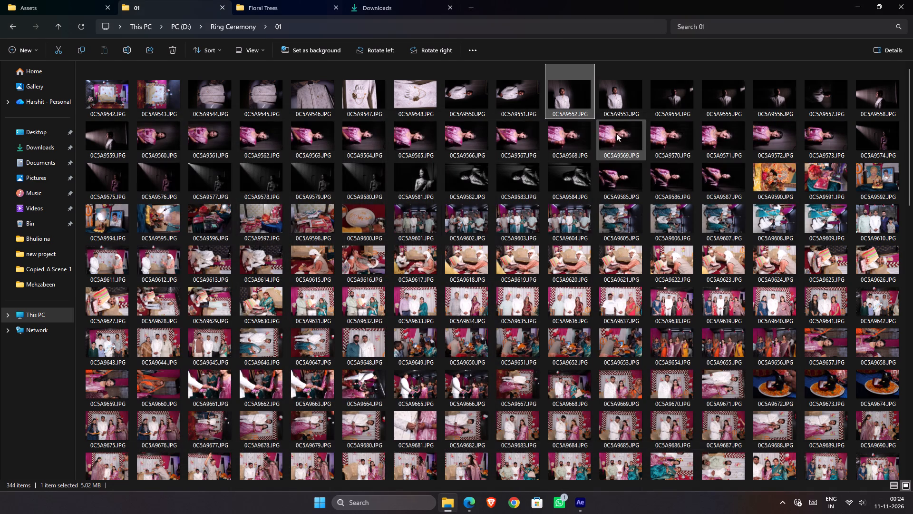
pyautogui.moveTo(582, 92); pyautogui.dragTo(581, 169)
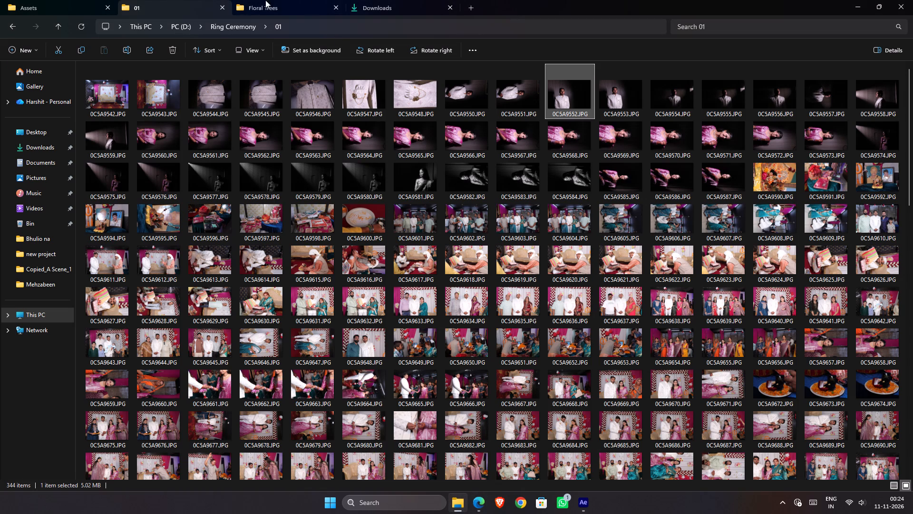
pyautogui.click(75, 0)
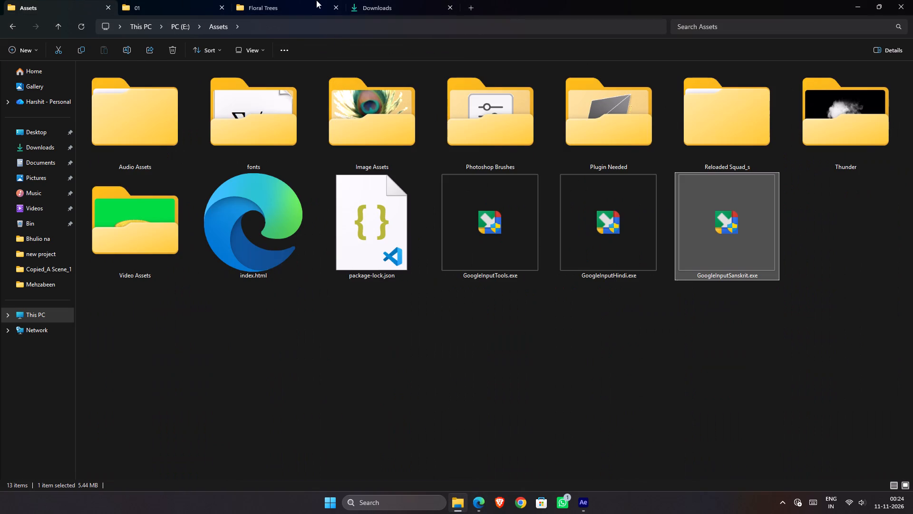
pyautogui.click(371, 0)
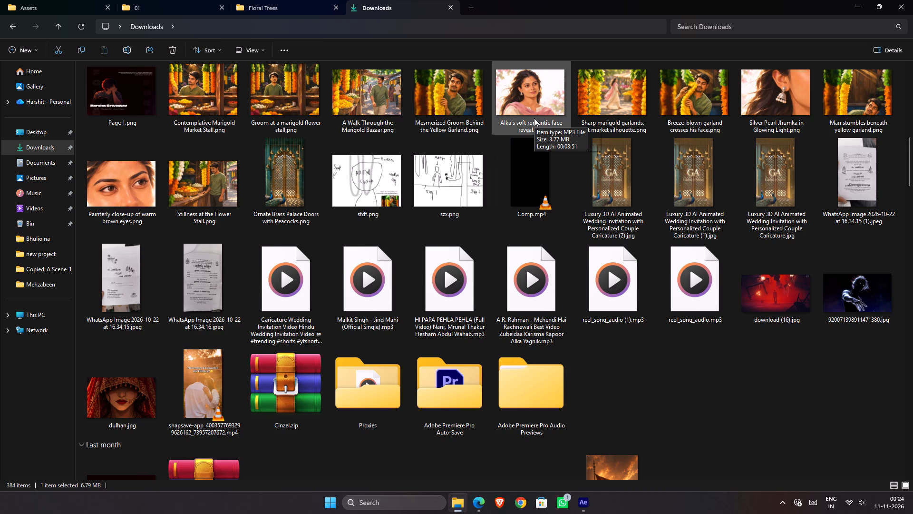
pyautogui.moveTo(912, 163); pyautogui.dragTo(908, 150)
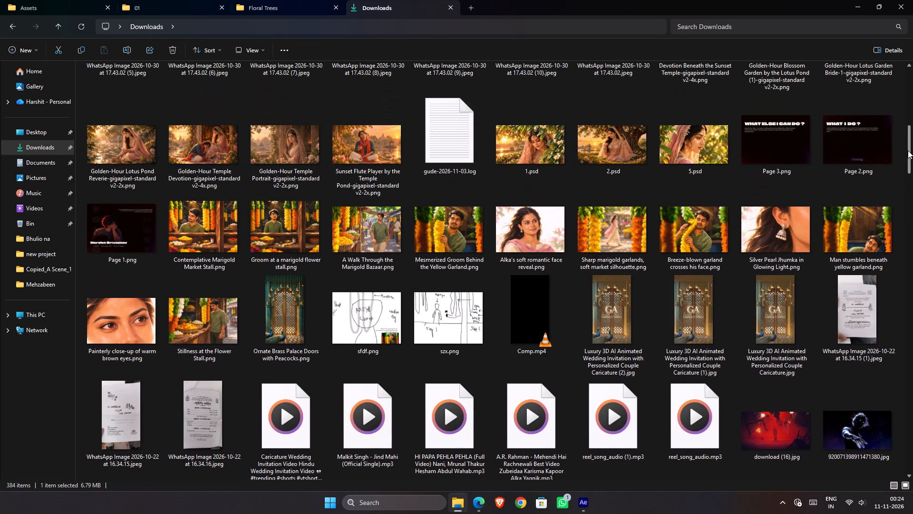
pyautogui.moveTo(908, 150); pyautogui.dragTo(907, 150)
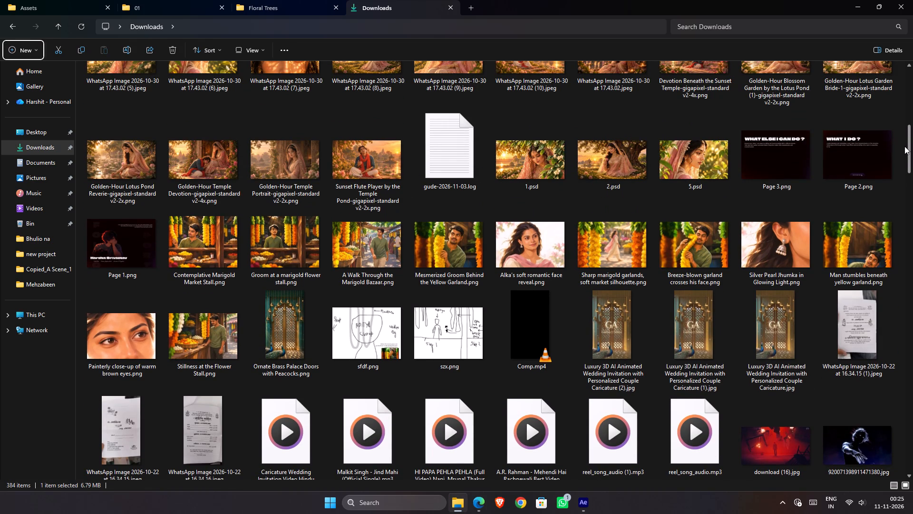
# Switch to After Effects and preview Comp 1 from the beginning to review the Ganesha and petal timing.
pyautogui.hotkey('alt', 'Tab')
pyautogui.hotkey('alt', 'Tab')
pyautogui.hotkey('alt', 'Tab')
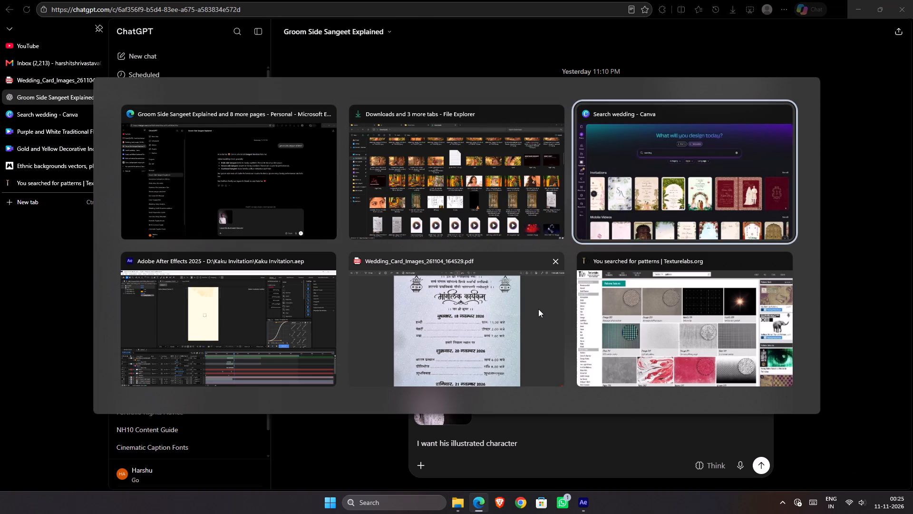
pyautogui.hotkey('alt', 'Tab')
pyautogui.moveTo(408, 352); pyautogui.dragTo(329, 357)
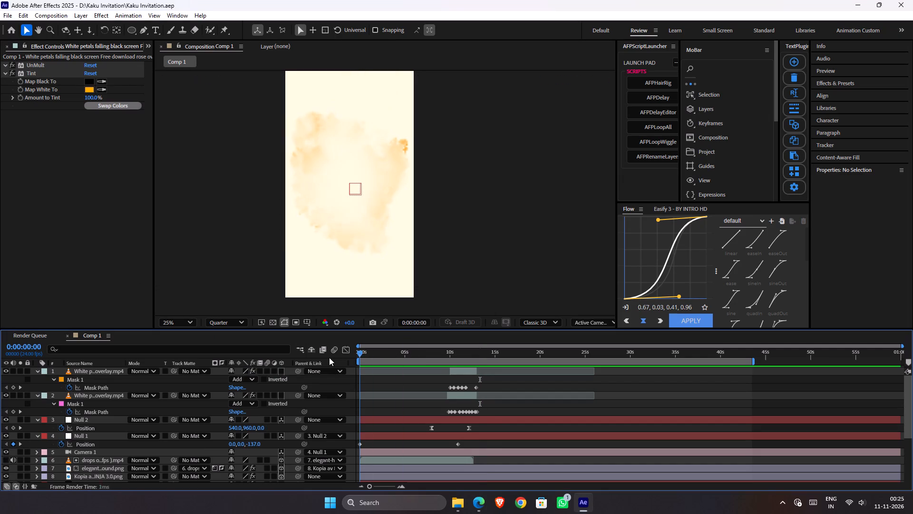
pyautogui.moveTo(329, 357); pyautogui.dragTo(325, 357)
pyautogui.press('space')
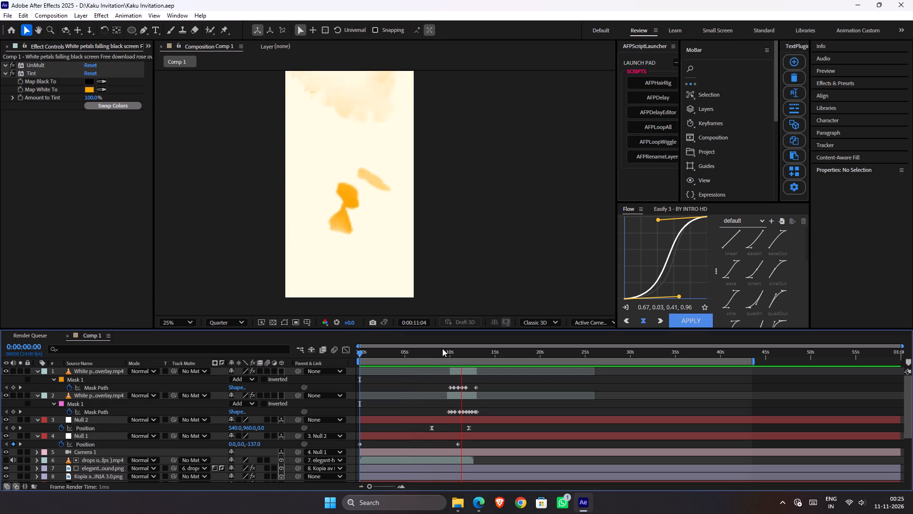
pyautogui.press('space')
pyautogui.moveTo(429, 355); pyautogui.dragTo(368, 356)
pyautogui.press('space')
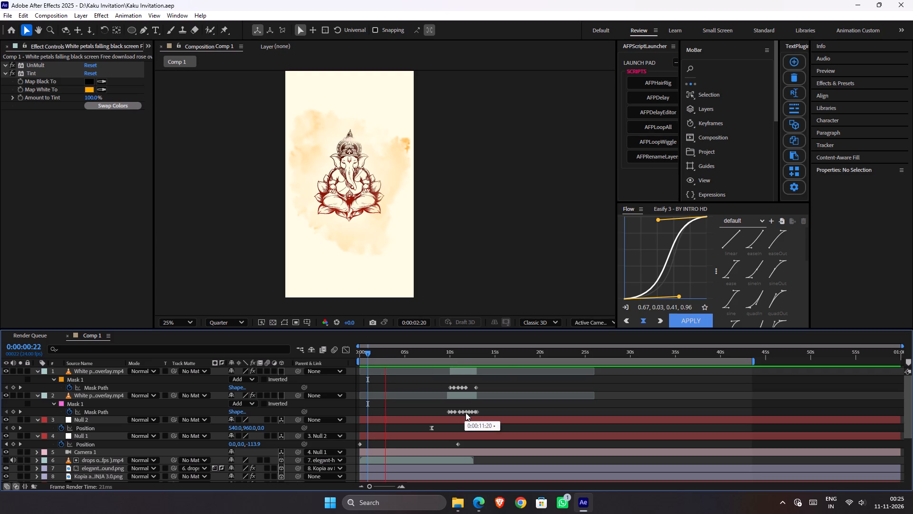
pyautogui.press('space')
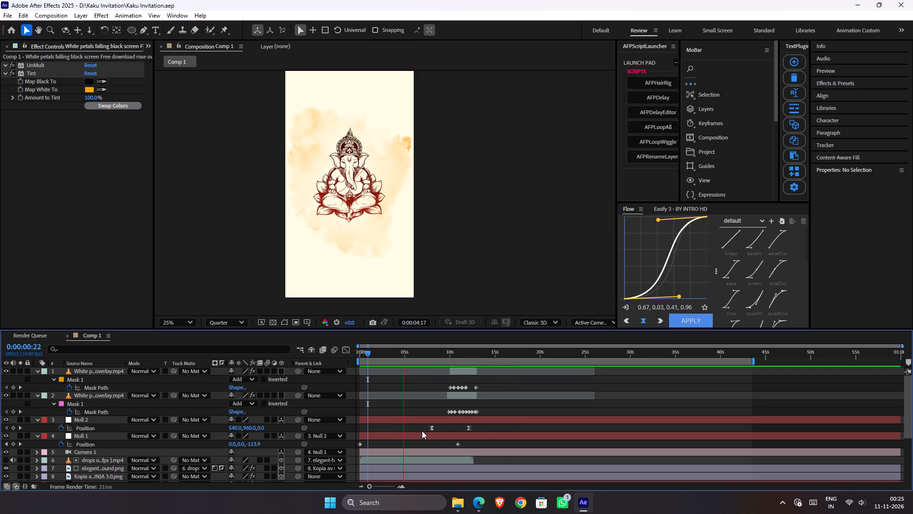
# Move both Position keyframes of Null 2 earlier, to about 3.5 s and 7.5 s.
pyautogui.moveTo(422, 429); pyautogui.dragTo(476, 430)
pyautogui.moveTo(469, 429); pyautogui.dragTo(469, 429)
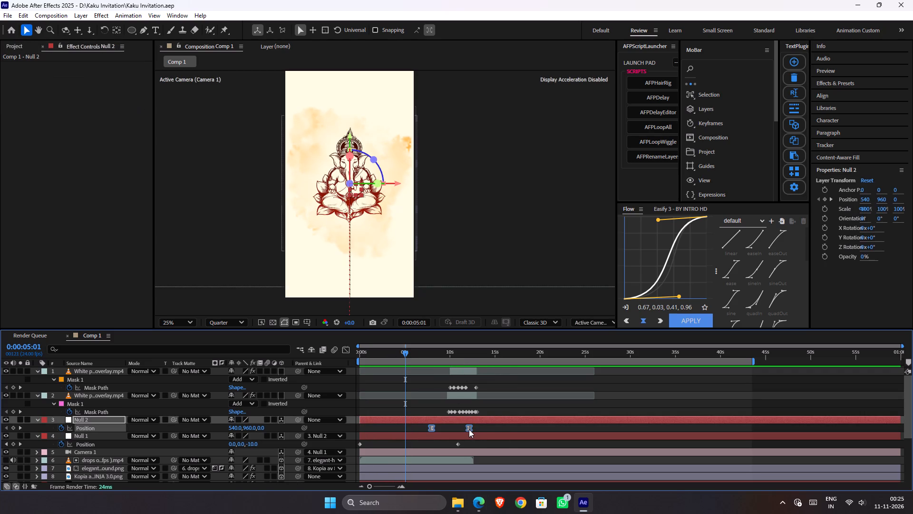
pyautogui.moveTo(469, 429); pyautogui.dragTo(448, 431)
pyautogui.hotkey('ctrl', 'z')
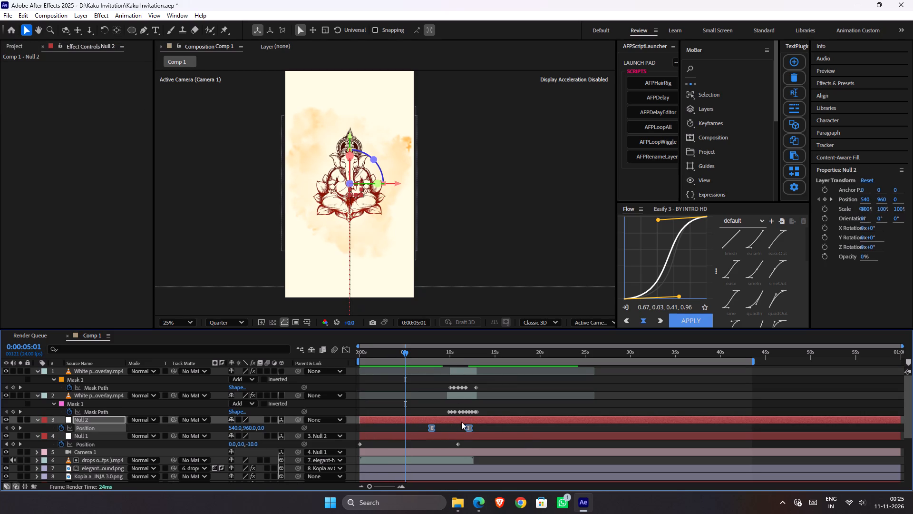
pyautogui.moveTo(470, 429); pyautogui.dragTo(459, 431)
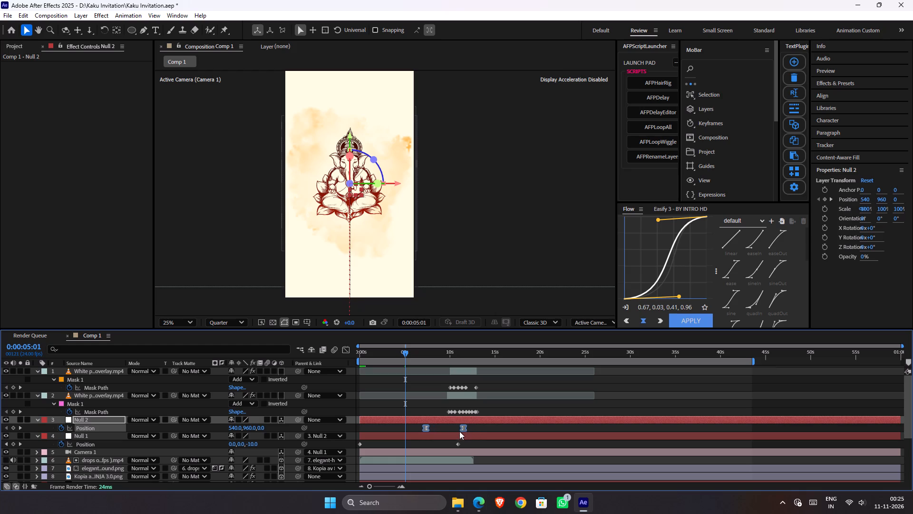
pyautogui.moveTo(459, 431); pyautogui.dragTo(435, 429)
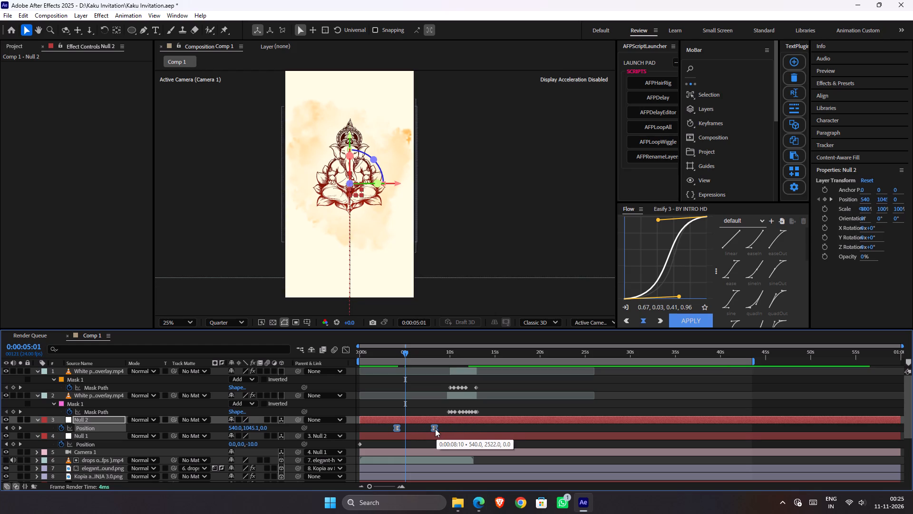
pyautogui.moveTo(435, 429); pyautogui.dragTo(435, 428)
pyautogui.moveTo(436, 426); pyautogui.dragTo(430, 426)
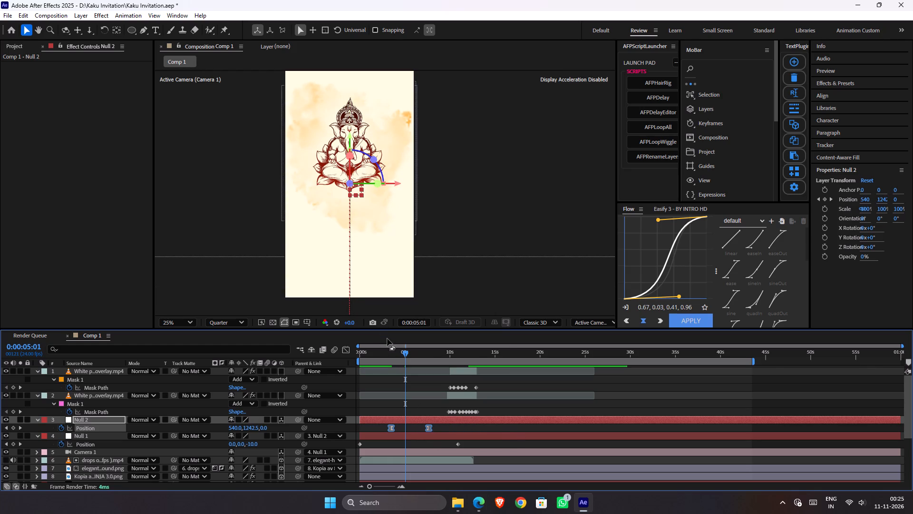
# Preview the retimed Null 2 camera move, including playback from the start of Comp 1.
pyautogui.click(387, 348)
pyautogui.click(382, 350)
pyautogui.press('space')
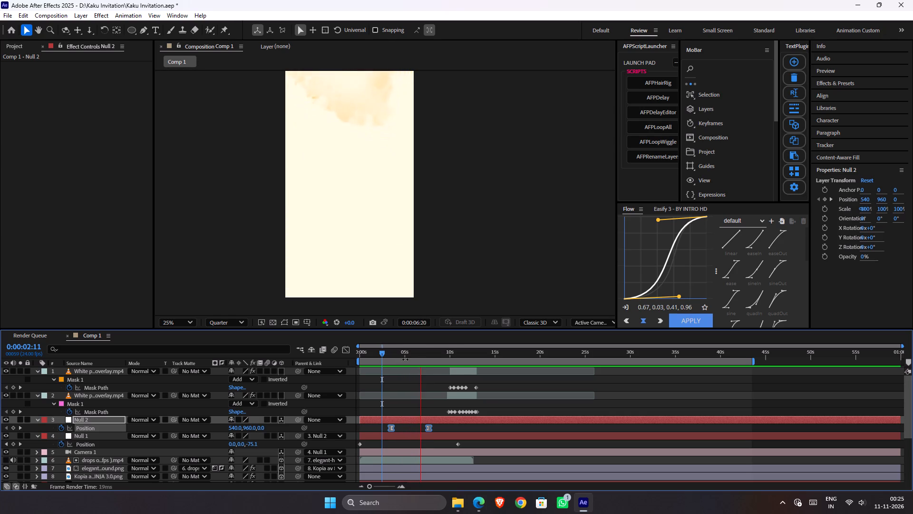
pyautogui.press('space')
pyautogui.moveTo(398, 359); pyautogui.dragTo(379, 362)
pyautogui.moveTo(374, 349); pyautogui.dragTo(328, 354)
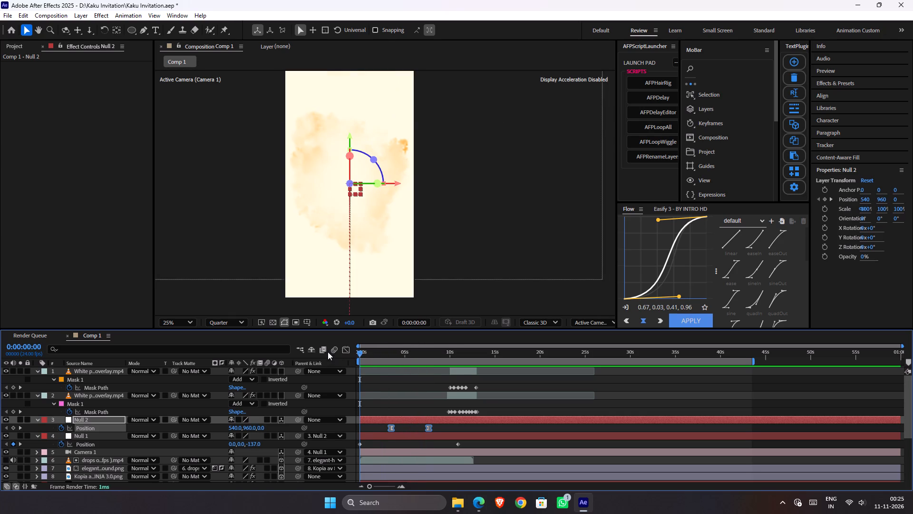
pyautogui.press('space')
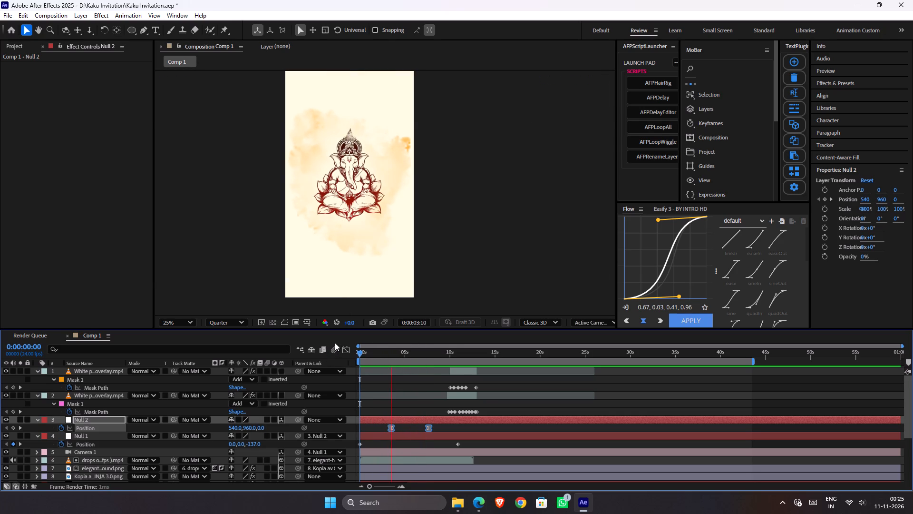
pyautogui.press('space')
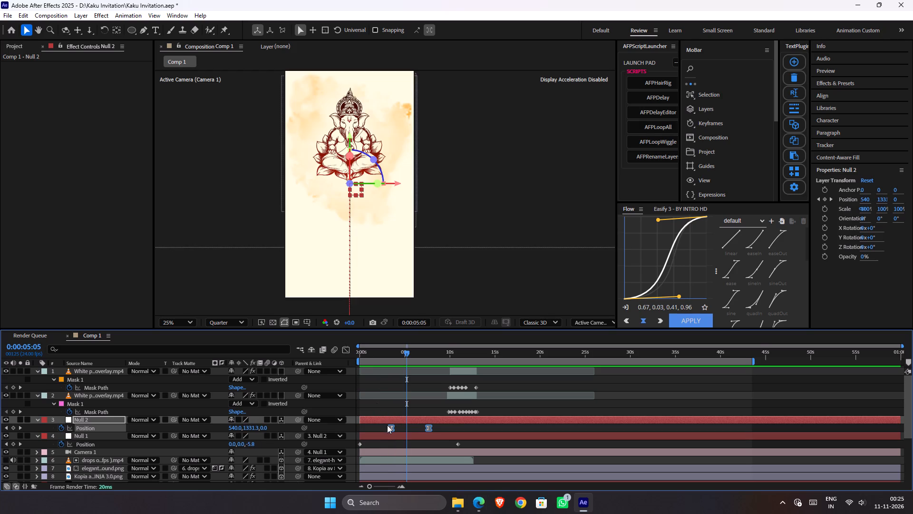
# Shift both Null 2 Position keyframes to about 5 s and 9 s and preview from the start.
pyautogui.moveTo(390, 428); pyautogui.dragTo(402, 428)
pyautogui.moveTo(387, 352); pyautogui.dragTo(351, 359)
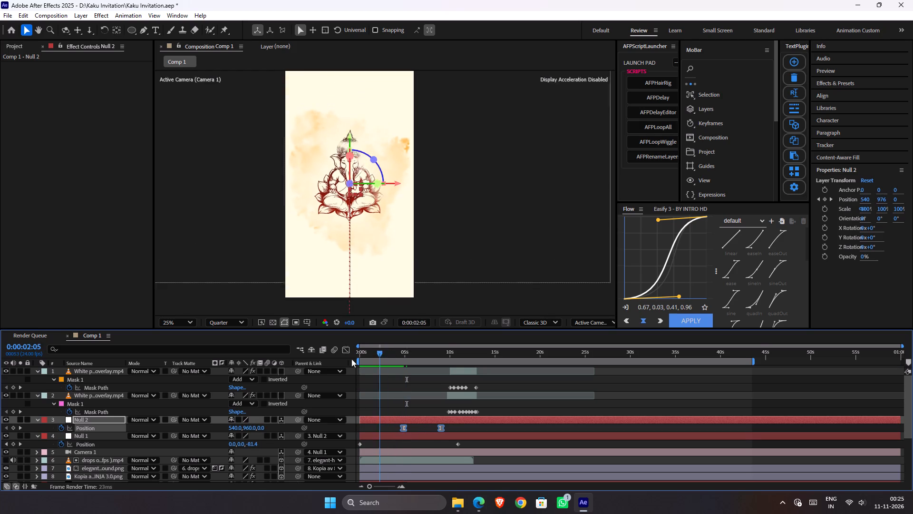
pyautogui.moveTo(351, 359); pyautogui.dragTo(342, 359)
pyautogui.press('space')
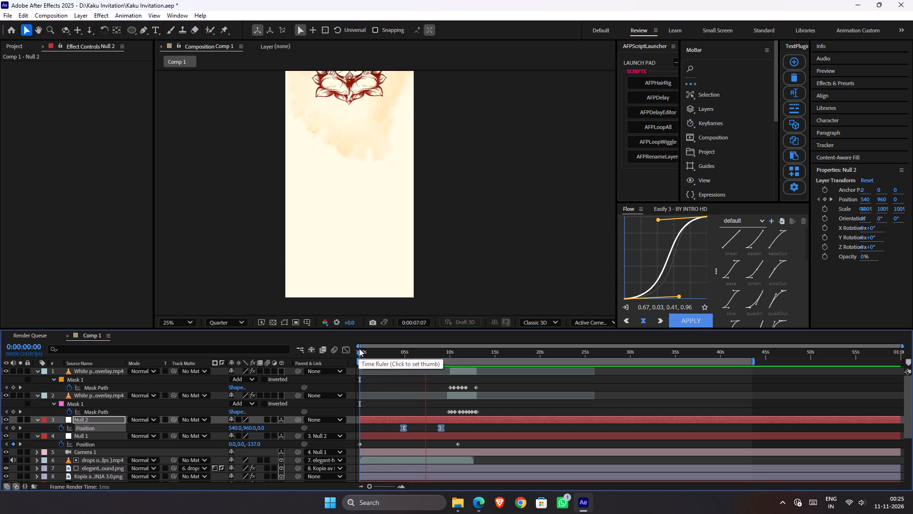
pyautogui.press('space')
# Move both white petals overlay layers earlier together, starting at about 6.5 s, and preview them against the camera move.
pyautogui.click(453, 393)
pyautogui.keyDown('shift'); pyautogui.click(456, 370); pyautogui.keyUp('shift')
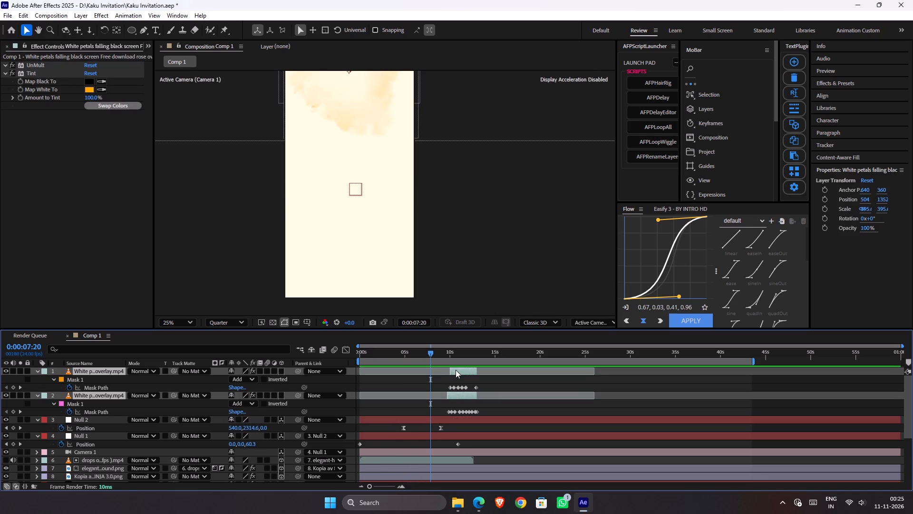
pyautogui.moveTo(460, 371); pyautogui.dragTo(429, 373)
pyautogui.moveTo(426, 351); pyautogui.dragTo(413, 351)
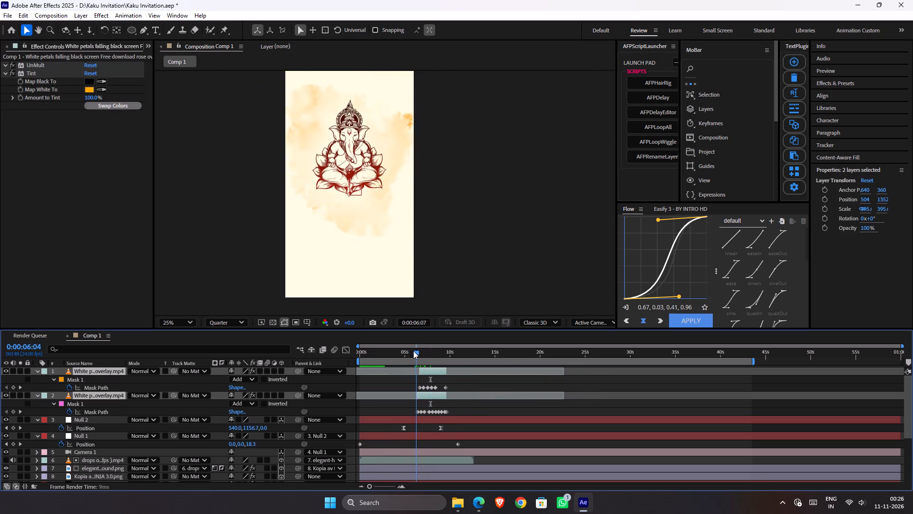
pyautogui.moveTo(413, 351); pyautogui.dragTo(410, 349)
pyautogui.press('space')
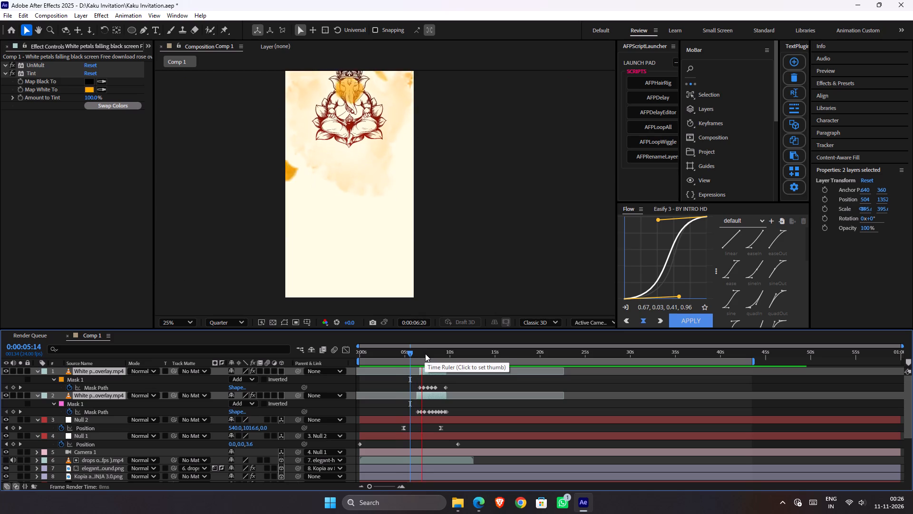
pyautogui.press('space')
# Move both white petals overlay layers further forward, starting at about 4.5 s, and preview the transition.
pyautogui.moveTo(434, 371); pyautogui.dragTo(433, 372)
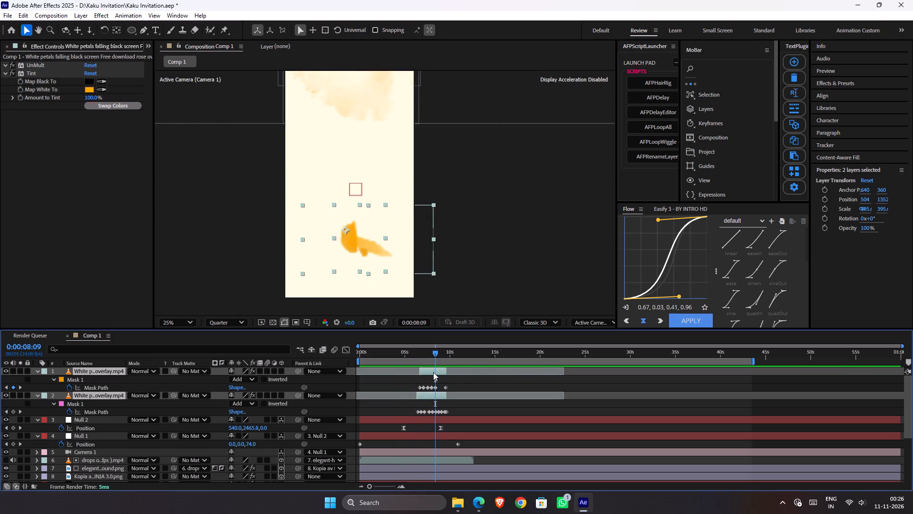
pyautogui.moveTo(433, 372); pyautogui.dragTo(417, 368)
pyautogui.moveTo(414, 356); pyautogui.dragTo(396, 350)
pyautogui.press('space')
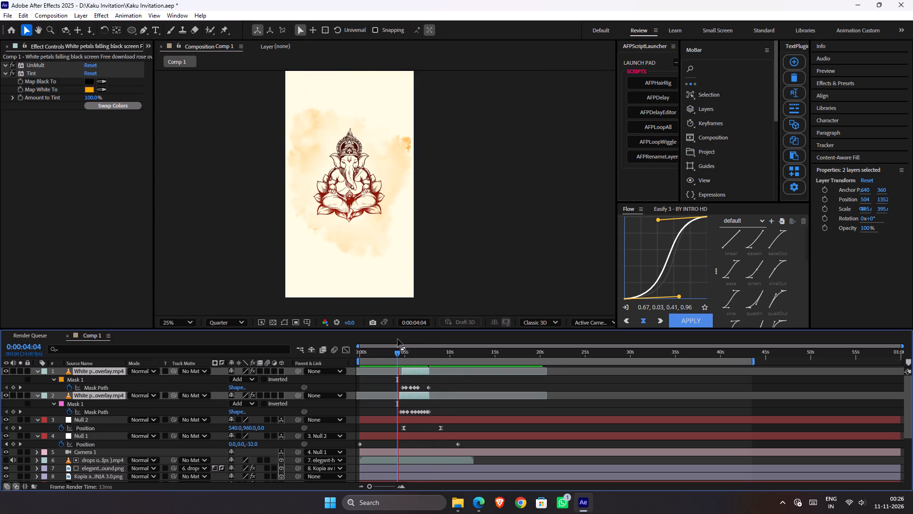
pyautogui.press('space')
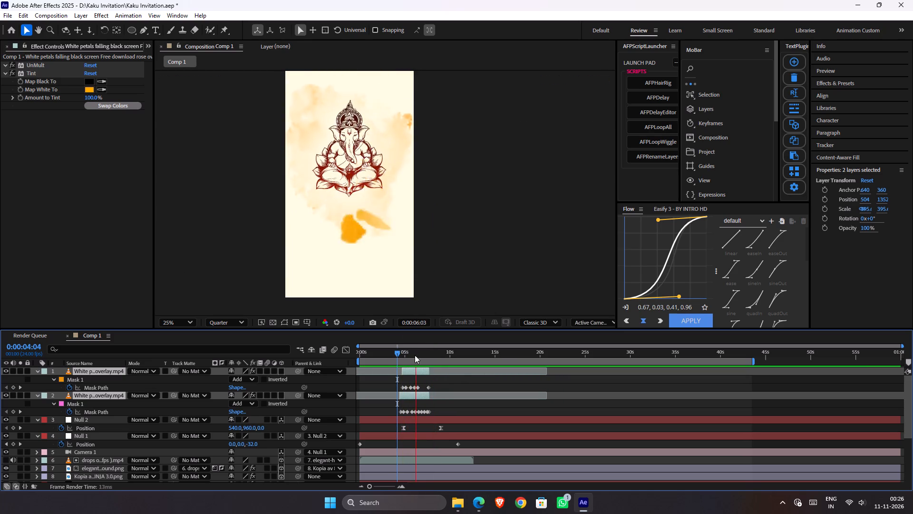
# Shift both white petals overlay layers slightly later, starting at about 5.5 s.
pyautogui.moveTo(415, 370); pyautogui.dragTo(424, 374)
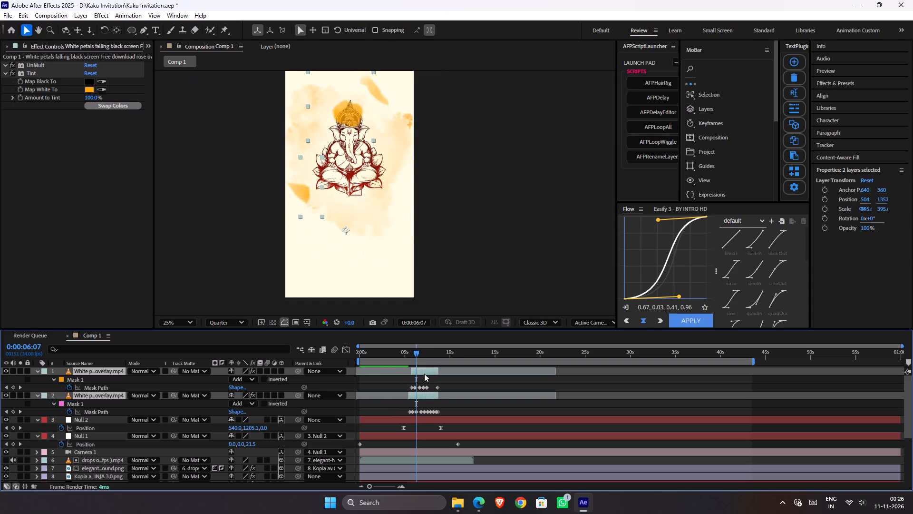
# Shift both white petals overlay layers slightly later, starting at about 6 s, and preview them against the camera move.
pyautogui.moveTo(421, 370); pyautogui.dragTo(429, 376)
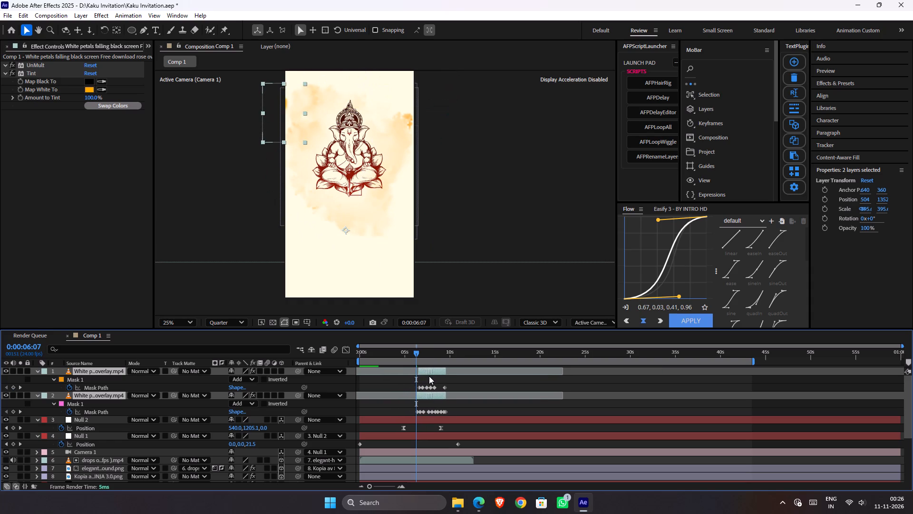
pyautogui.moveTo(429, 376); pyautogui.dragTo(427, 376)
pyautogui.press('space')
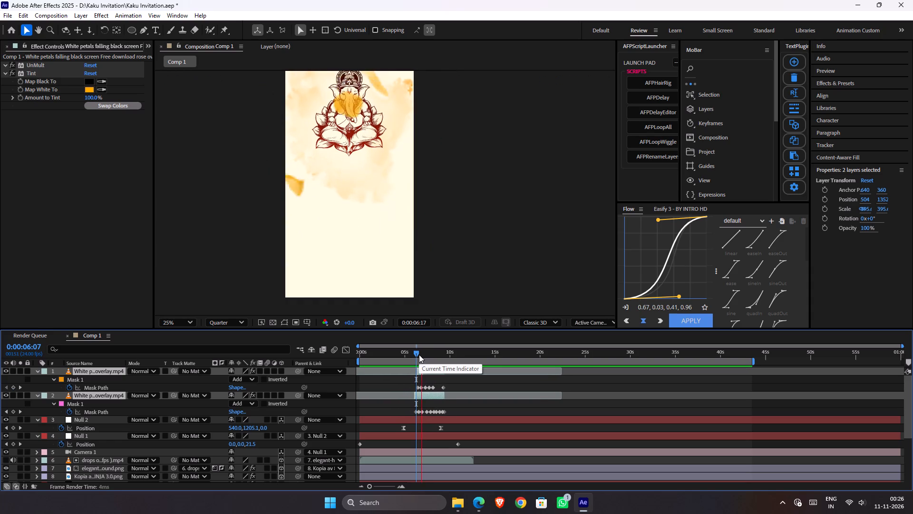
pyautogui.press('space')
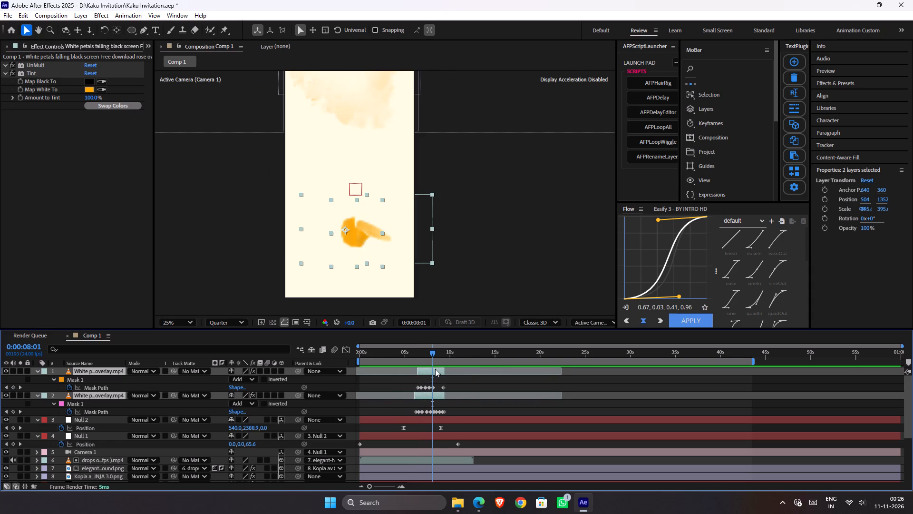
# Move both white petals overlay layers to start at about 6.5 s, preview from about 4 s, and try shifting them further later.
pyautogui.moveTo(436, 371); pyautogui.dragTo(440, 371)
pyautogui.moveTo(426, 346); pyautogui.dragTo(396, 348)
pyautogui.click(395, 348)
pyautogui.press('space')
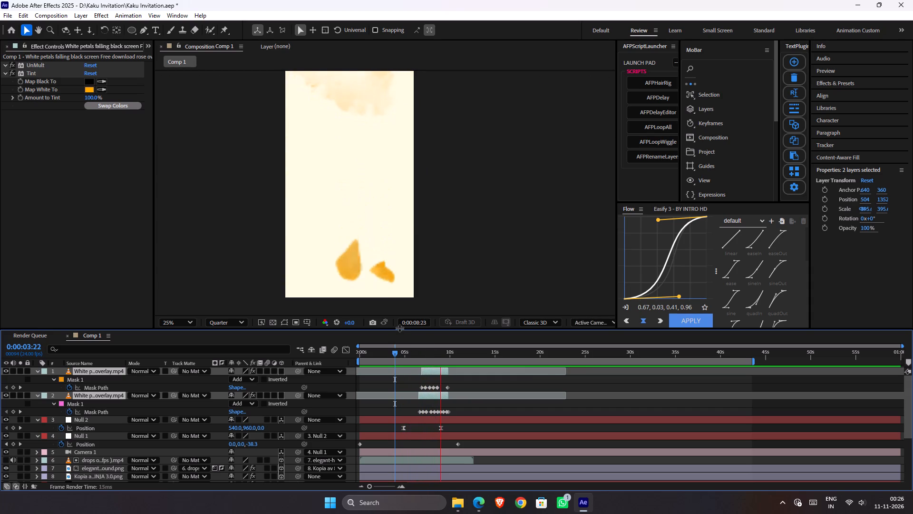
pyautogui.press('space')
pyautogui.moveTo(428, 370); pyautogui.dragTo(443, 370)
# Undo the recent white petals overlay moves until both layers start at about 10 s again, and preview the transition.
pyautogui.hotkey('ctrl', 'z')
pyautogui.hotkey('ctrl', 'z')
pyautogui.hotkey('ctrl', 'z')
pyautogui.hotkey('ctrl', 'z')
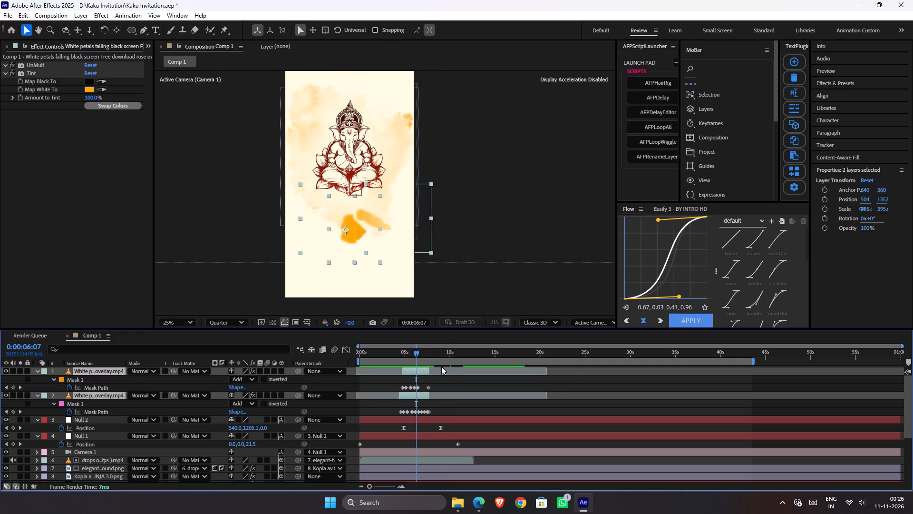
pyautogui.hotkey('ctrl', 'z')
pyautogui.hotkey('ctrl', 'z')
pyautogui.press('space')
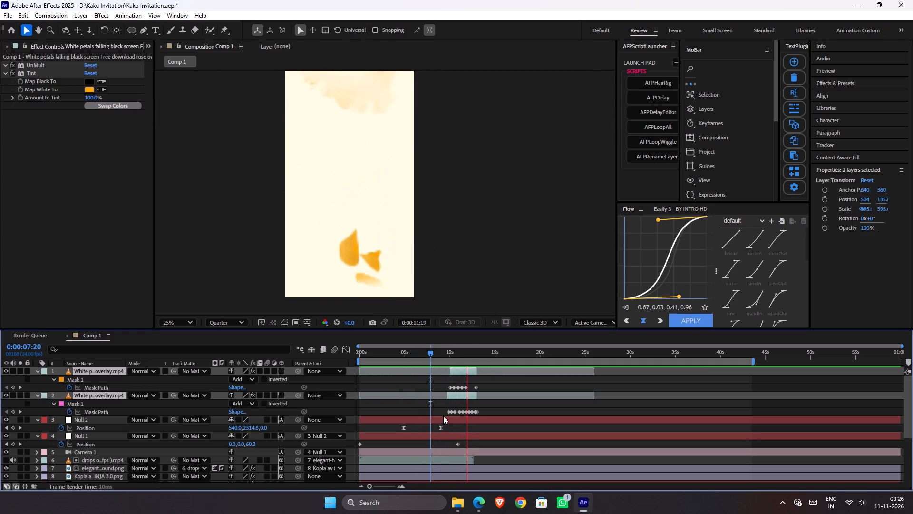
pyautogui.press('space')
# Select both Null 2 Position keyframes, shift them together to about 7 s and 11 s, and preview the camera move.
pyautogui.moveTo(456, 425); pyautogui.dragTo(421, 429)
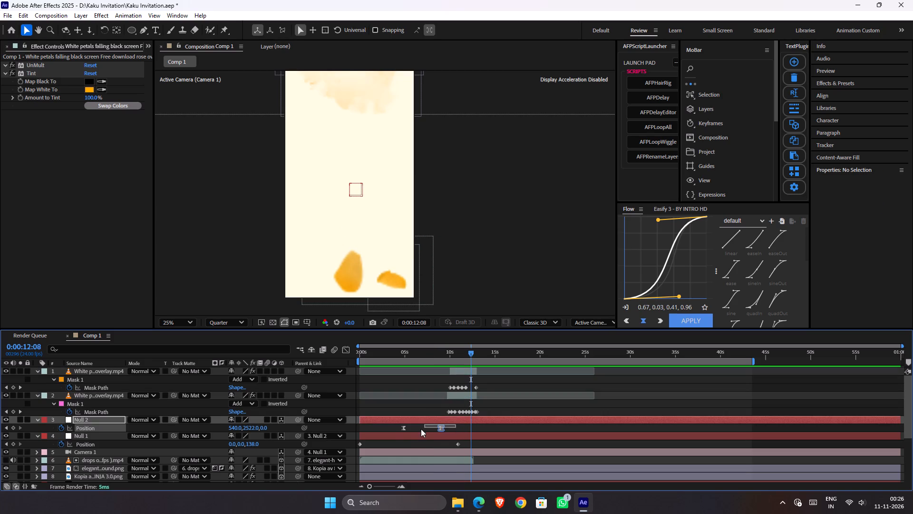
pyautogui.moveTo(421, 429); pyautogui.dragTo(399, 435)
pyautogui.moveTo(402, 429); pyautogui.dragTo(421, 429)
pyautogui.click(419, 353)
pyautogui.press('space')
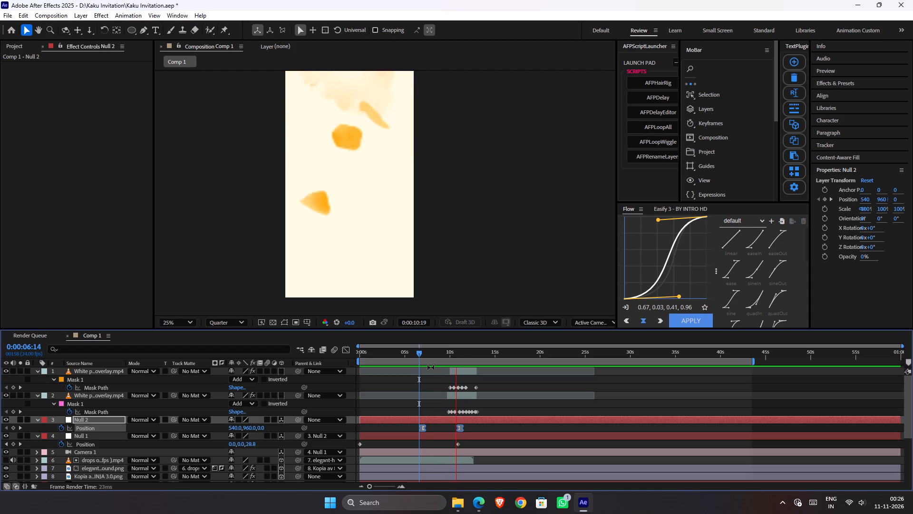
pyautogui.press('space')
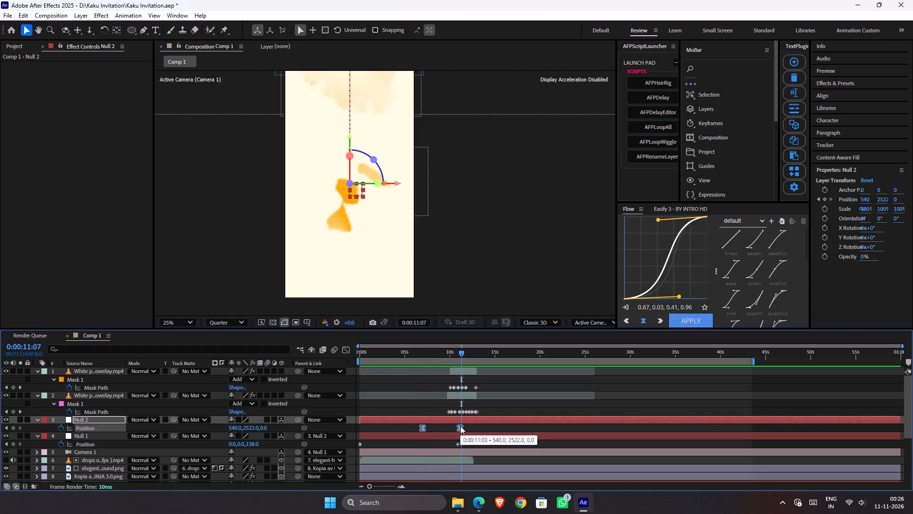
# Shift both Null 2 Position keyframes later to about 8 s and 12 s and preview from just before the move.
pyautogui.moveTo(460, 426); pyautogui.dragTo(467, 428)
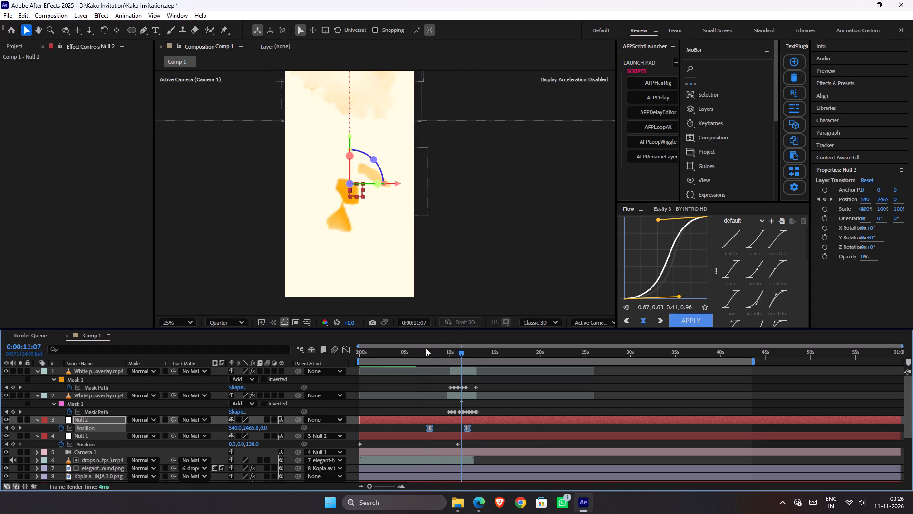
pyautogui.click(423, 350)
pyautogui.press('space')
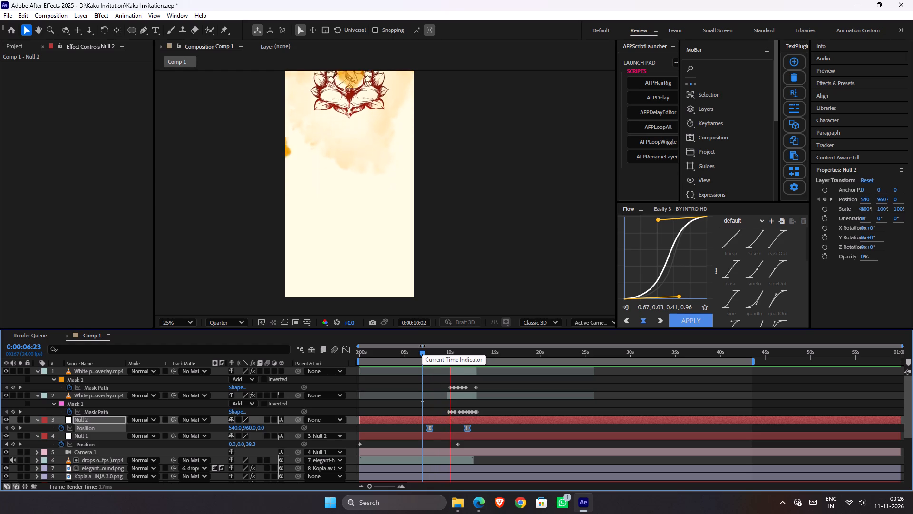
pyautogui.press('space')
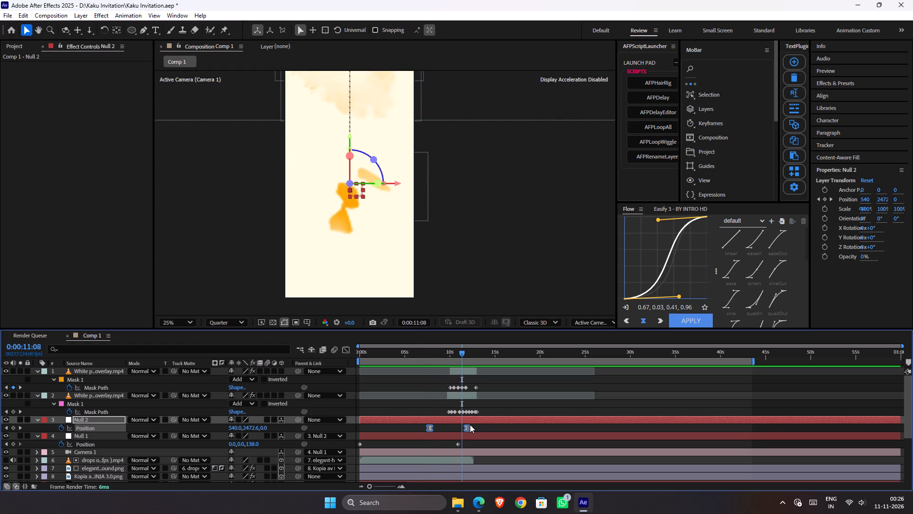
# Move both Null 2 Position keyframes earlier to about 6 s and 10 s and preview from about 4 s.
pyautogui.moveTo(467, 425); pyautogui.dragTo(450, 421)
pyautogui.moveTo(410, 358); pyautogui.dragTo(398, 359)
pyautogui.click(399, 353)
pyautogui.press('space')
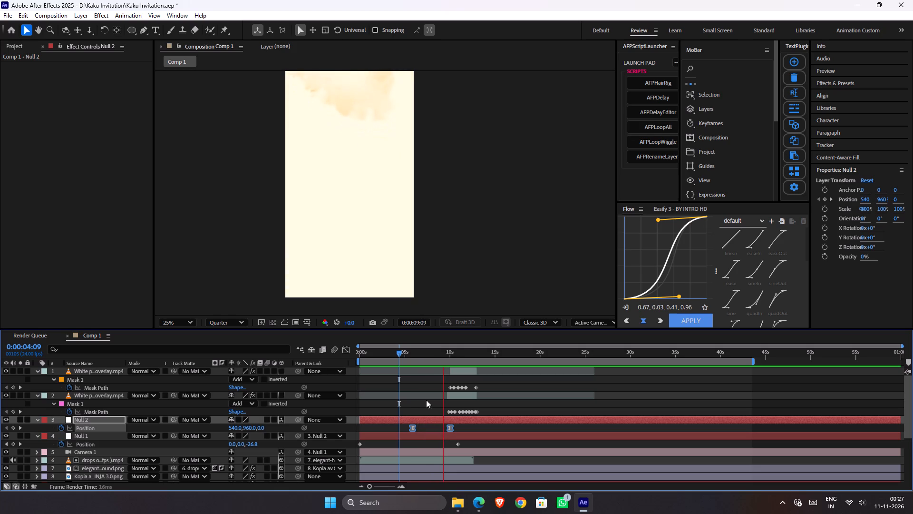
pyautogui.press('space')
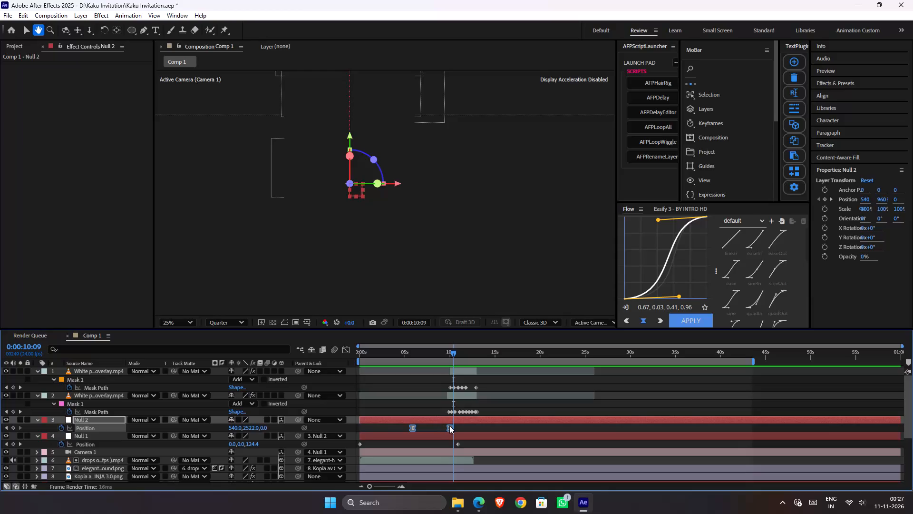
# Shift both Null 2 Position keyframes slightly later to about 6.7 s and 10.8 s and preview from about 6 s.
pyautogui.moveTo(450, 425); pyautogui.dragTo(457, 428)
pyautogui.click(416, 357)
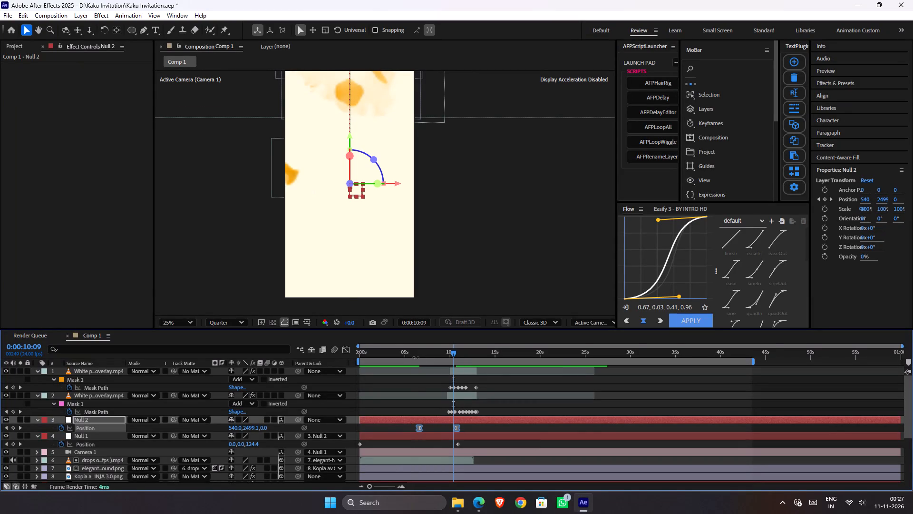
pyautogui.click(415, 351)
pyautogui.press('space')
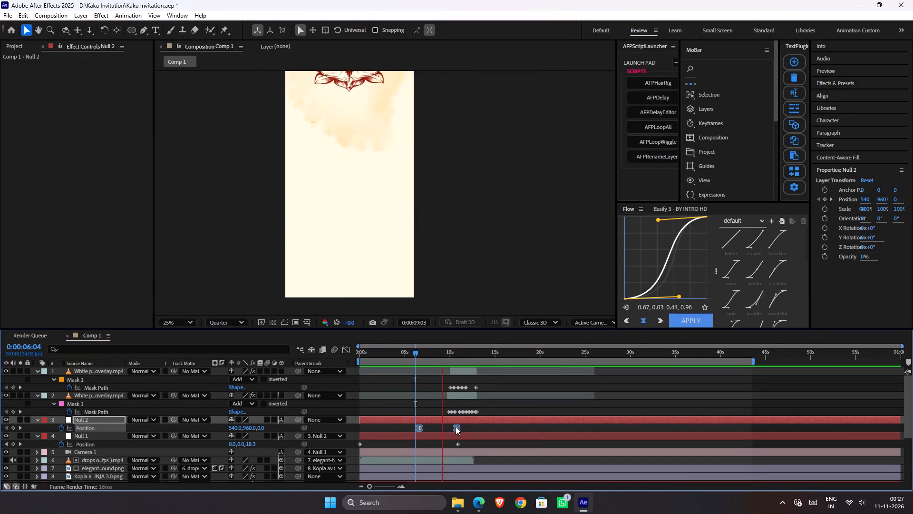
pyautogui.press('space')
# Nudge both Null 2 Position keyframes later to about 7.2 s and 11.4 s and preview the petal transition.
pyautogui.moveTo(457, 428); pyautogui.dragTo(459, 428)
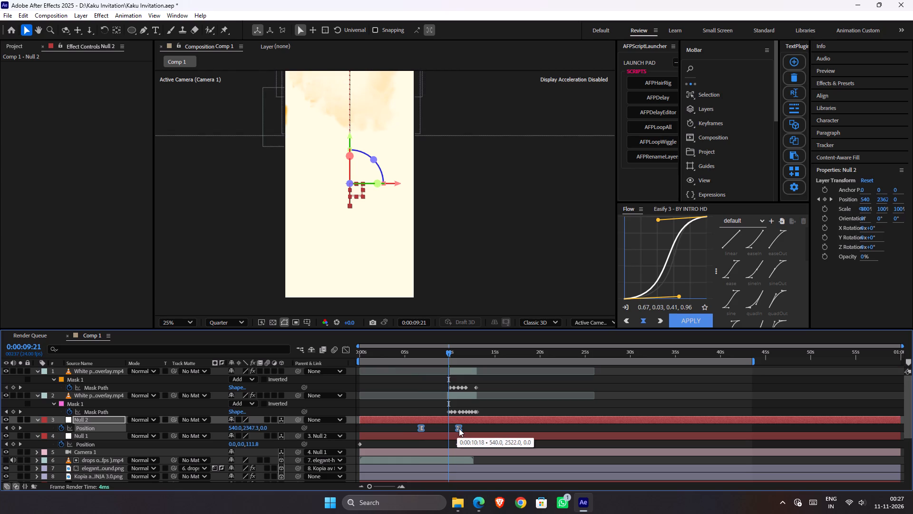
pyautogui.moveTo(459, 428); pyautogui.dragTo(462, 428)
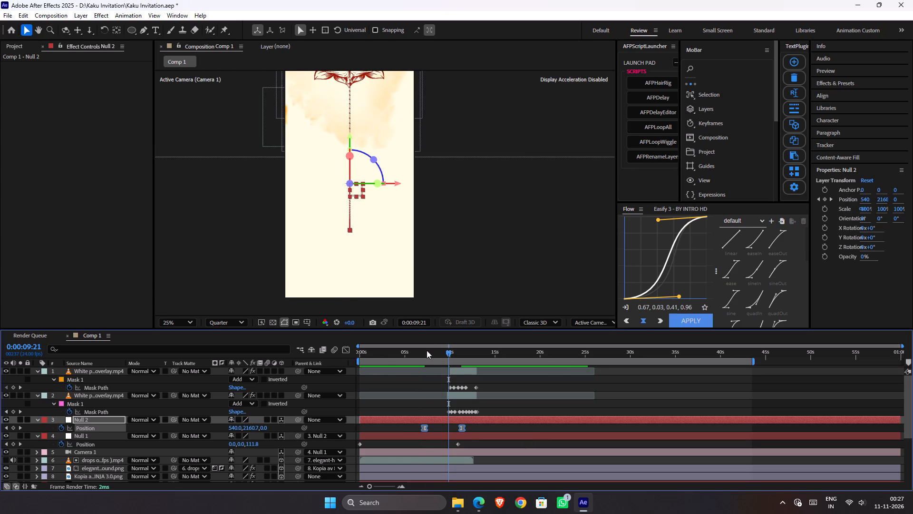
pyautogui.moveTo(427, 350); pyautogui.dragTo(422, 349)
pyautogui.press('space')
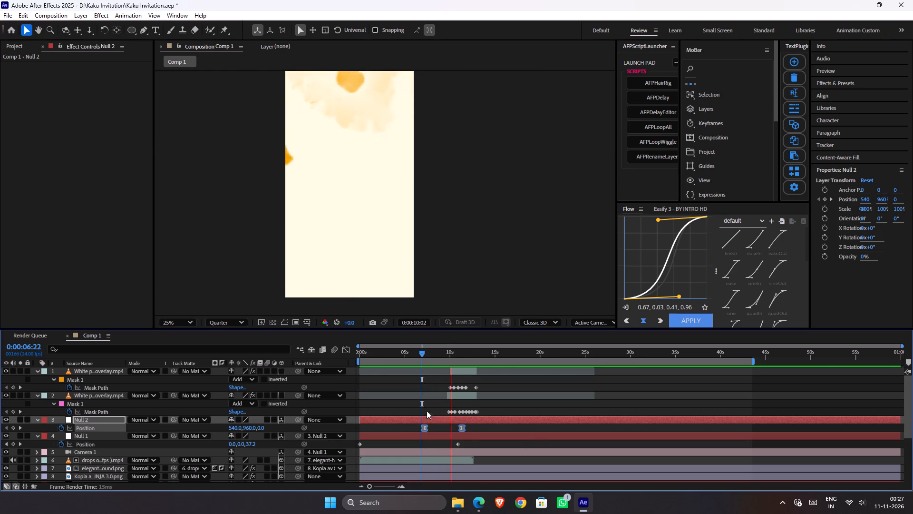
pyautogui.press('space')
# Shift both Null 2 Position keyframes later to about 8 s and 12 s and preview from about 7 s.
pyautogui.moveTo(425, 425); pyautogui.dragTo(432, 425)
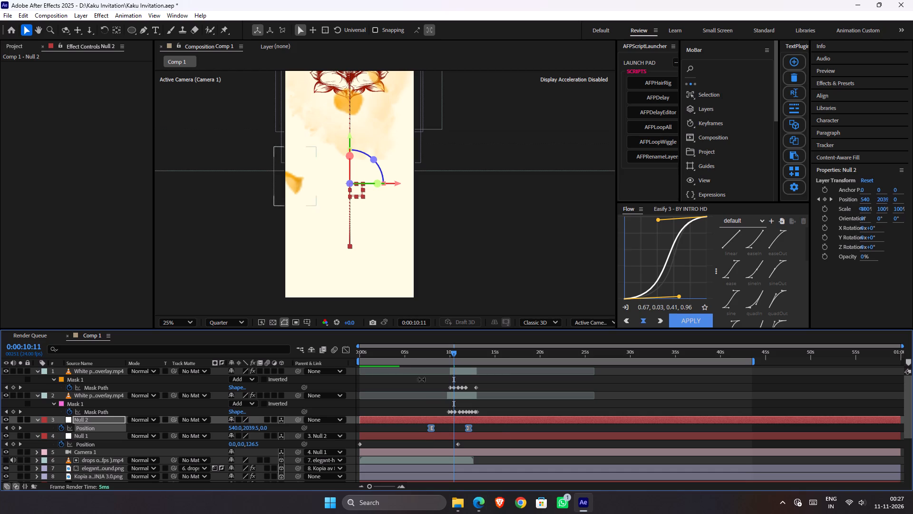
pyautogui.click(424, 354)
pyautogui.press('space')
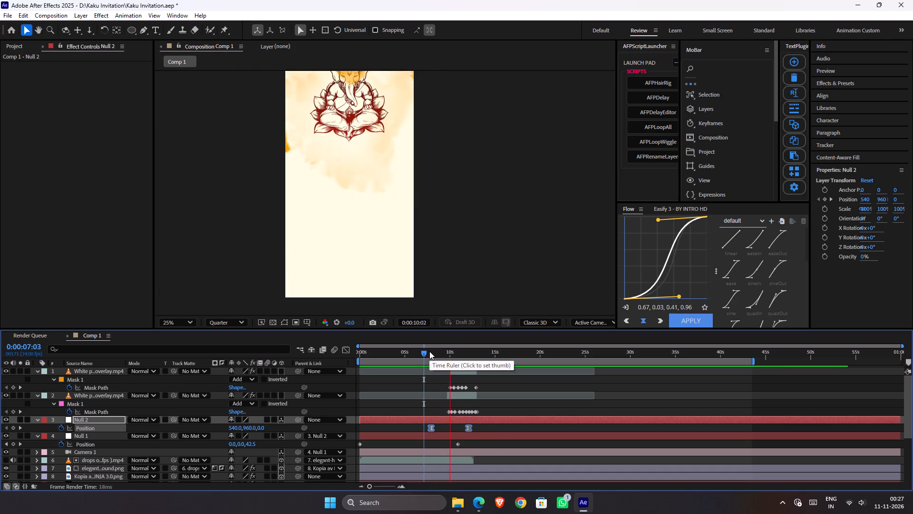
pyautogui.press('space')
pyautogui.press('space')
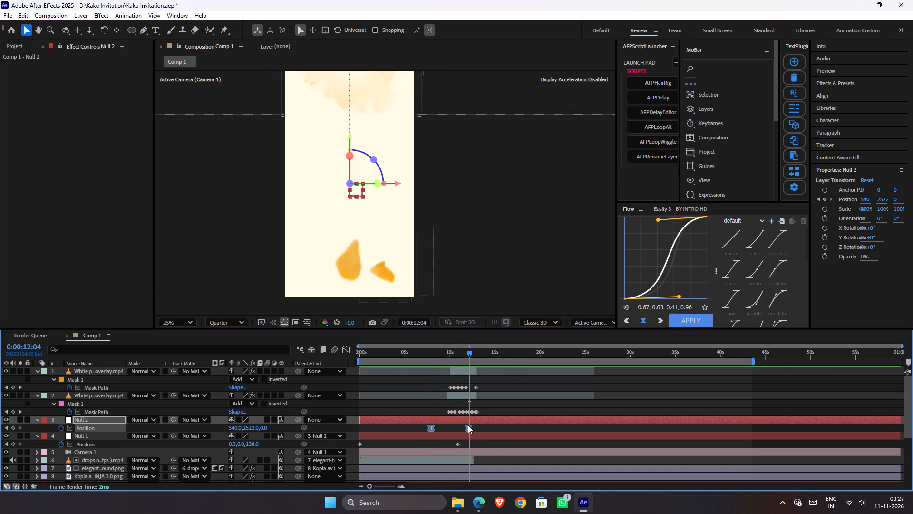
# Nudge both Null 2 Position keyframes slightly earlier, to about 7.7 s and 11.9 s, and preview the transition.
pyautogui.click(468, 425)
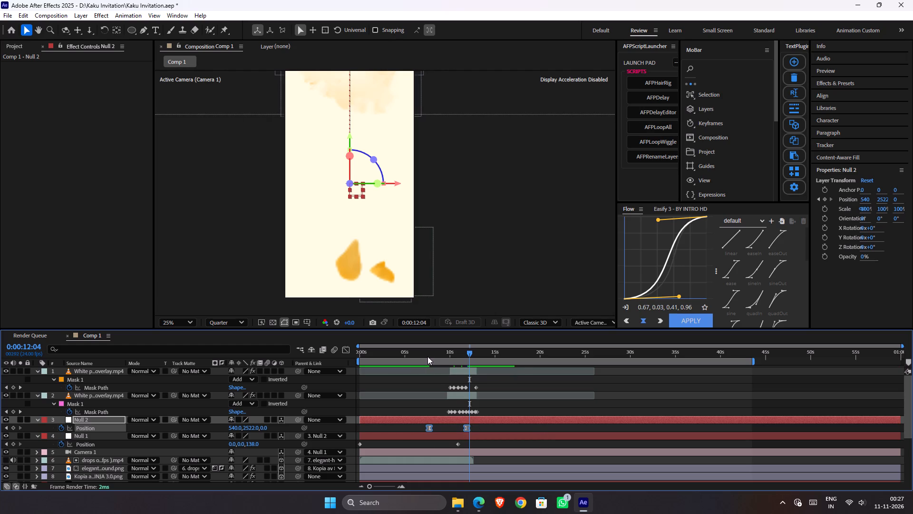
pyautogui.click(427, 356)
pyautogui.press('space')
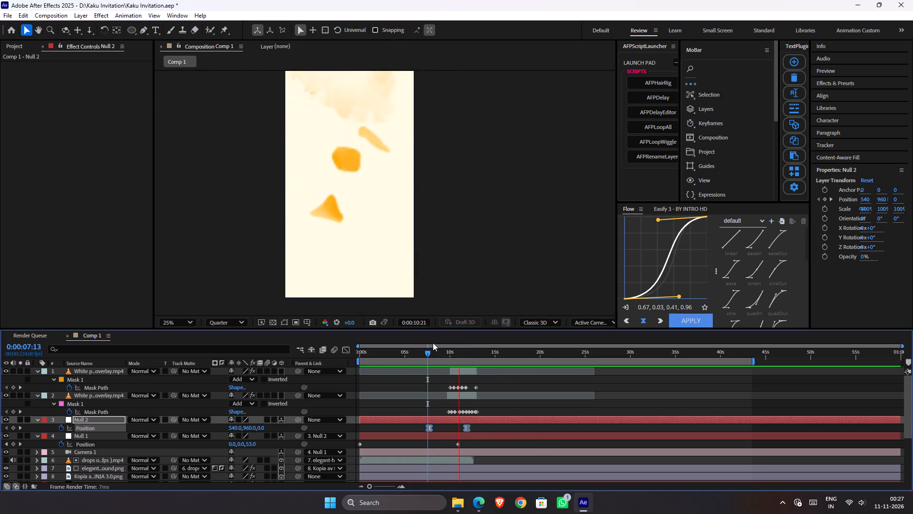
pyautogui.press('space')
# Save the Kaku Invitation project.
pyautogui.hotkey('ctrl', 's')
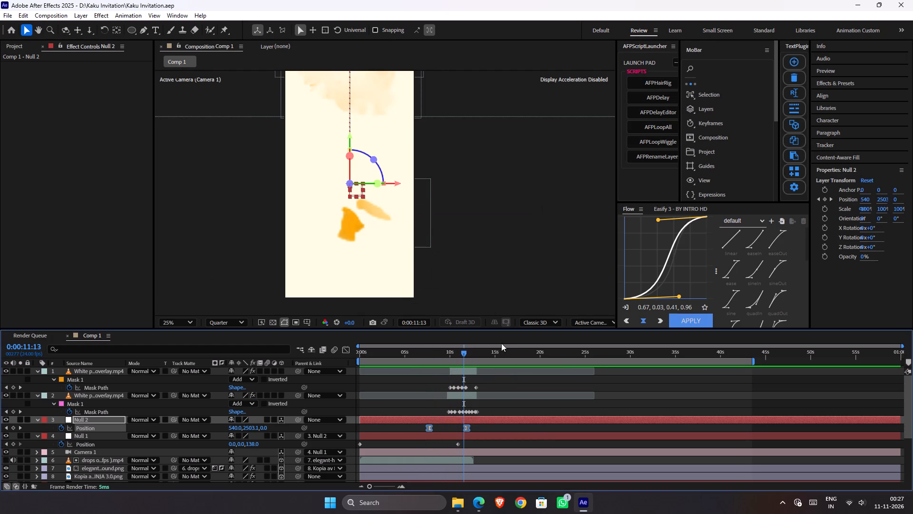
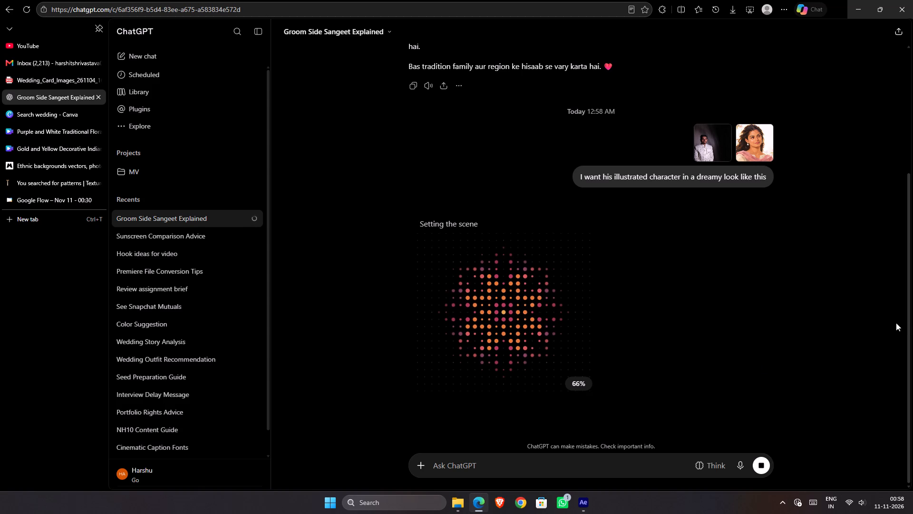
# Add the downloaded 1080p "Girl wearing shiny earring" video to After Effects as the top layer of Comp 1.
pyautogui.click(55, 44)
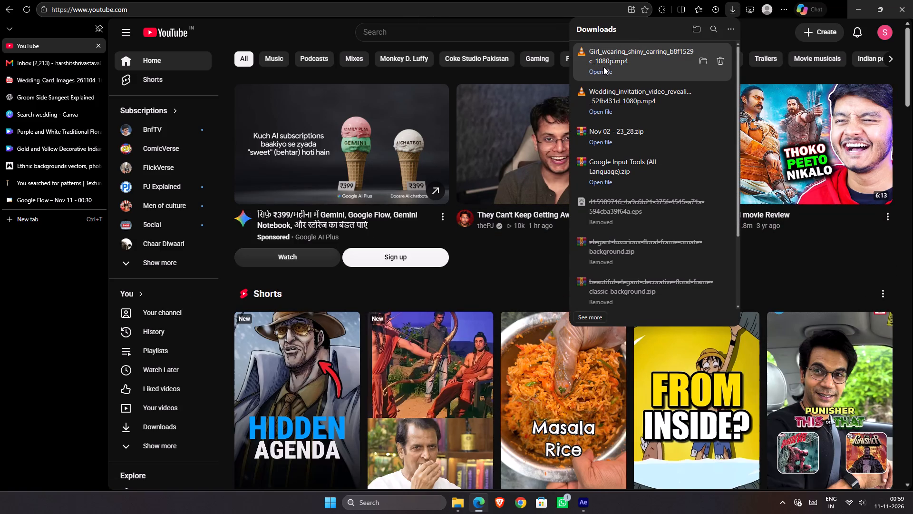
pyautogui.moveTo(632, 55); pyautogui.dragTo(513, 396)
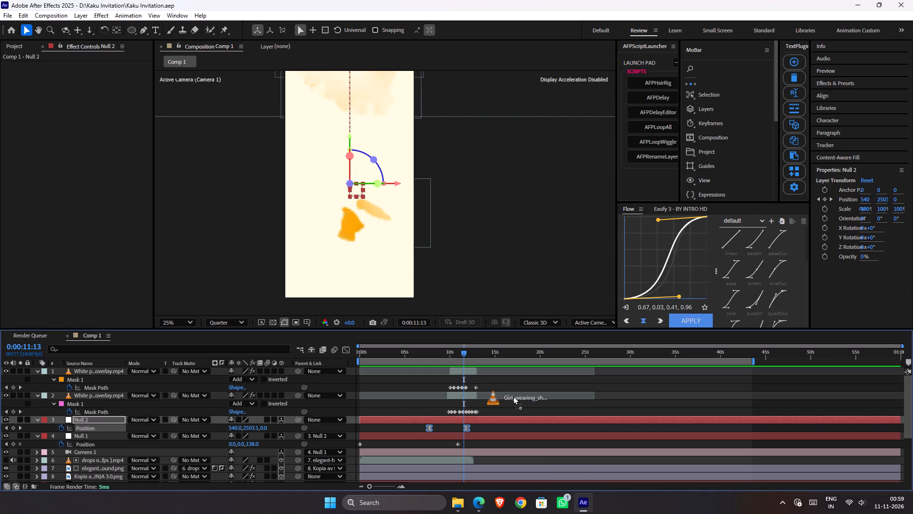
pyautogui.moveTo(513, 396); pyautogui.dragTo(508, 395)
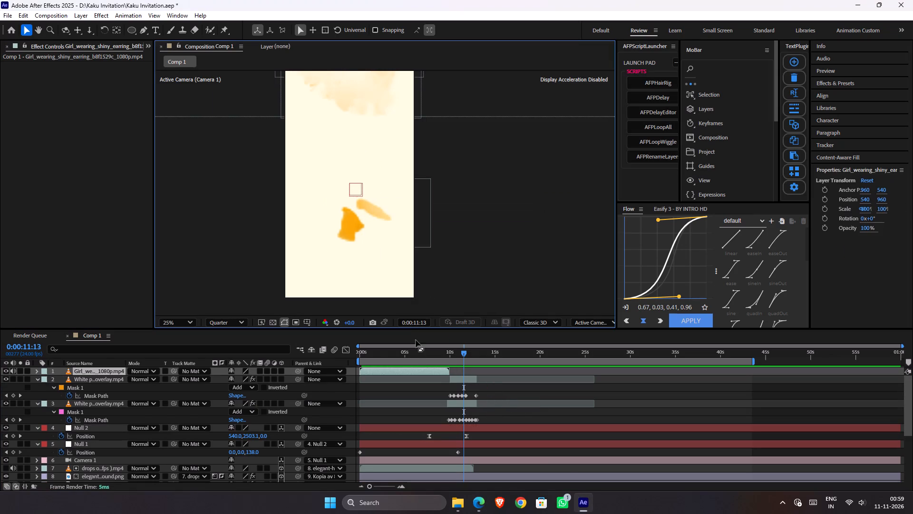
# Move the current time to the start of Comp 1 and mute the earring video layer's audio.
pyautogui.moveTo(416, 354); pyautogui.dragTo(233, 388)
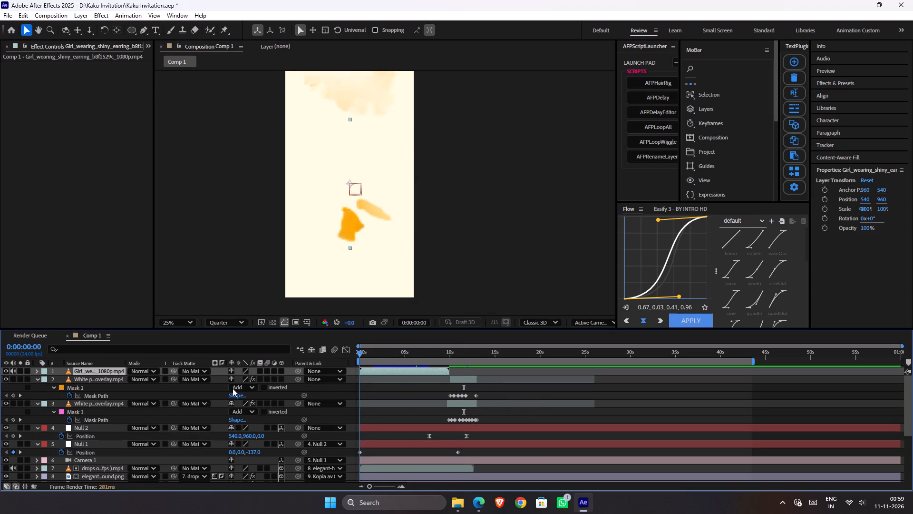
pyautogui.moveTo(233, 388); pyautogui.dragTo(165, 388)
pyautogui.click(11, 369)
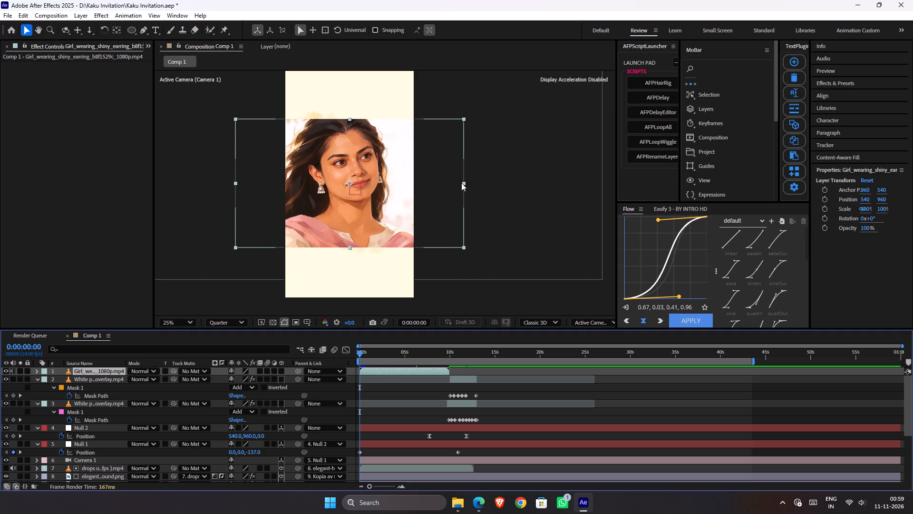
# Scale the earring video layer uniformly to about 179% so it fills the vertical composition frame.
pyautogui.moveTo(463, 185); pyautogui.dragTo(478, 188)
pyautogui.moveTo(478, 188); pyautogui.dragTo(459, 183)
pyautogui.click(464, 183)
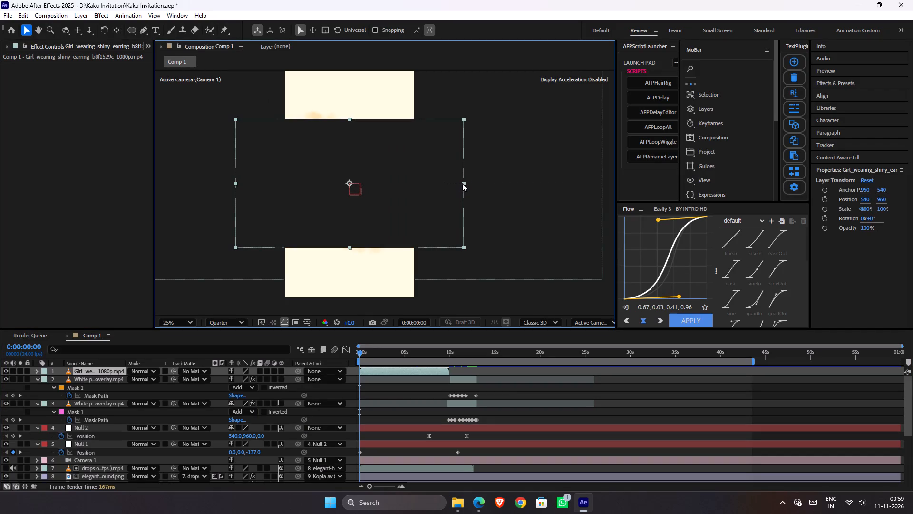
pyautogui.moveTo(464, 184); pyautogui.dragTo(555, 200)
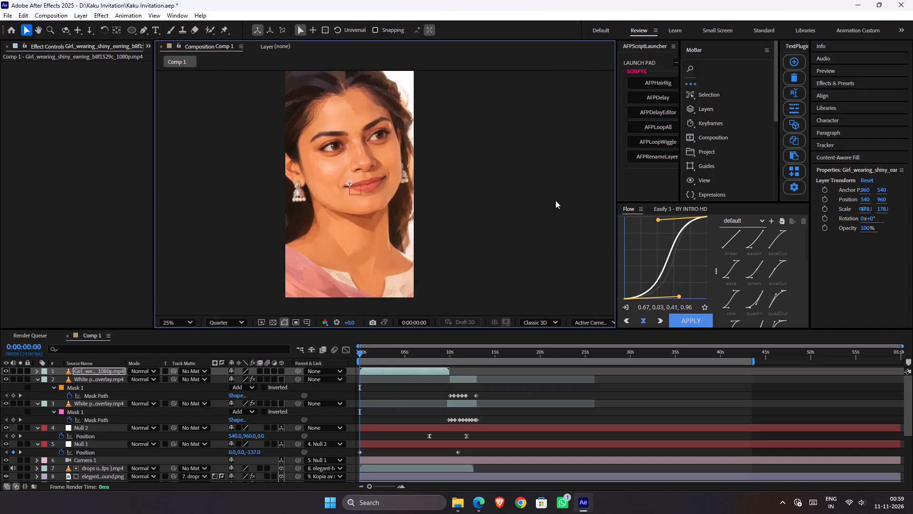
pyautogui.moveTo(555, 200); pyautogui.dragTo(554, 203)
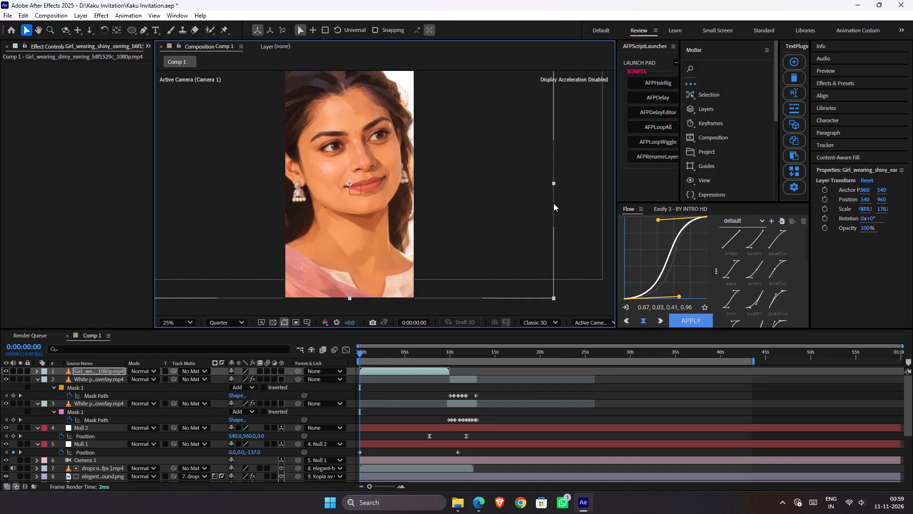
pyautogui.moveTo(554, 203); pyautogui.dragTo(554, 204)
pyautogui.moveTo(374, 369); pyautogui.dragTo(373, 369)
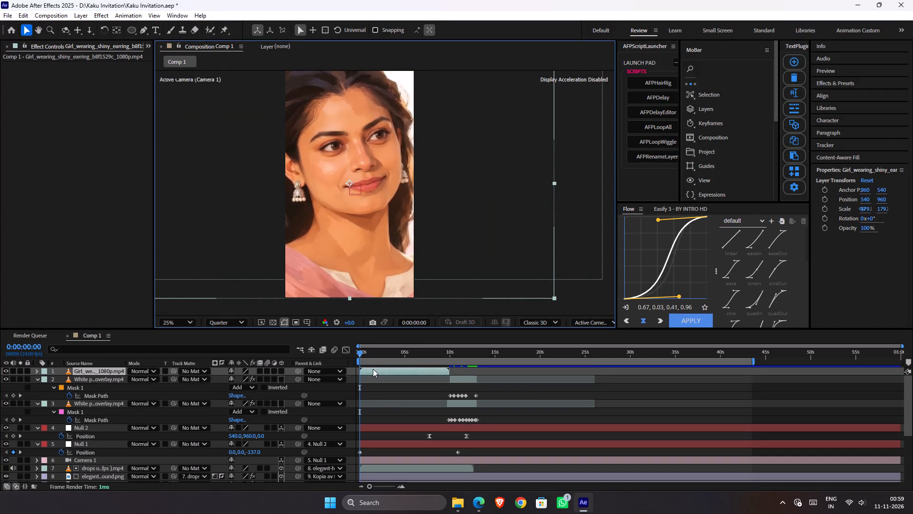
# Shift the earring video layer slightly earlier and trim its in point to the start of Comp 1.
pyautogui.moveTo(373, 369); pyautogui.dragTo(369, 369)
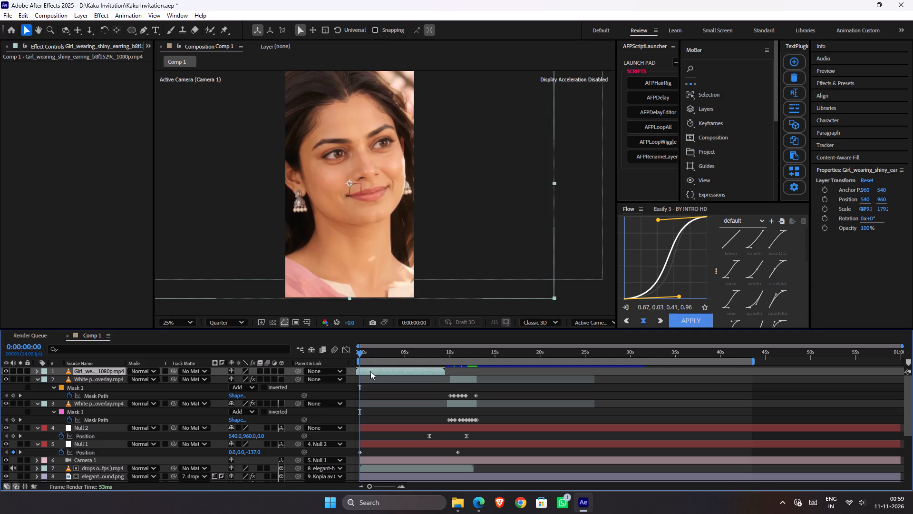
pyautogui.hotkey('alt', '[')
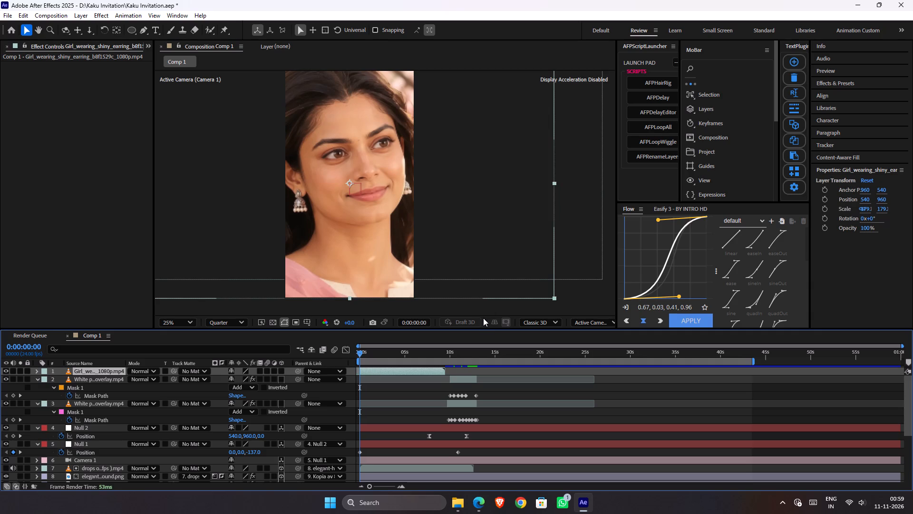
# Preview the trimmed earring video from the start of Comp 1 and save the project.
pyautogui.moveTo(364, 354); pyautogui.dragTo(347, 354)
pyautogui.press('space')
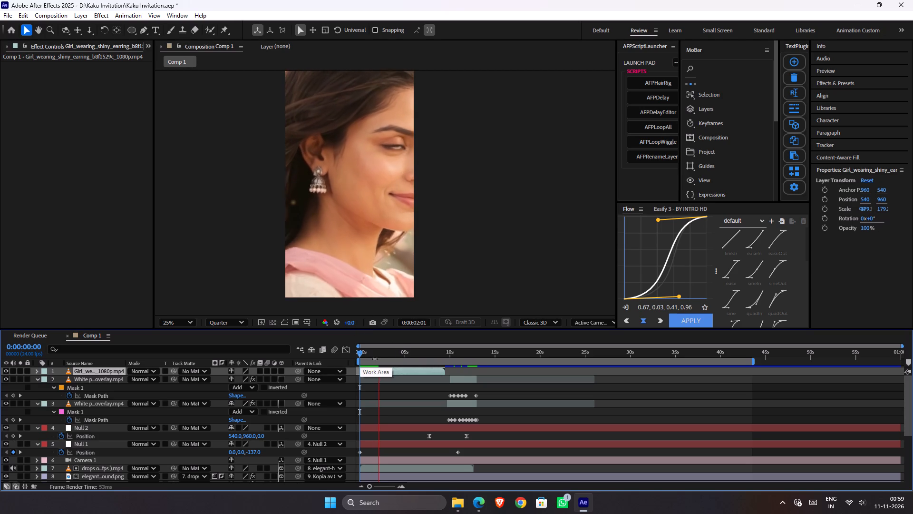
pyautogui.moveTo(377, 354); pyautogui.dragTo(331, 358)
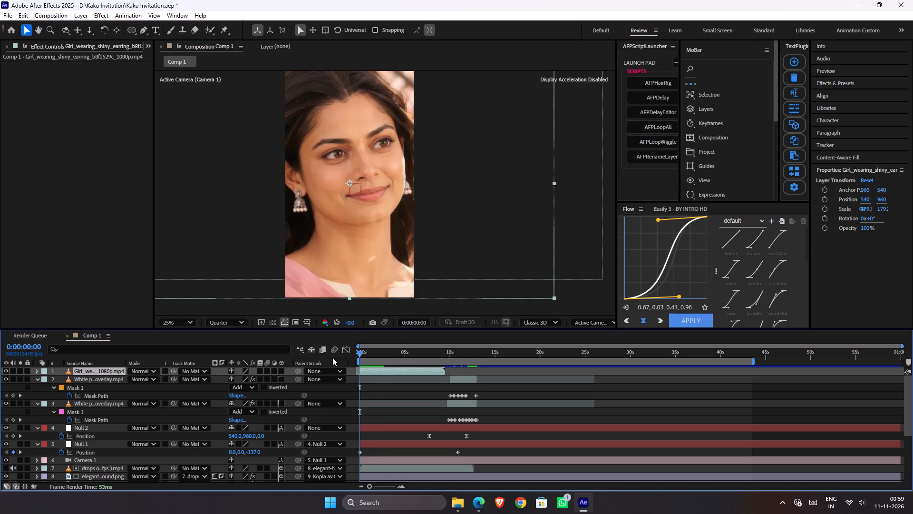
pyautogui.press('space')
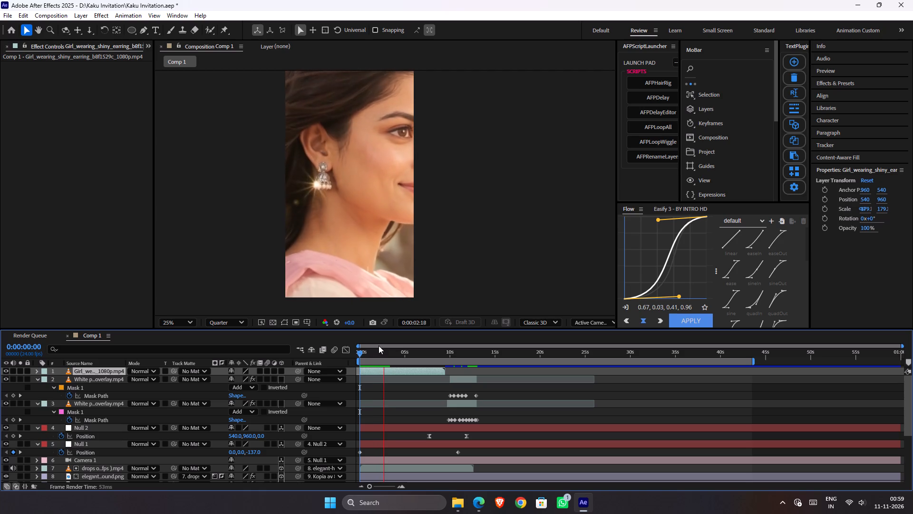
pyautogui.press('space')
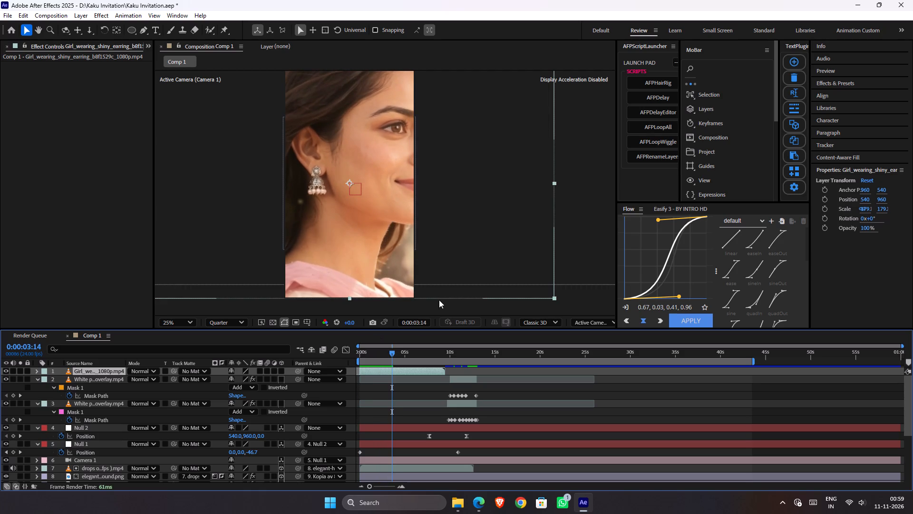
pyautogui.hotkey('ctrl', 's')
# Change Comp 1's frame size to 1920 px wide by 1080 px high.
pyautogui.hotkey('ctrl', 'k')
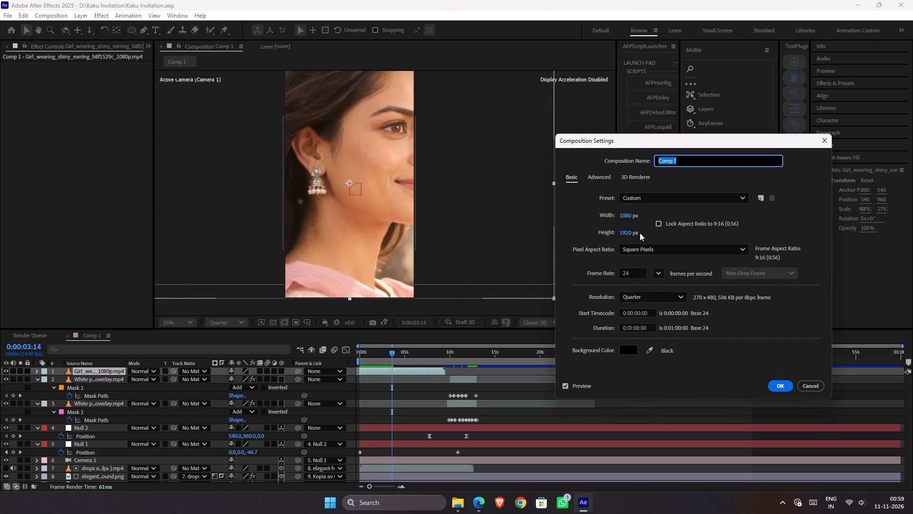
pyautogui.click(633, 234)
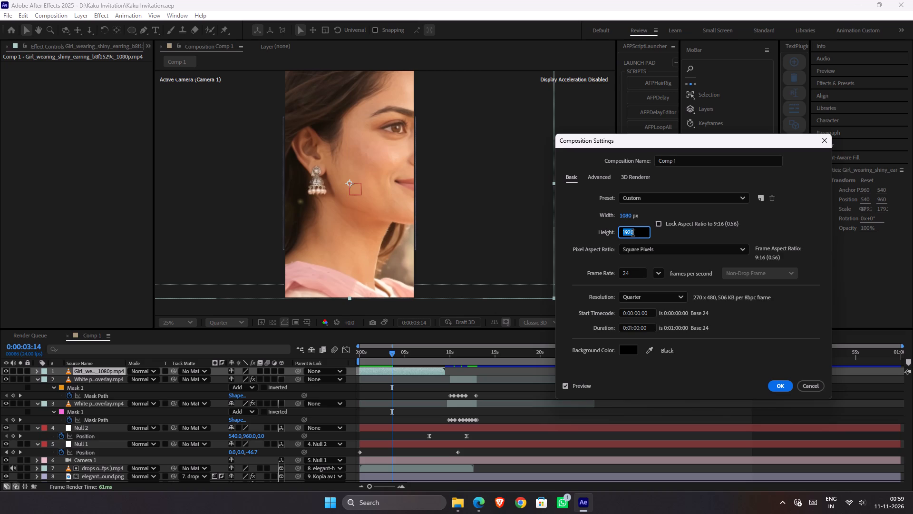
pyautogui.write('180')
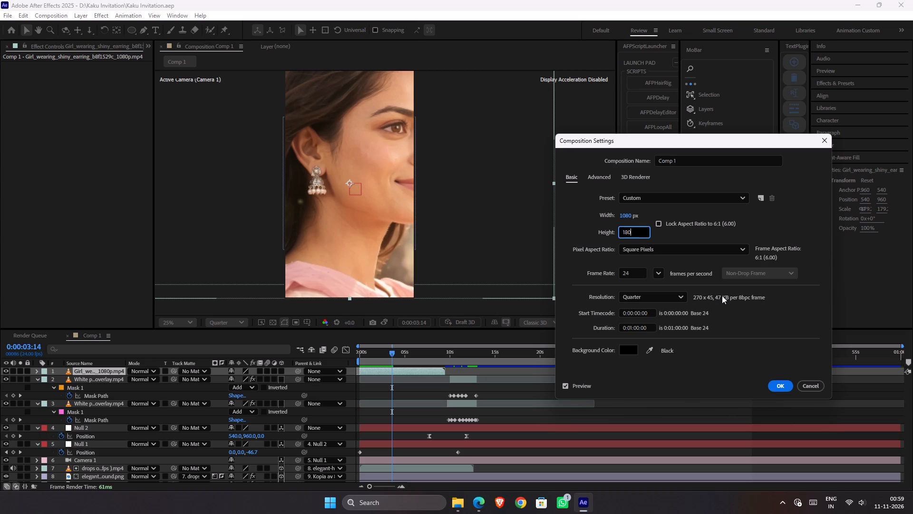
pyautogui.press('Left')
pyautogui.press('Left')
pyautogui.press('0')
pyautogui.click(628, 220)
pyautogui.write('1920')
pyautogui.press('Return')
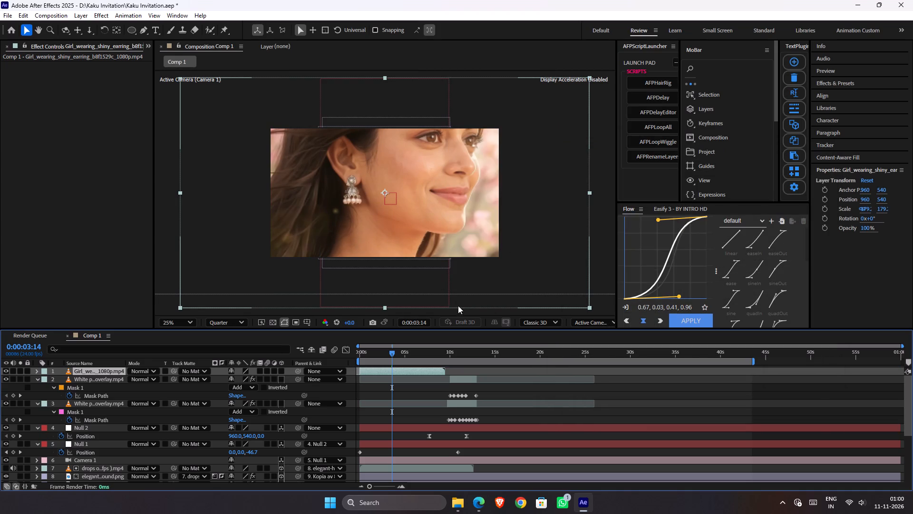
# Scale the earring video layer to about 116% and reposition it to about 1016, 612 in the landscape frame.
pyautogui.moveTo(590, 193); pyautogui.dragTo(564, 194)
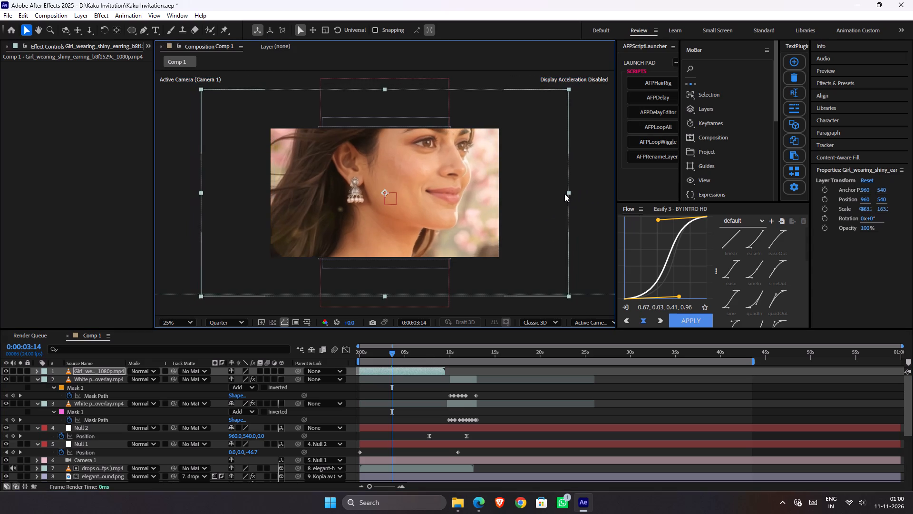
pyautogui.moveTo(564, 194); pyautogui.dragTo(508, 205)
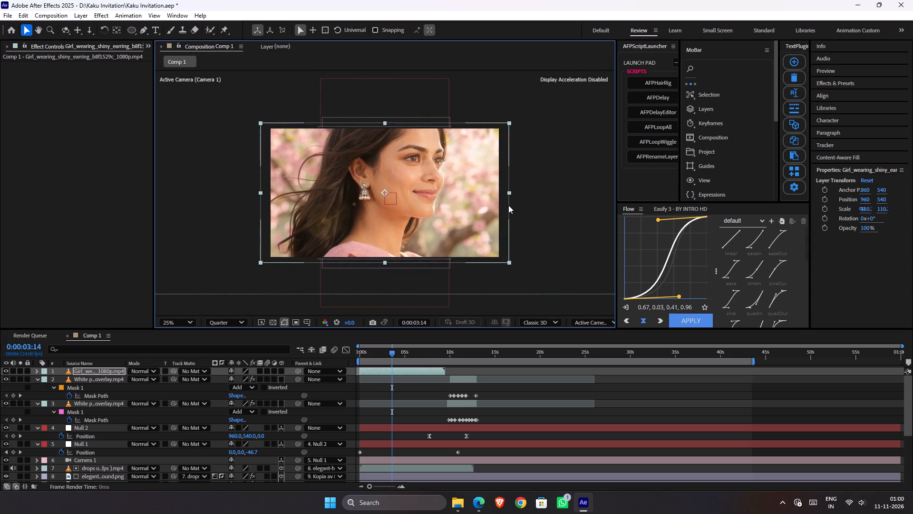
pyautogui.moveTo(508, 205); pyautogui.dragTo(518, 207)
pyautogui.moveTo(488, 226); pyautogui.dragTo(495, 234)
# Preview the reframed earring video from the start of Comp 1, save the project and return to the first frame.
pyautogui.moveTo(397, 350); pyautogui.dragTo(336, 358)
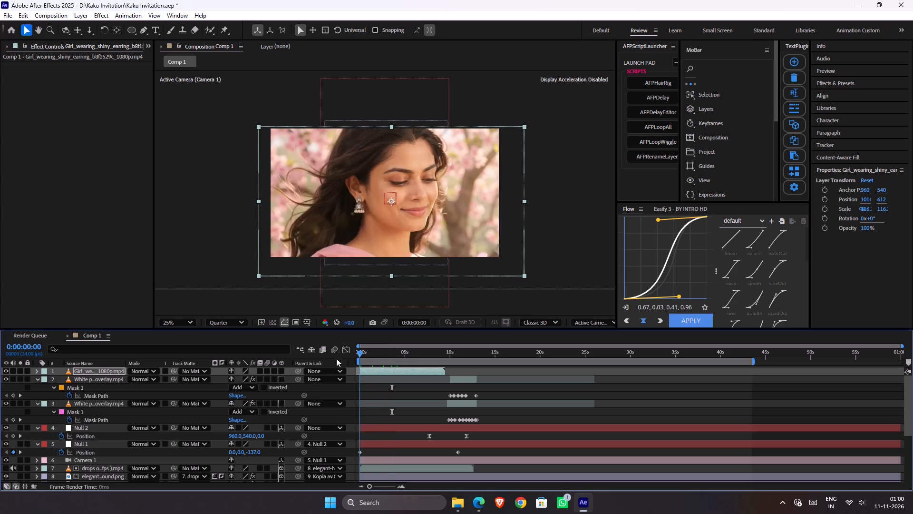
pyautogui.moveTo(336, 358); pyautogui.dragTo(305, 358)
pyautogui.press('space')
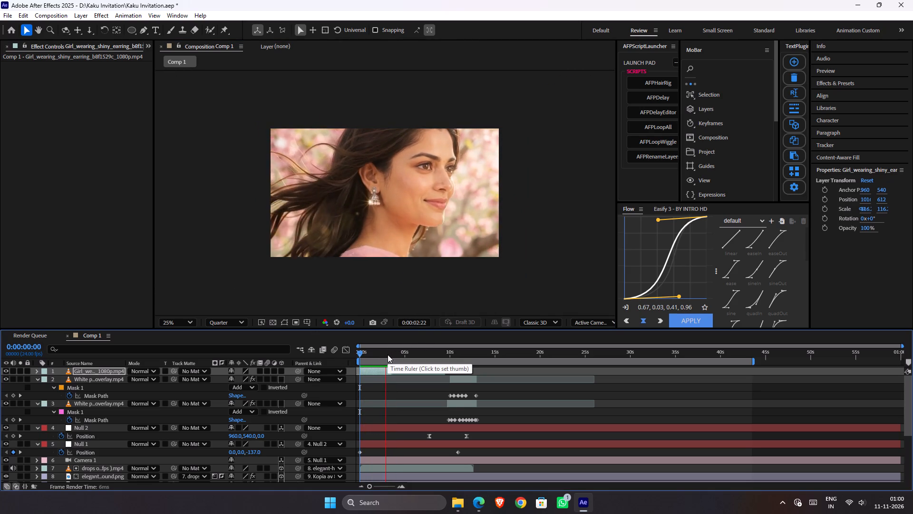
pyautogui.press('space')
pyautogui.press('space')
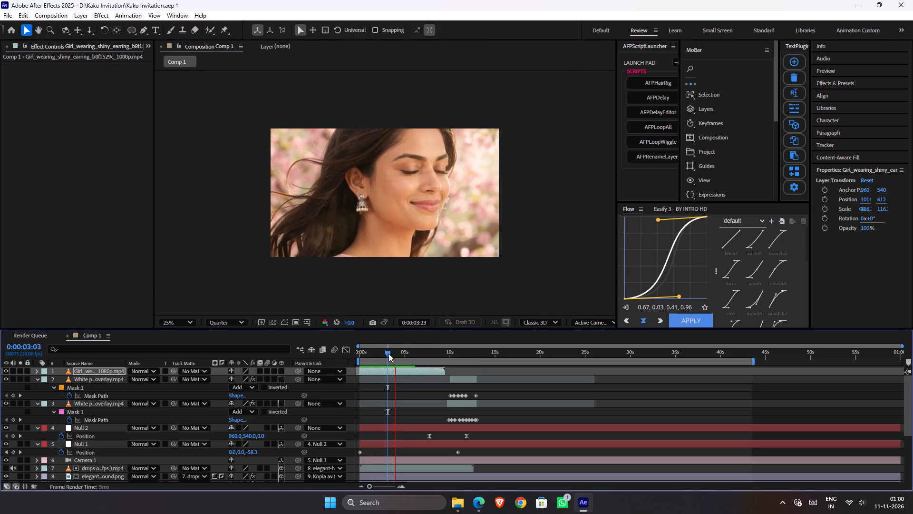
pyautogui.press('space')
pyautogui.hotkey('ctrl', 's')
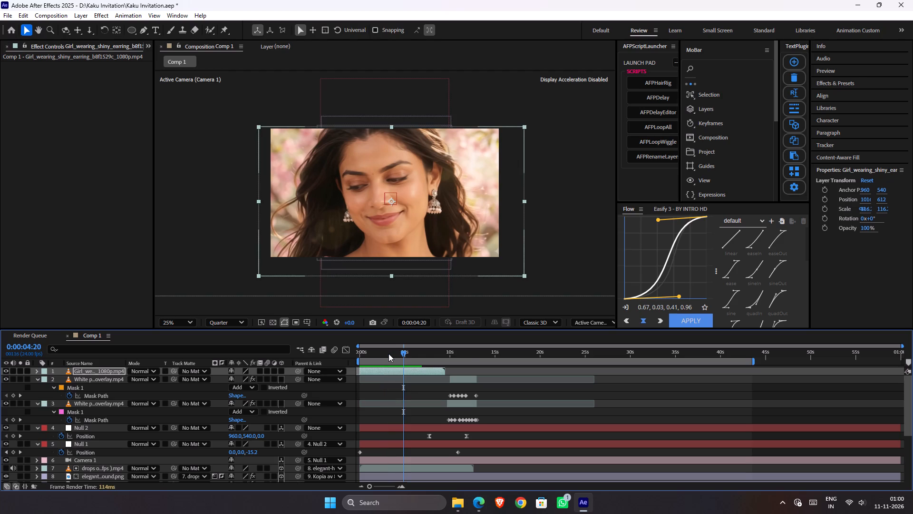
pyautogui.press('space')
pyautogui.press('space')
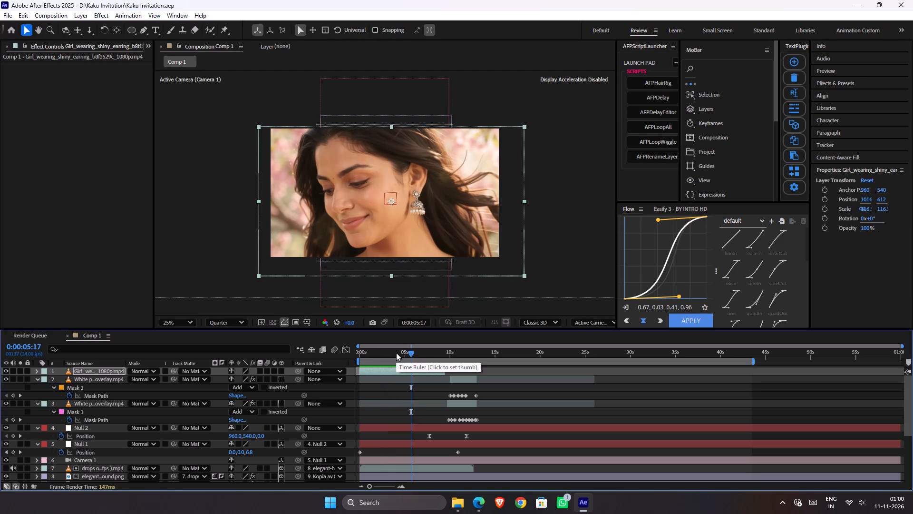
pyautogui.moveTo(396, 353); pyautogui.dragTo(347, 361)
pyautogui.hotkey('ctrl', 's')
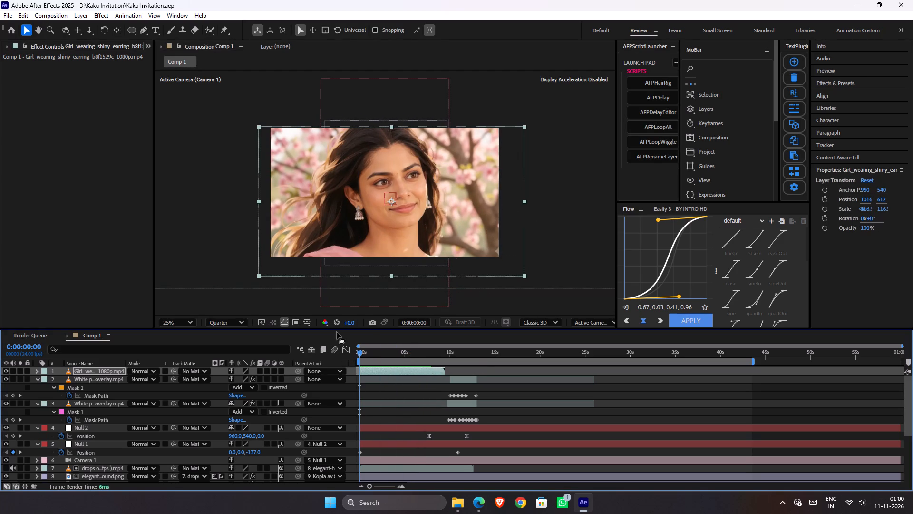
# Add a text layer with the bride's full name in the lower-left area of the video frame, split over two lines.
pyautogui.click(152, 32)
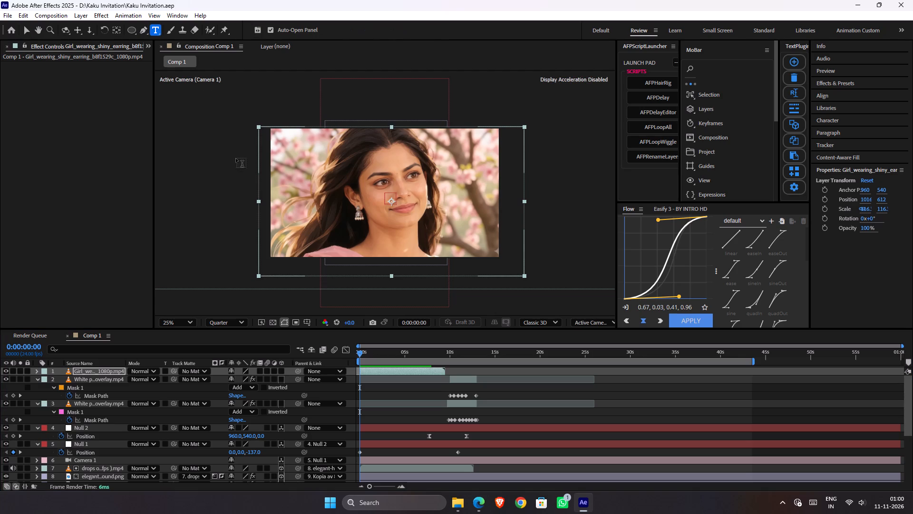
pyautogui.click(291, 225)
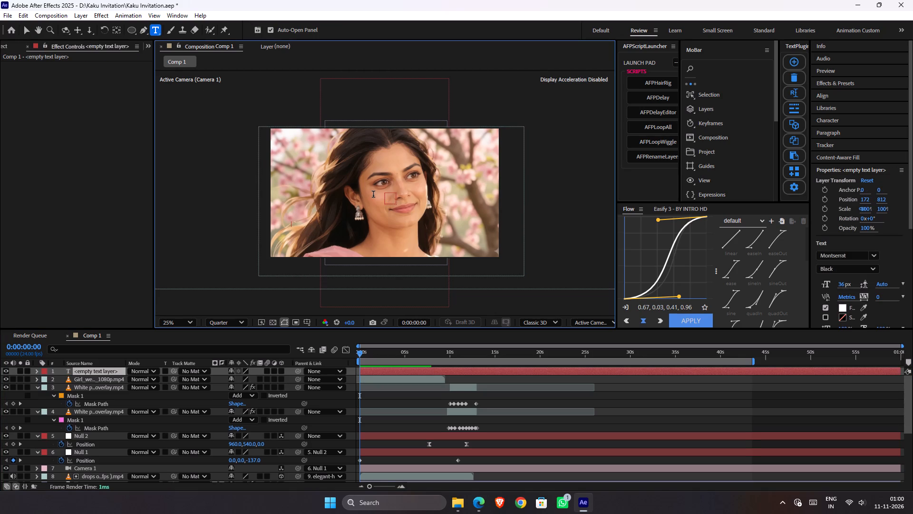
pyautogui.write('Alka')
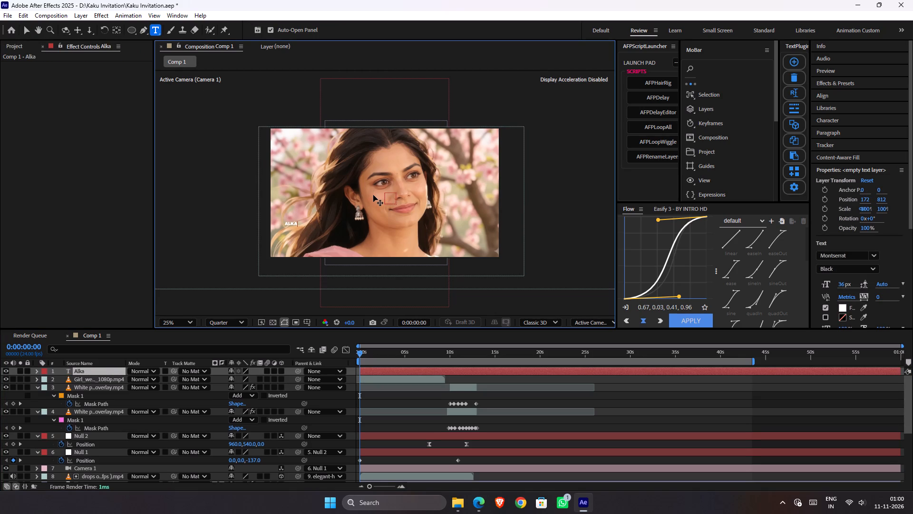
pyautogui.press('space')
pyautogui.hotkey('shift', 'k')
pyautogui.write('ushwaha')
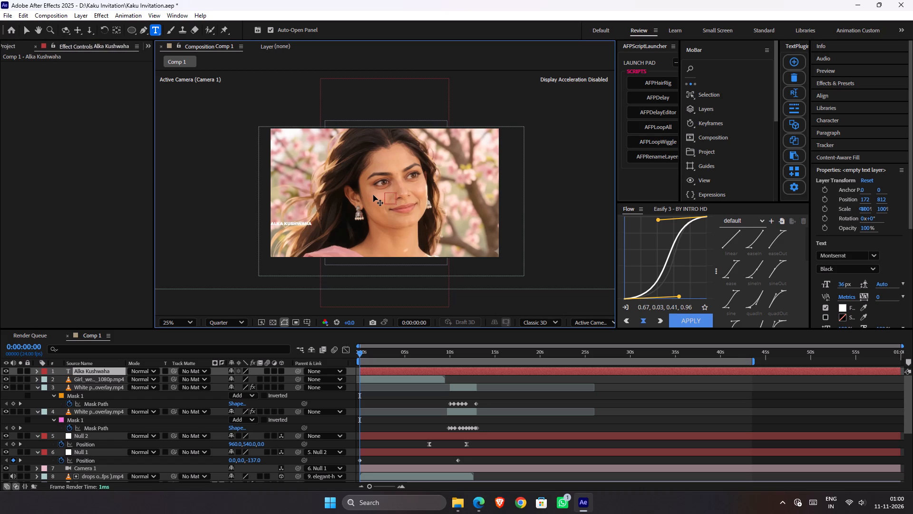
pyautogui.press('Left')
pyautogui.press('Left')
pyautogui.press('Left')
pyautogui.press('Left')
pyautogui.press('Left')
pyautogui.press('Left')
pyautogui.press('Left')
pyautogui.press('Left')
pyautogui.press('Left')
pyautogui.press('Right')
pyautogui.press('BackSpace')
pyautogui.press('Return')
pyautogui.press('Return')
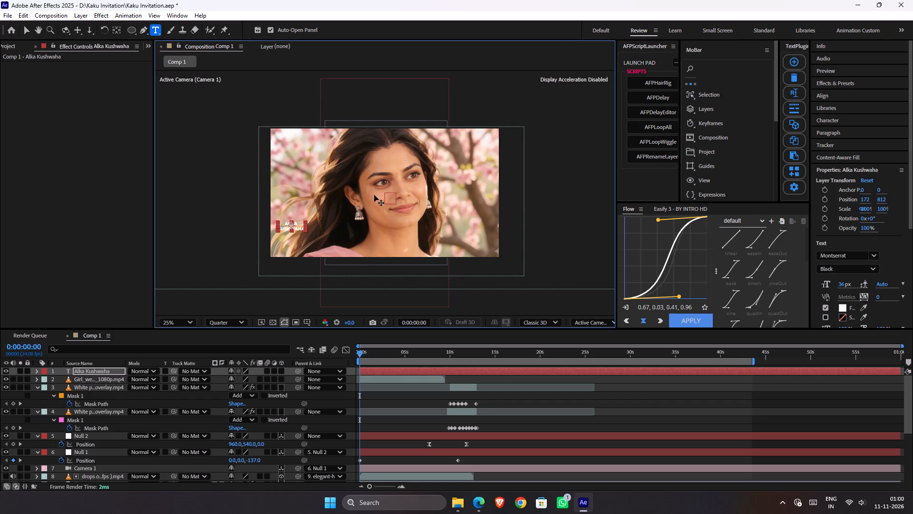
# Scale the bride's name text to about 154% and position it at about 248, 920, near the frame's lower-left corner.
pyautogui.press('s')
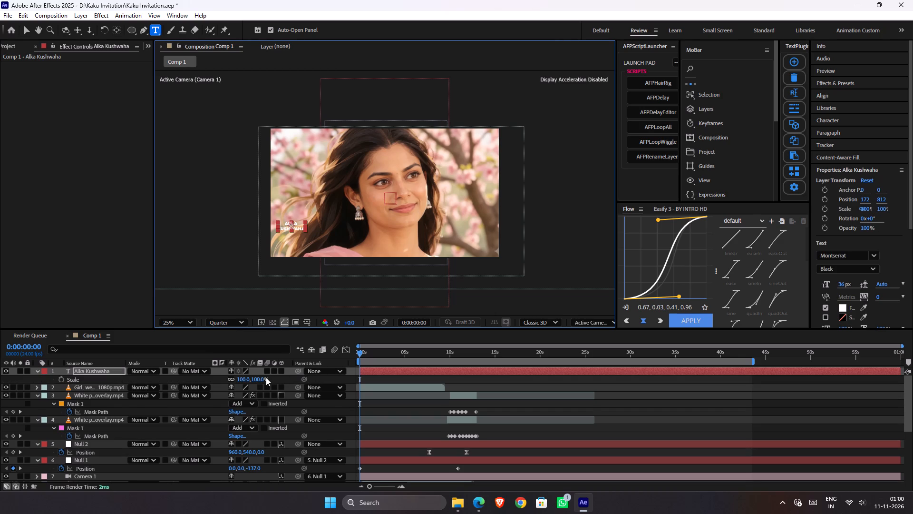
pyautogui.moveTo(263, 379); pyautogui.dragTo(306, 373)
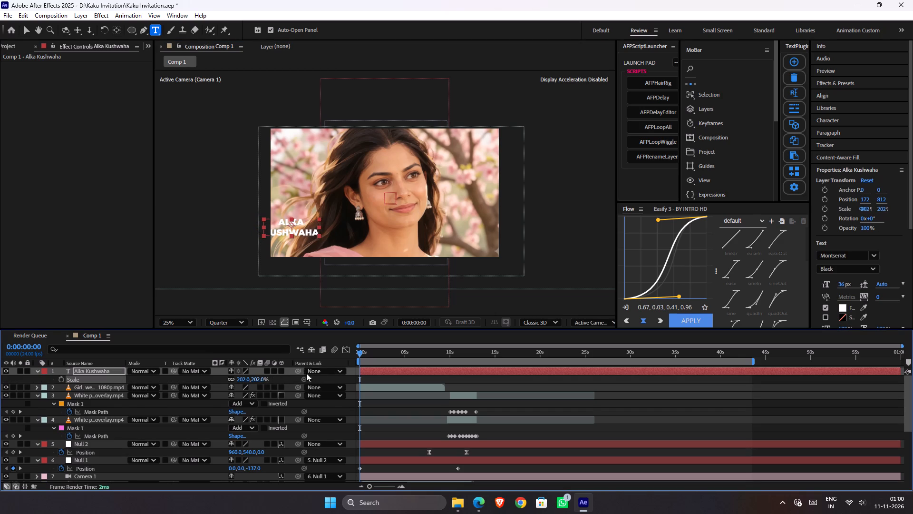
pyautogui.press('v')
pyautogui.moveTo(300, 229); pyautogui.dragTo(310, 240)
pyautogui.moveTo(328, 238); pyautogui.dragTo(321, 237)
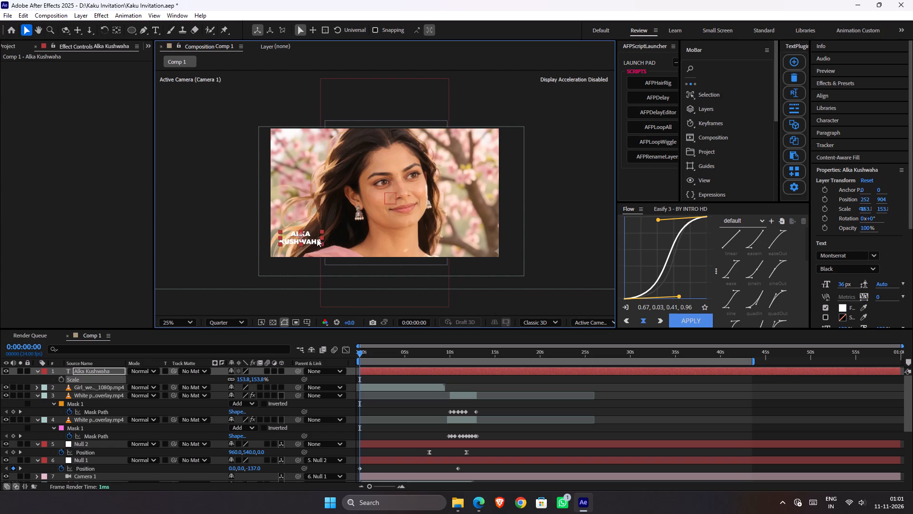
pyautogui.click(314, 236)
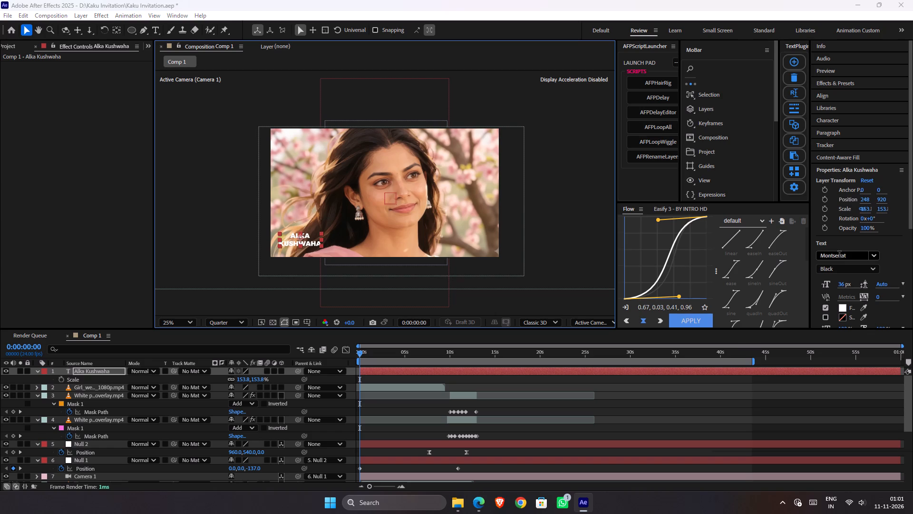
# Try out different fonts on the bride's name text and set it to Oranienbaum Regular.
pyautogui.click(839, 255)
pyautogui.press('Down')
pyautogui.press('Down')
pyautogui.press('Down')
pyautogui.press('Down')
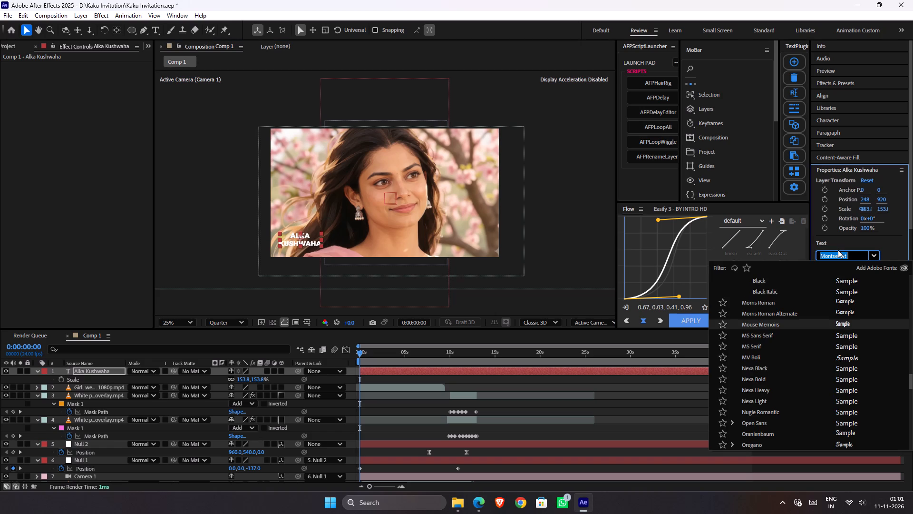
pyautogui.press('Down')
pyautogui.press('Down')
pyautogui.press('Down')
pyautogui.press('Down')
pyautogui.press('Down')
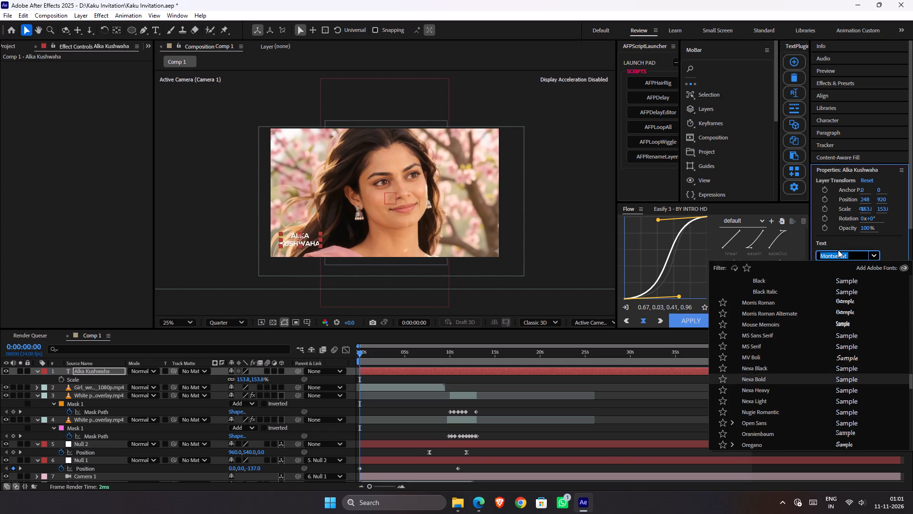
pyautogui.press('Down')
pyautogui.press('Down')
pyautogui.press('Down')
pyautogui.press('Down')
pyautogui.press('Down')
pyautogui.press('Down')
pyautogui.press('Down')
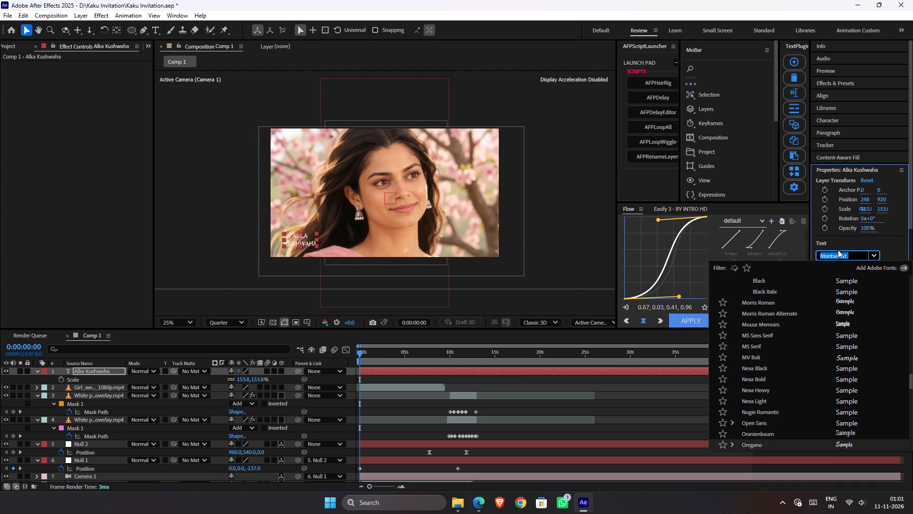
pyautogui.press('Up')
pyautogui.press('Up')
pyautogui.press('Up')
pyautogui.press('Down')
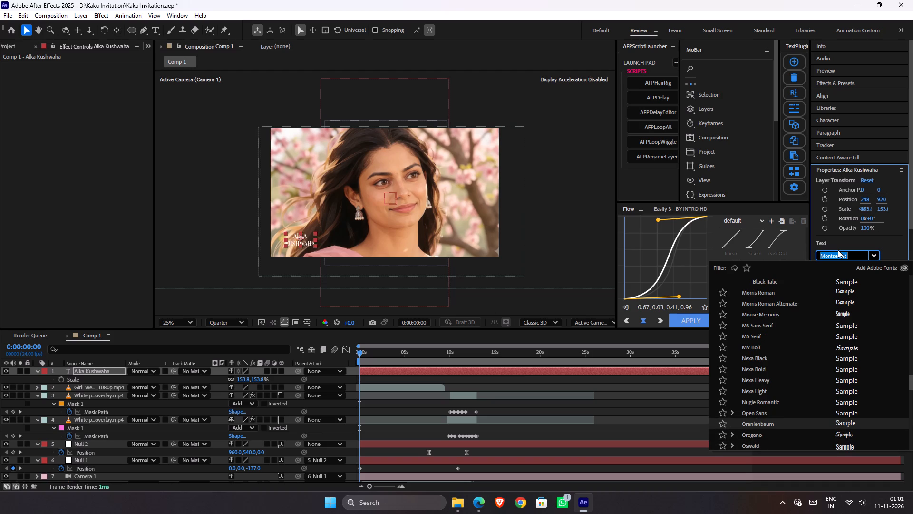
pyautogui.press('Return')
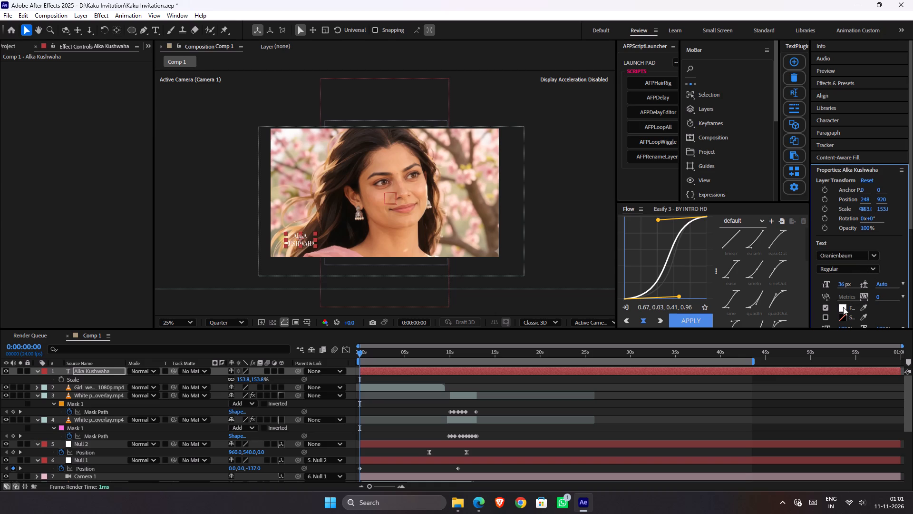
# Change the fill colour of the bride's name text to a very dark maroon.
pyautogui.click(843, 307)
pyautogui.moveTo(580, 275); pyautogui.dragTo(678, 317)
pyautogui.click(742, 223)
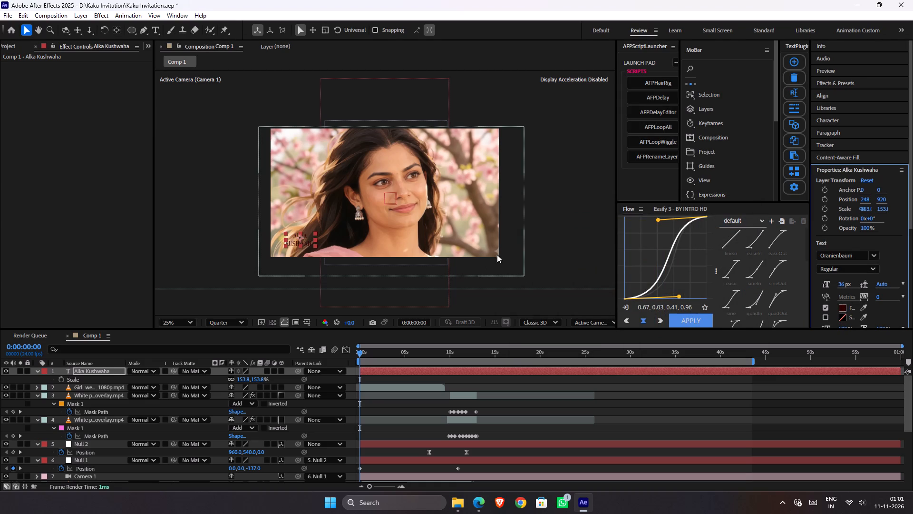
# Apply a white Drop Shadow to the bride's name text with distance 8, softness 112 and opacity 100%.
pyautogui.hotkey('ctrl', 'space')
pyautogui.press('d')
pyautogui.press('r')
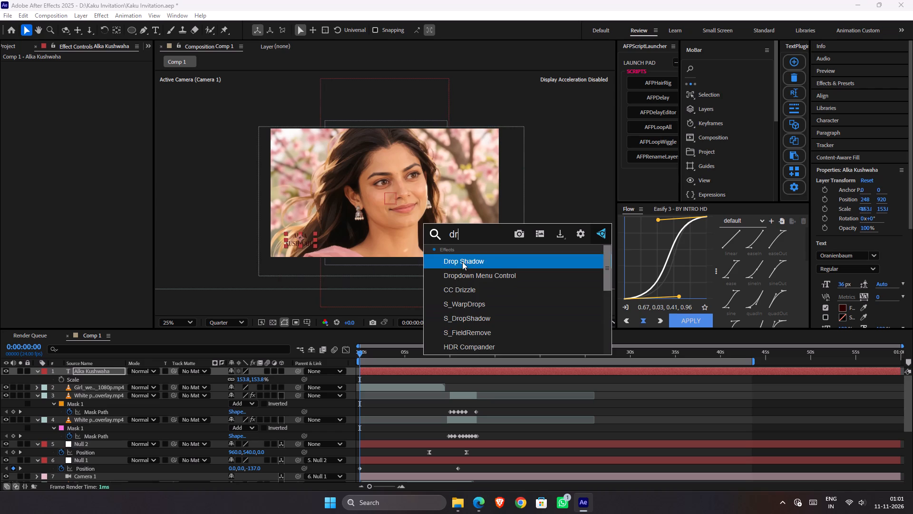
pyautogui.click(462, 262)
pyautogui.click(89, 73)
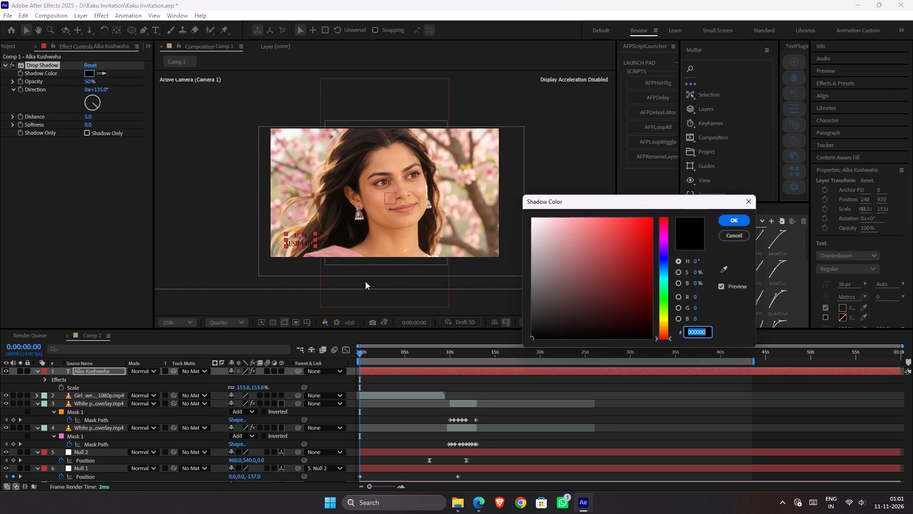
pyautogui.moveTo(592, 292); pyautogui.dragTo(435, 113)
pyautogui.click(746, 222)
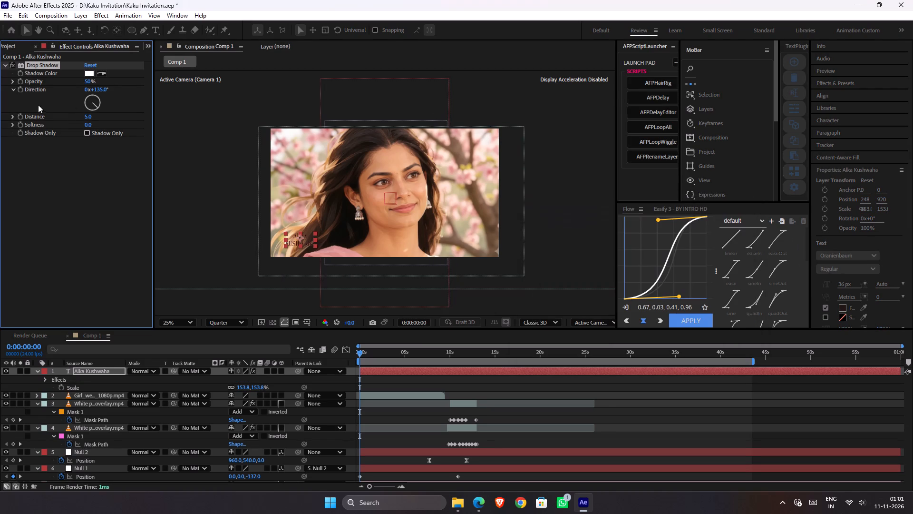
pyautogui.click(88, 116)
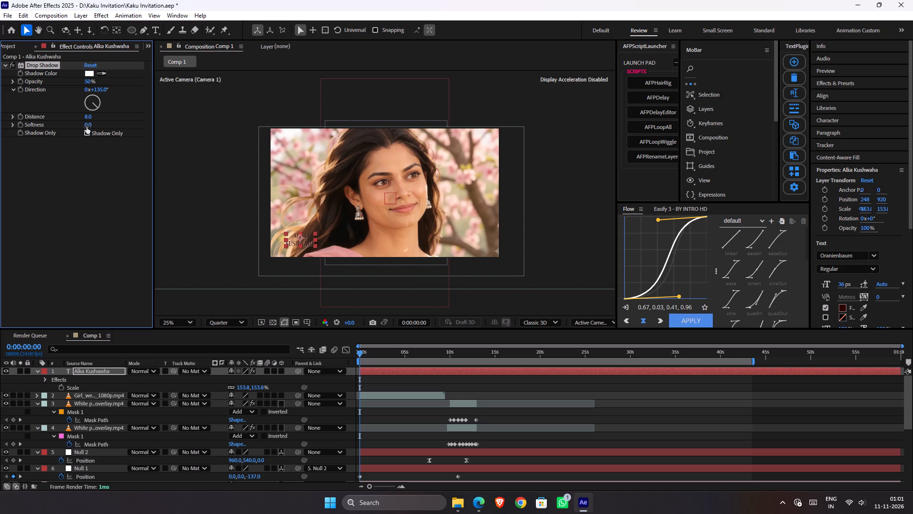
pyautogui.moveTo(87, 126); pyautogui.dragTo(156, 141)
pyautogui.click(202, 222)
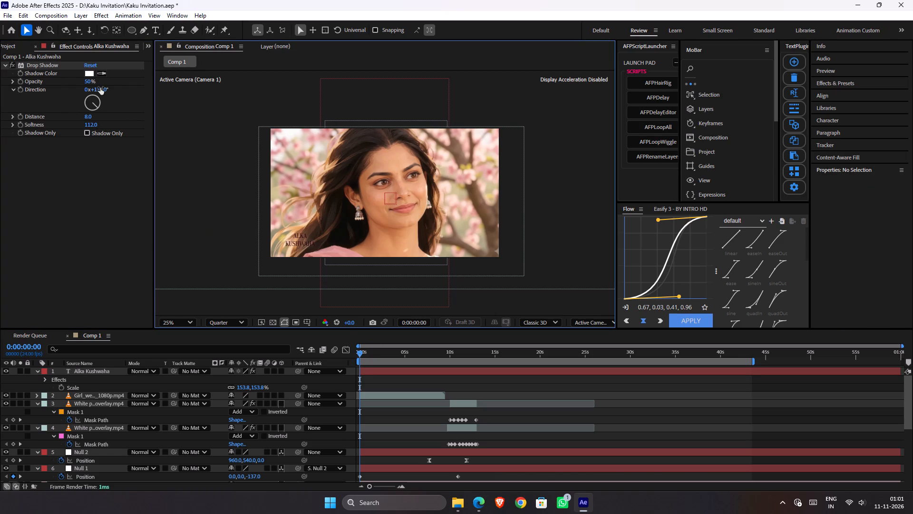
pyautogui.moveTo(87, 82); pyautogui.dragTo(253, 90)
pyautogui.click(244, 119)
# Preview the text over the video, move it to about 1608, 904 near the frame's lower-right corner, and scale it to about 213%.
pyautogui.moveTo(371, 358); pyautogui.dragTo(356, 362)
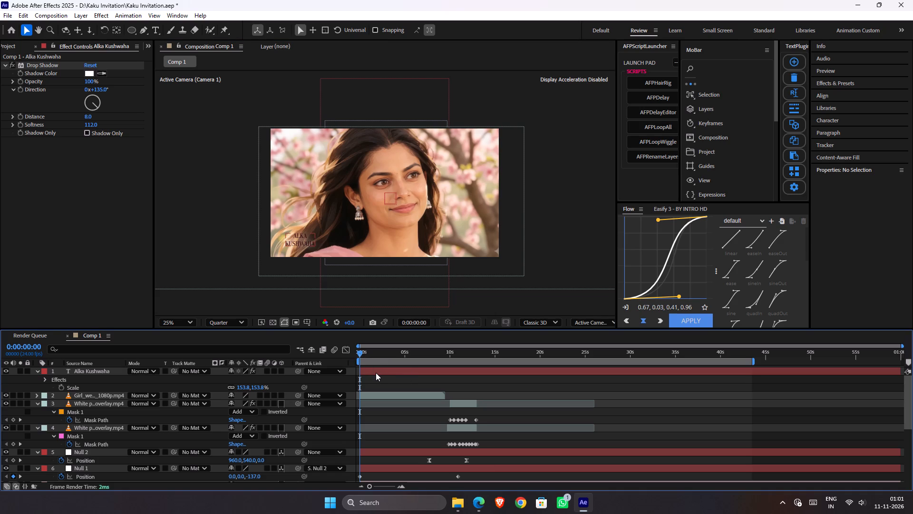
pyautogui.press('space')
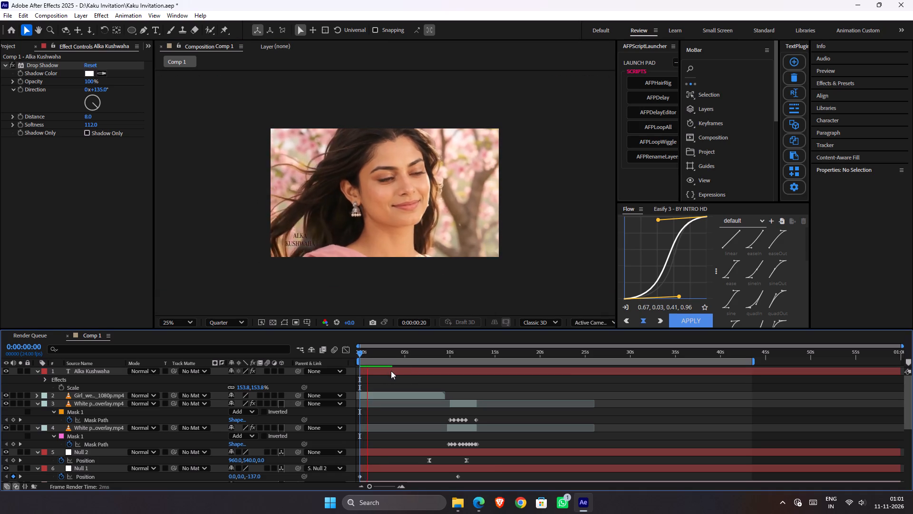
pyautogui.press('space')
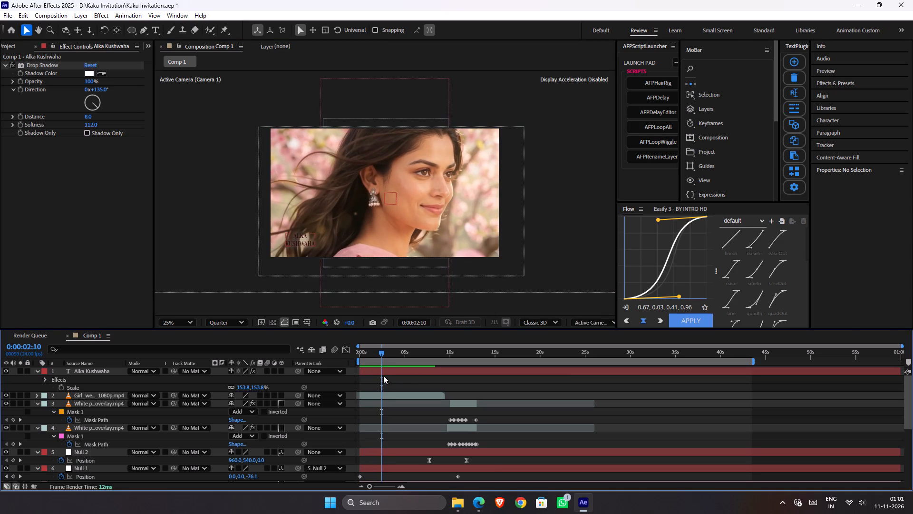
pyautogui.click(386, 371)
pyautogui.moveTo(304, 237); pyautogui.dragTo(441, 237)
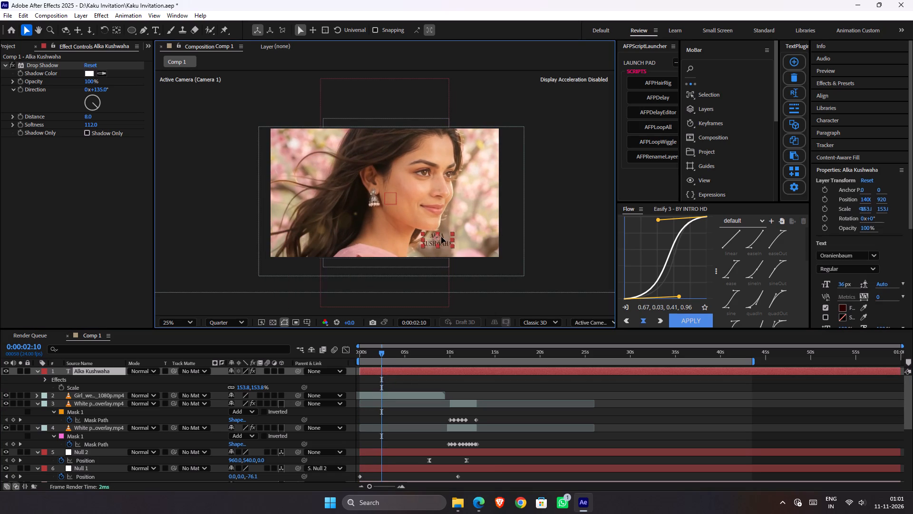
pyautogui.moveTo(441, 237); pyautogui.dragTo(466, 235)
pyautogui.moveTo(476, 238); pyautogui.dragTo(495, 239)
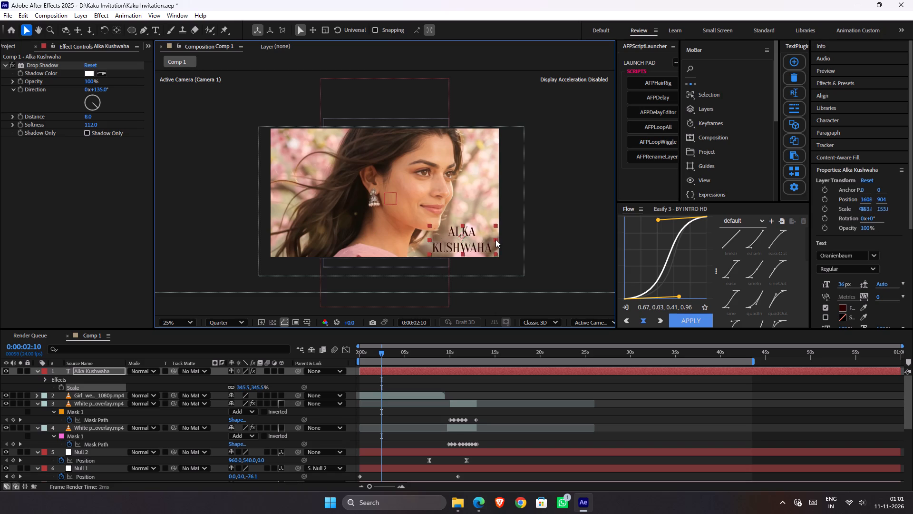
pyautogui.moveTo(495, 239); pyautogui.dragTo(482, 239)
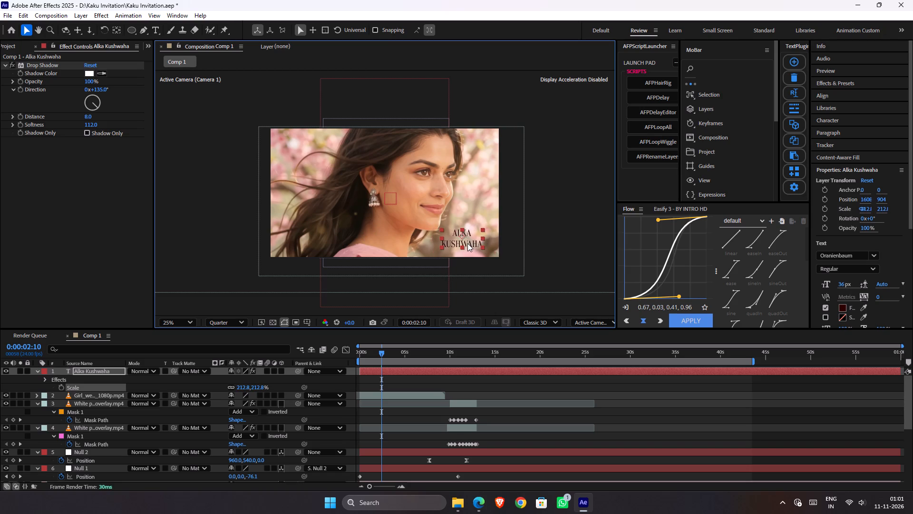
# Remove the surname line from the bride's name text, leaving only her first name, and save the project.
pyautogui.doubleClick(467, 243)
pyautogui.click(476, 244)
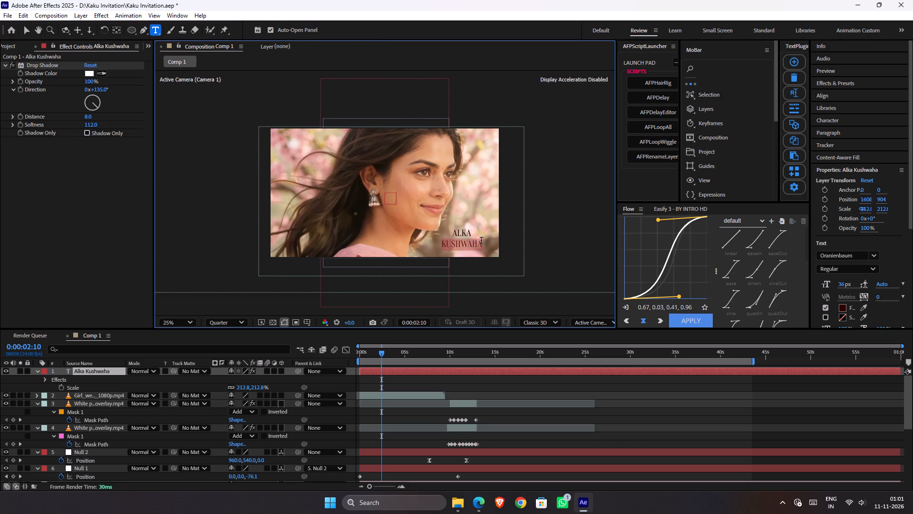
pyautogui.press('BackSpace')
pyautogui.press('BackSpace')
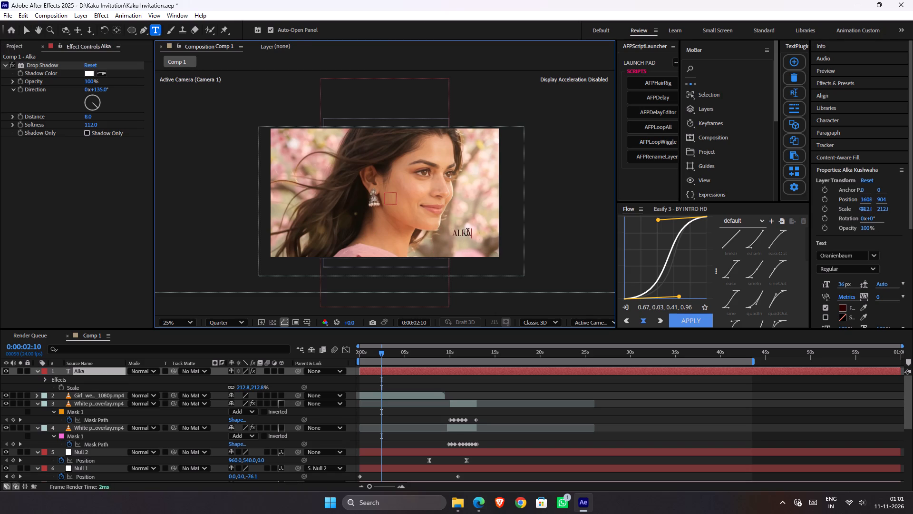
pyautogui.press('Return')
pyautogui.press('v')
pyautogui.hotkey('ctrl', 's')
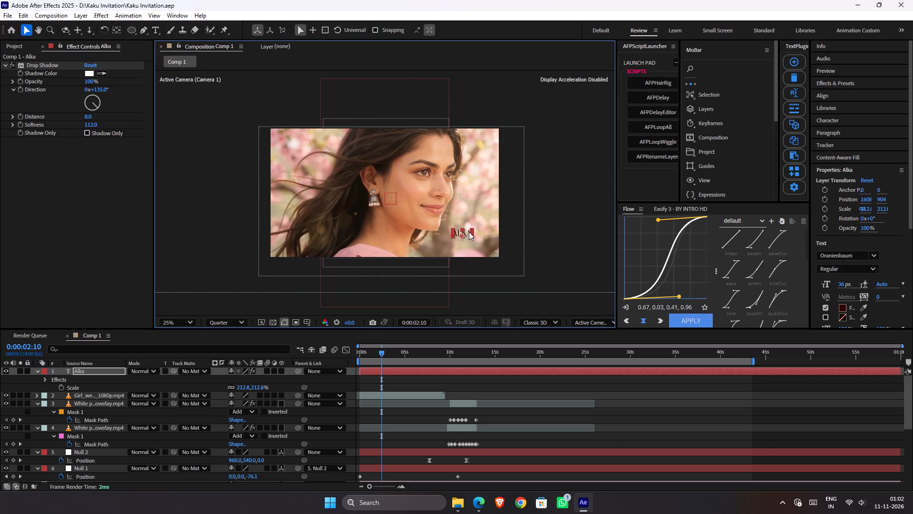
# Scale the bride's first-name text to about 287% and position it at about 1644, 944.
pyautogui.click(472, 232)
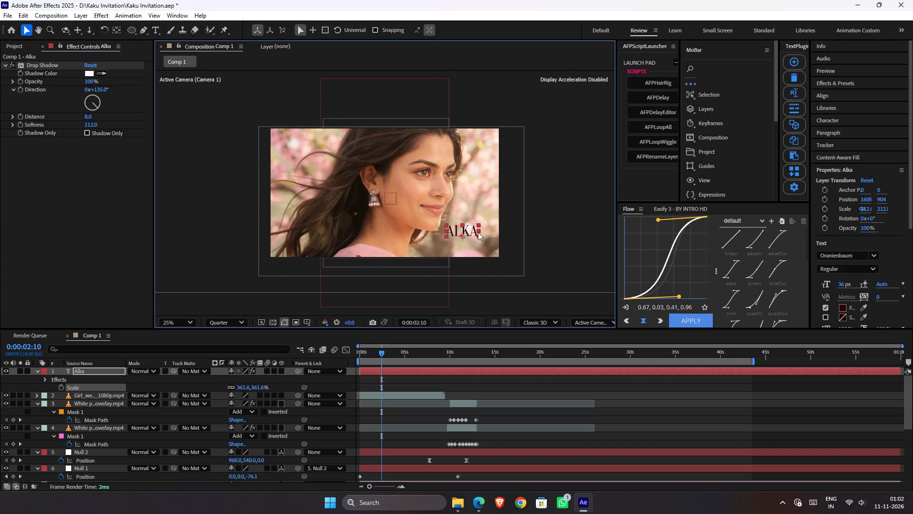
pyautogui.moveTo(465, 231); pyautogui.dragTo(469, 236)
# Preview Comp 1 from the start to check the first-name text over the video, save the project and return to the first frame.
pyautogui.moveTo(370, 354); pyautogui.dragTo(323, 355)
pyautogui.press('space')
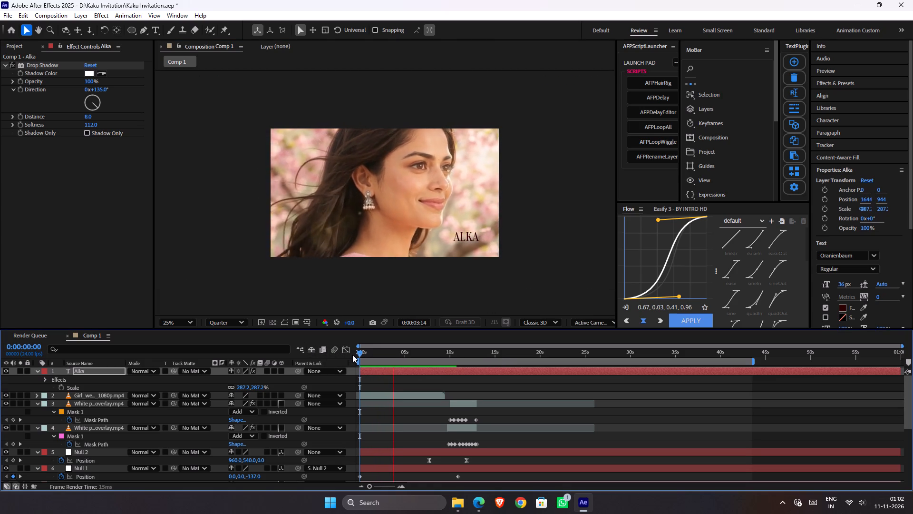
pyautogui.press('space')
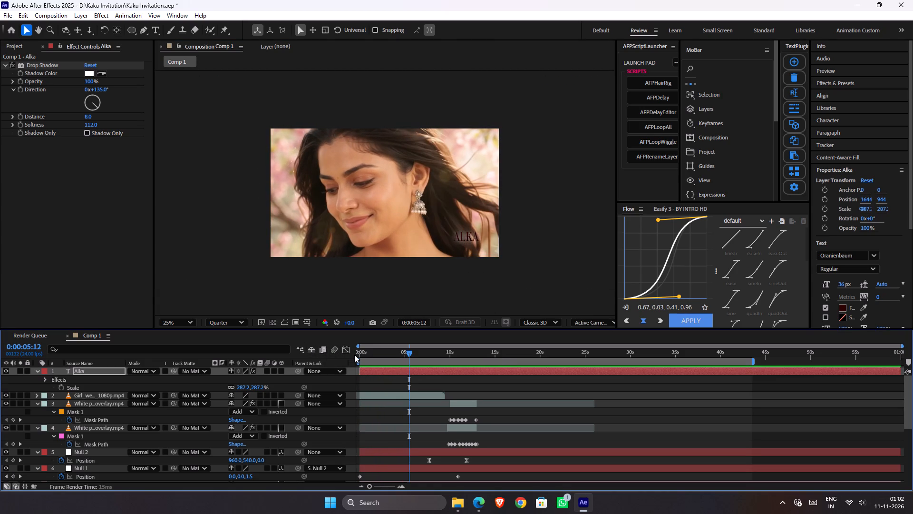
pyautogui.hotkey('ctrl', 's')
pyautogui.moveTo(399, 354); pyautogui.dragTo(394, 356)
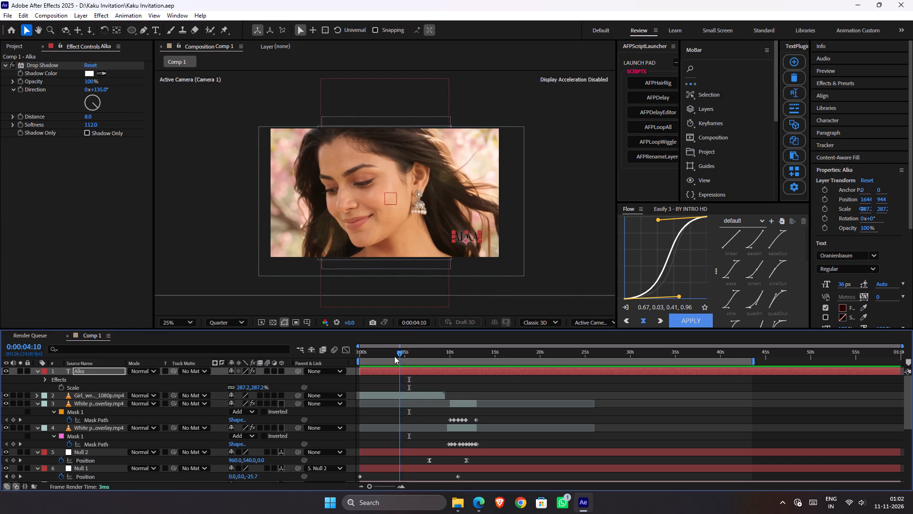
pyautogui.moveTo(394, 356); pyautogui.dragTo(325, 383)
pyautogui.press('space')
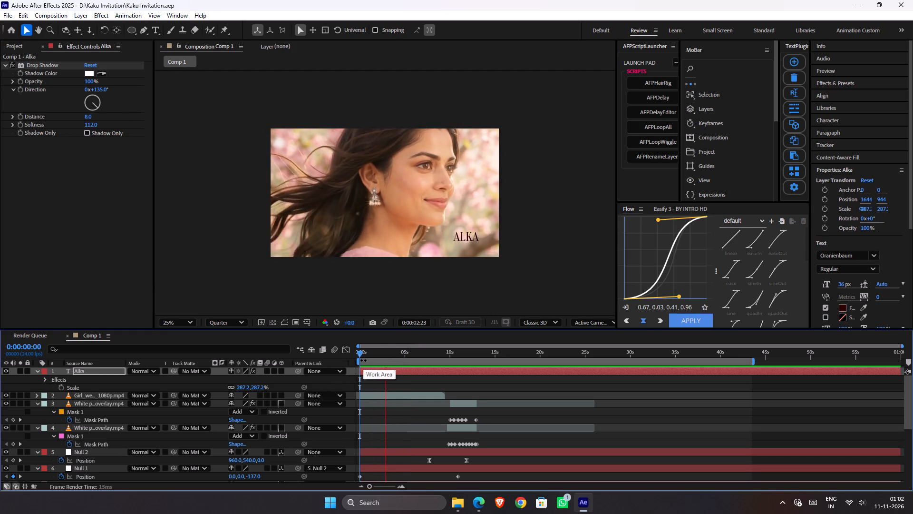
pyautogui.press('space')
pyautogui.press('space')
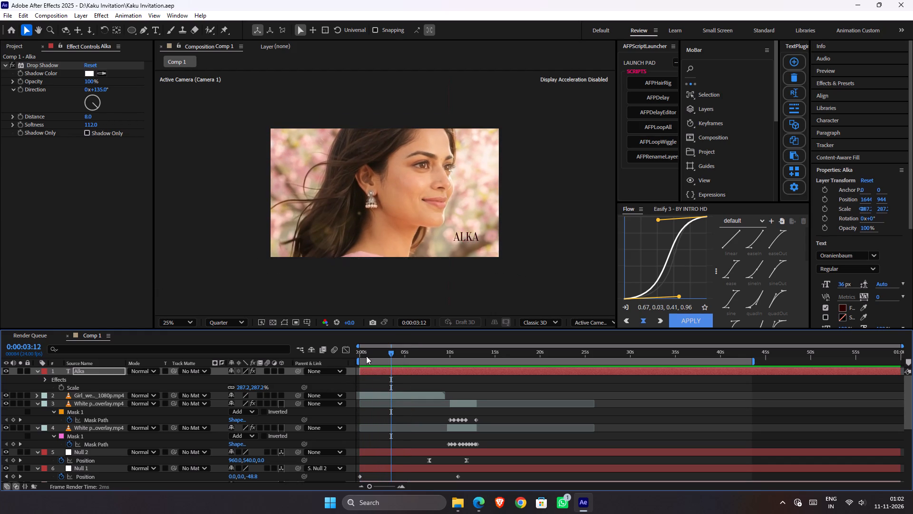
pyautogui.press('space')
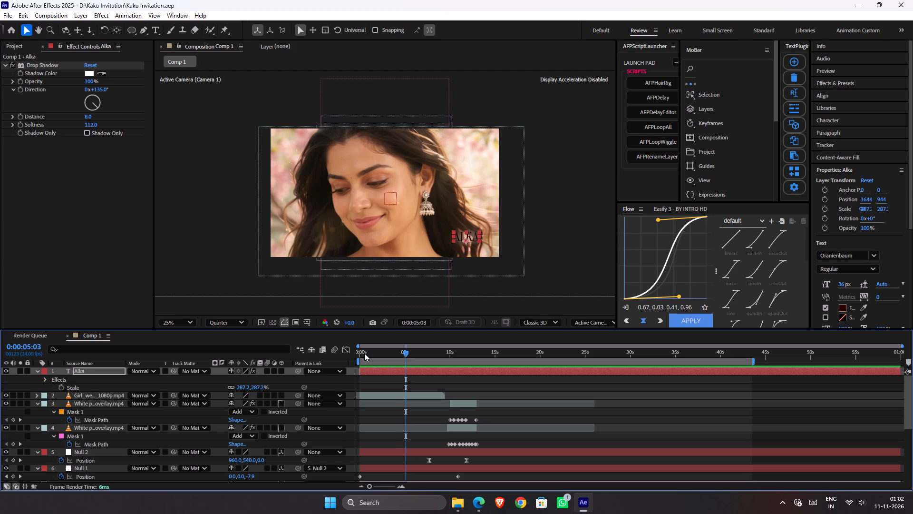
pyautogui.hotkey('ctrl', 's')
pyautogui.moveTo(383, 356); pyautogui.dragTo(323, 372)
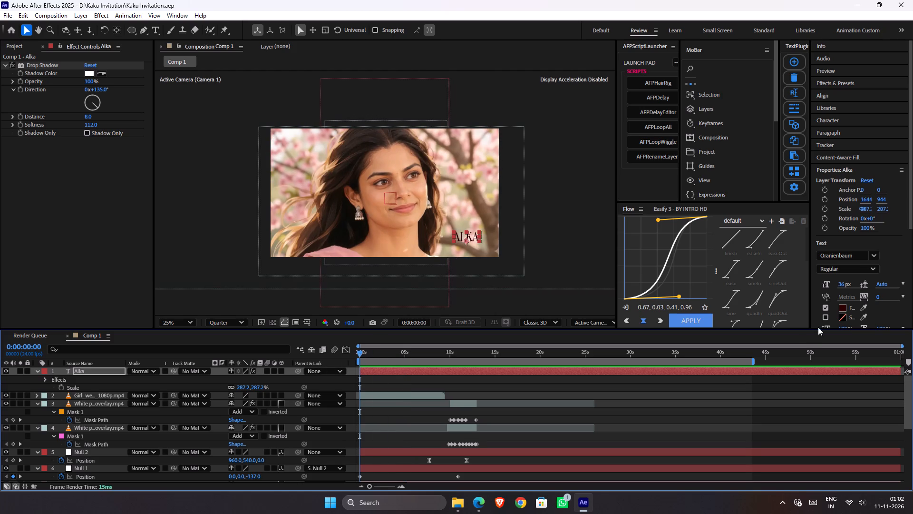
# Duplicate the first-name text layer, save the project, then scale the copy to about 361% and move it down to about 1644, 1020.
pyautogui.click(451, 372)
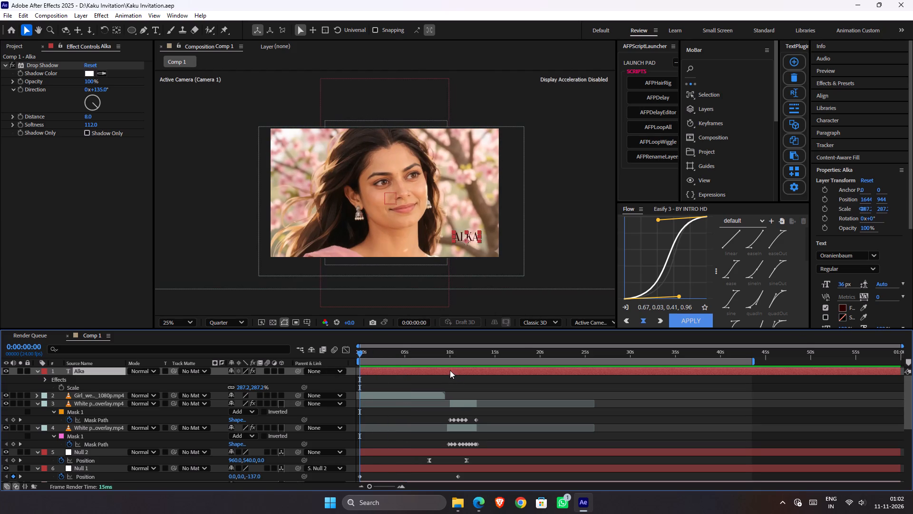
pyautogui.hotkey('ctrl', 'd')
pyautogui.hotkey('ctrl', 's')
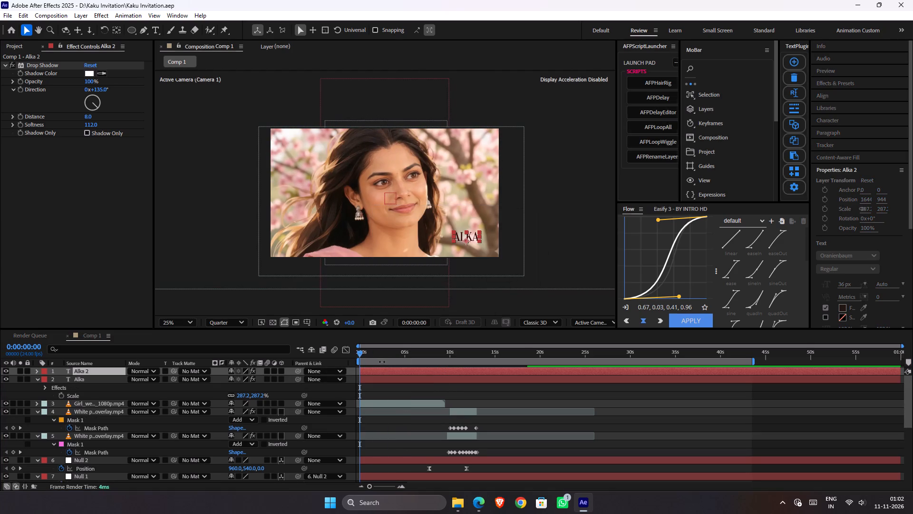
pyautogui.moveTo(476, 236); pyautogui.dragTo(478, 249)
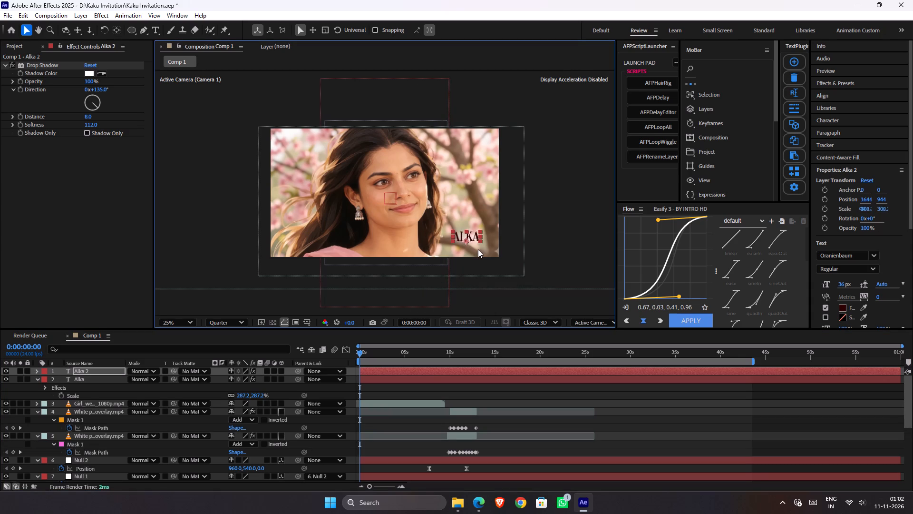
pyautogui.moveTo(478, 249); pyautogui.dragTo(479, 251)
pyautogui.moveTo(469, 238); pyautogui.dragTo(469, 247)
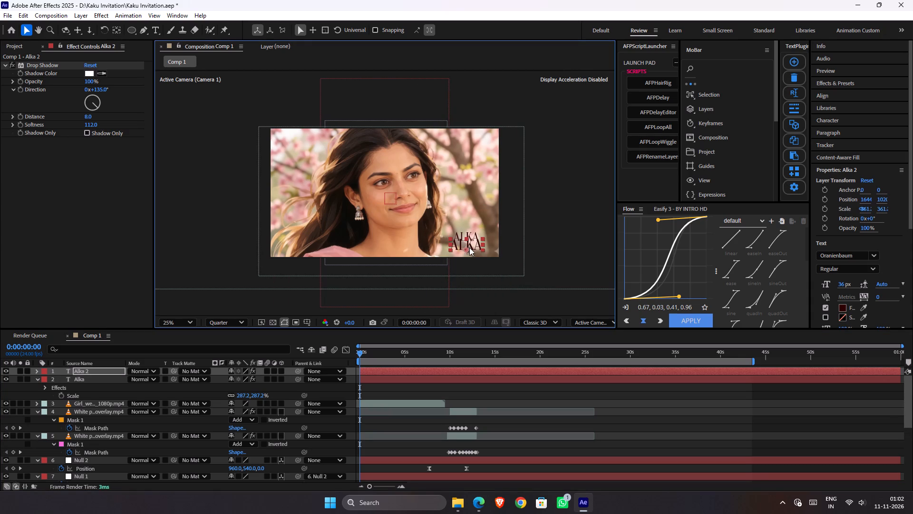
# Replace the wording of the lower first-name copy with "The Bride" and enlarge it to about 388%.
pyautogui.doubleClick(469, 247)
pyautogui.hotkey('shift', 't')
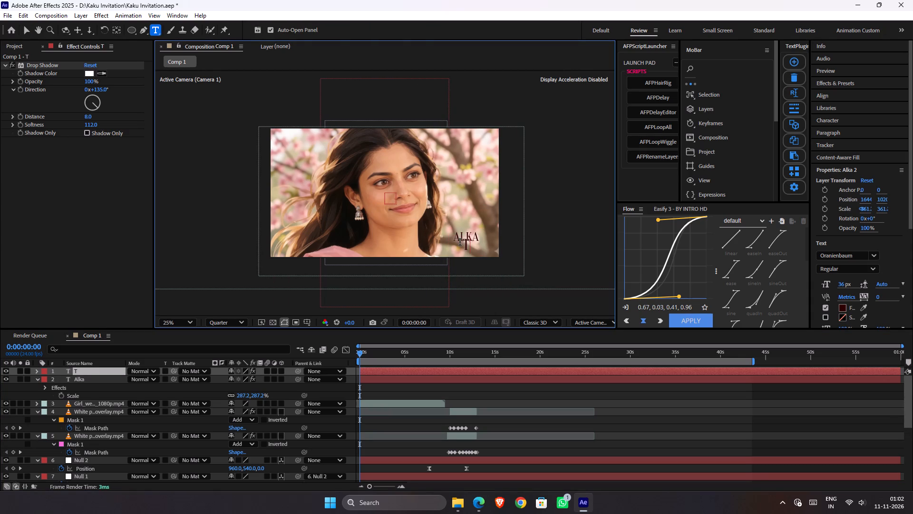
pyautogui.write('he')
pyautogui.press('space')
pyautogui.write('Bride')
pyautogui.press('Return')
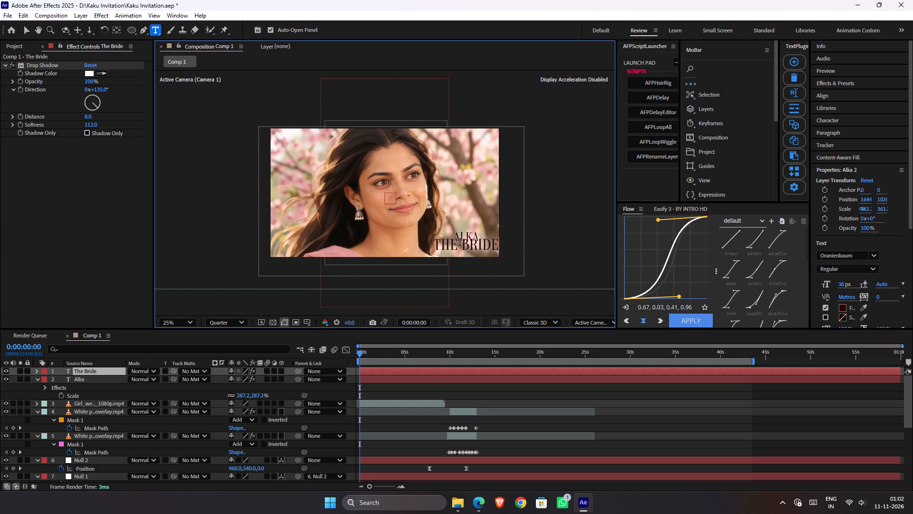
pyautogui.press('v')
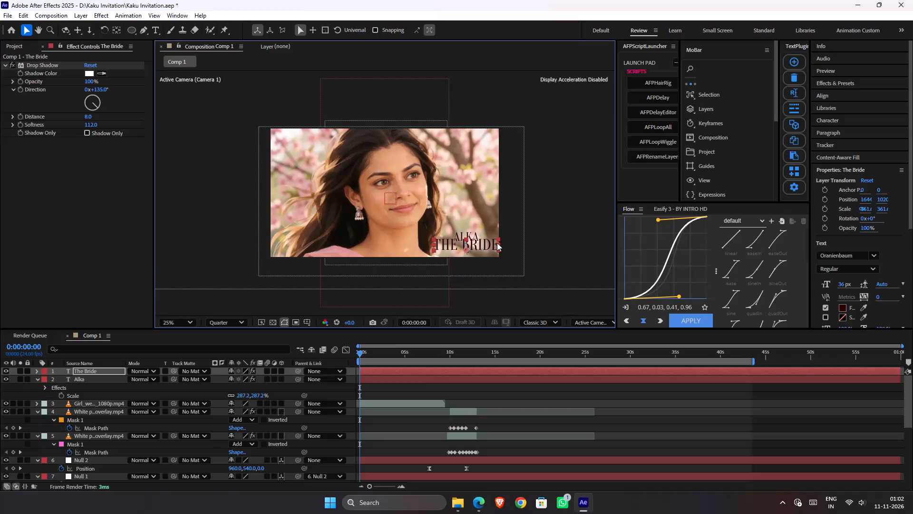
pyautogui.click(498, 244)
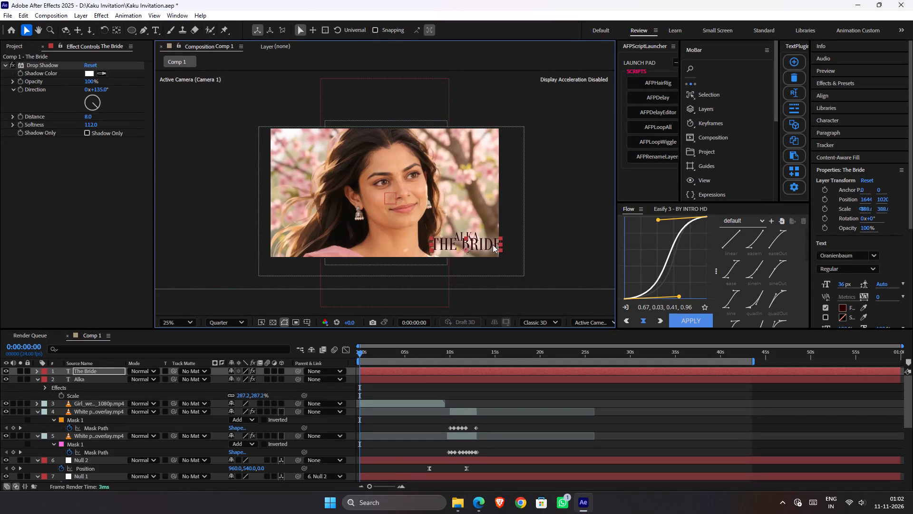
# Delete "The" from the caption text so it reads only "Bride".
pyautogui.doubleClick(483, 244)
pyautogui.moveTo(463, 247); pyautogui.dragTo(440, 247)
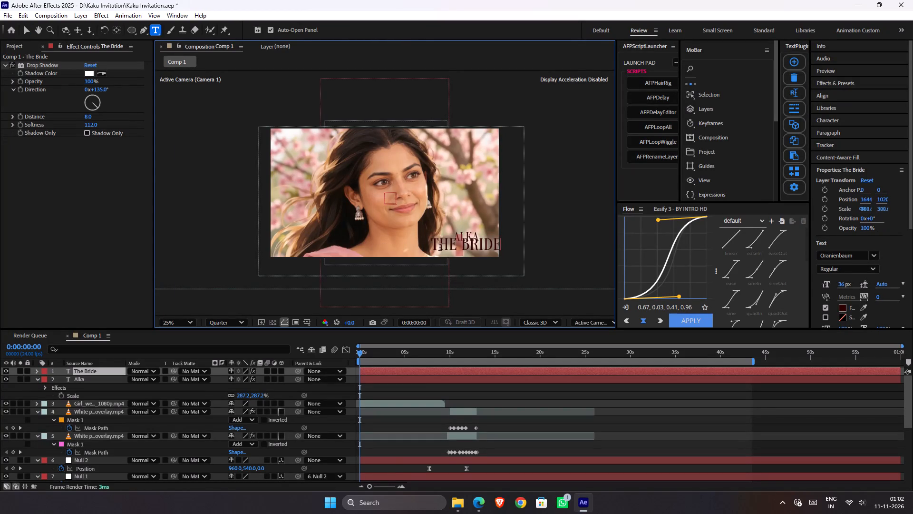
pyautogui.moveTo(440, 247); pyautogui.dragTo(377, 247)
pyautogui.press('BackSpace')
pyautogui.press('Return')
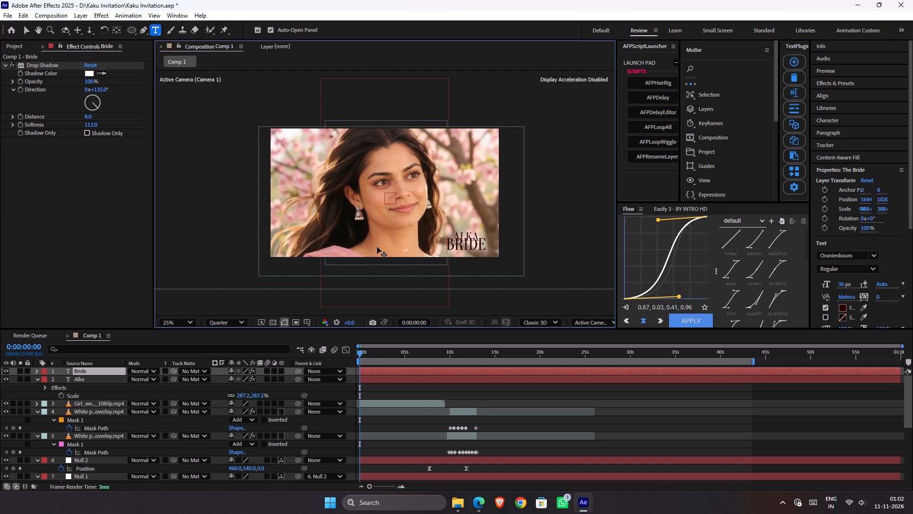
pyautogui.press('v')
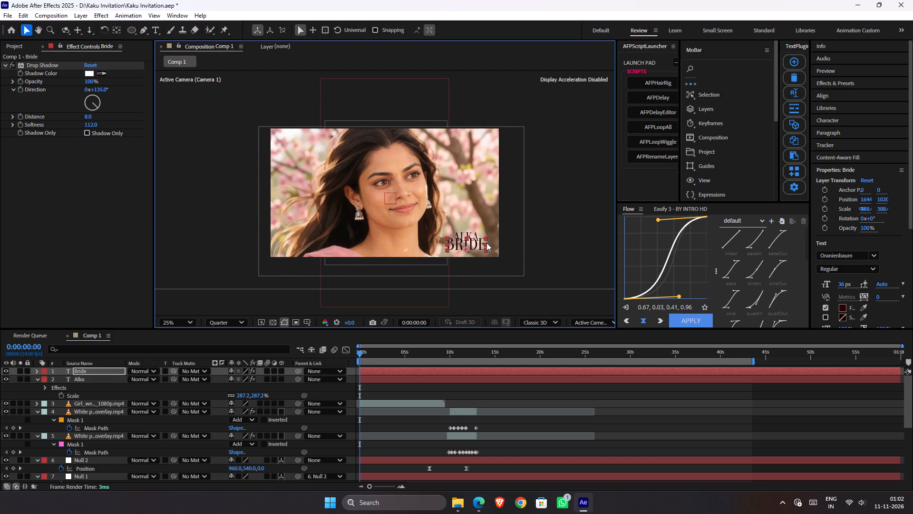
# Preview alternative fonts on the Bride caption, working back through the list from Oranienbaum, and apply Corinthia.
pyautogui.click(859, 254)
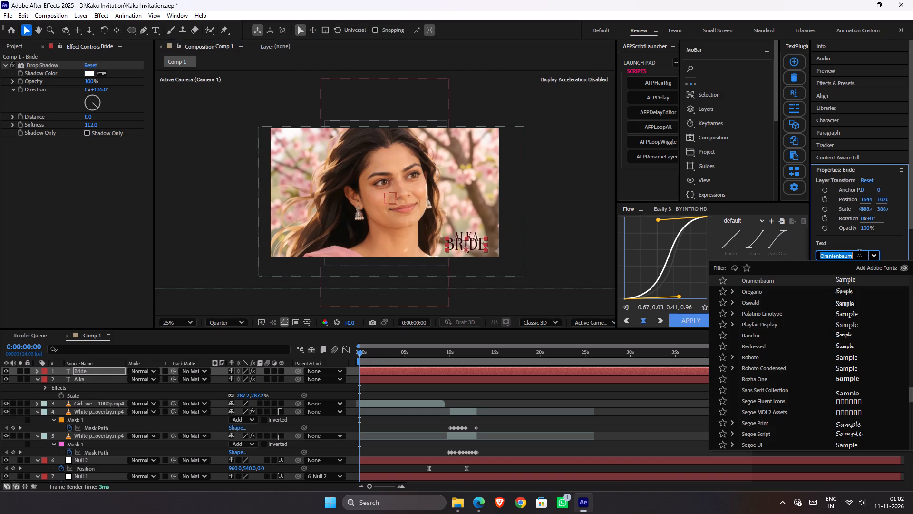
pyautogui.press('Down')
pyautogui.press('Down')
pyautogui.press('Down')
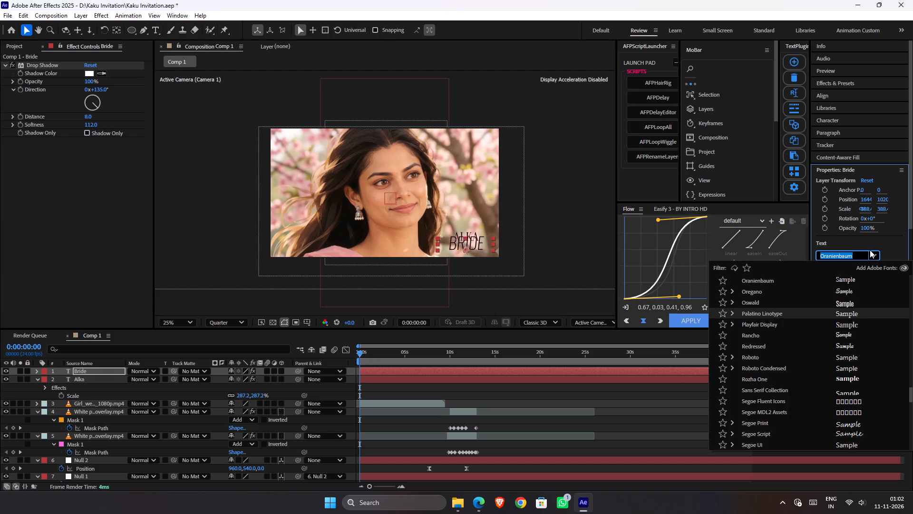
pyautogui.press('Up')
pyautogui.press('Up')
pyautogui.press('Up')
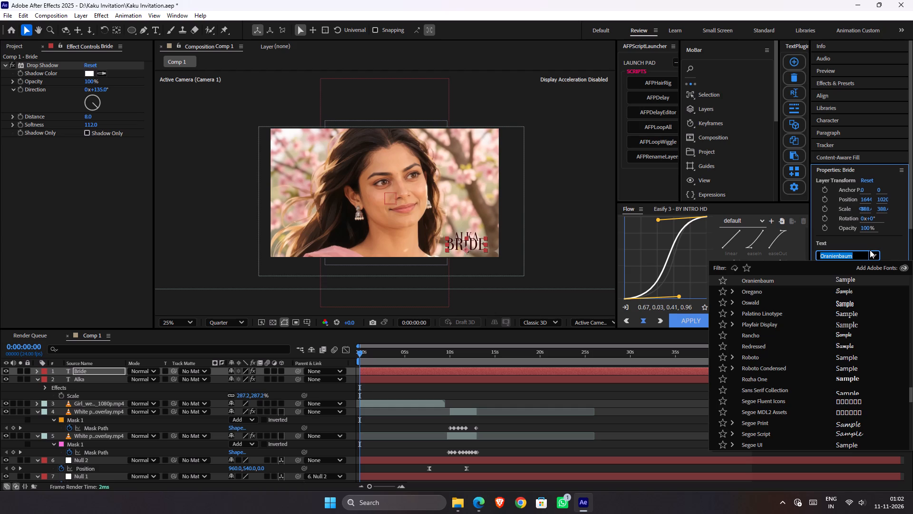
pyautogui.press('Up')
pyautogui.press('Up')
pyautogui.press('Up')
pyautogui.press('Up')
pyautogui.press('Up')
pyautogui.press('Up')
pyautogui.press('Up')
pyautogui.press('Up')
pyautogui.press('Up')
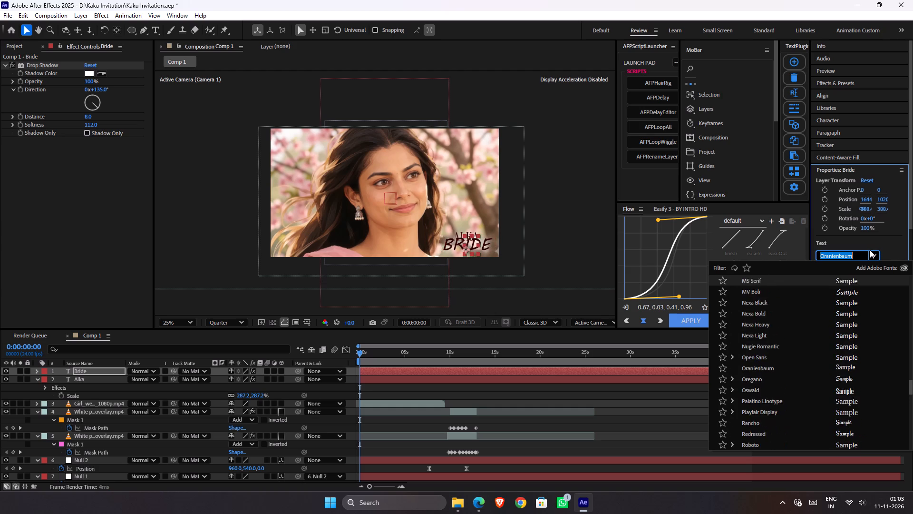
pyautogui.press('Up')
pyautogui.press('Up')
pyautogui.press('Up')
pyautogui.press('Up')
pyautogui.press('Up')
pyautogui.press('Up')
pyautogui.press('Up')
pyautogui.press('Up')
pyautogui.press('Up')
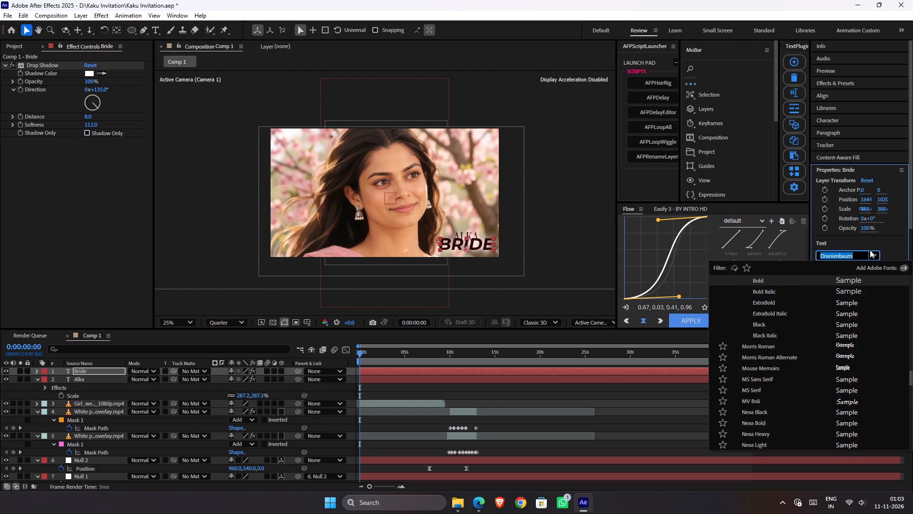
pyautogui.press('Up')
pyautogui.press('Up')
pyautogui.press('Up')
pyautogui.press('Up')
pyautogui.press('Up')
pyautogui.press('Up')
pyautogui.press('Up')
pyautogui.press('Up')
pyautogui.press('Up')
pyautogui.press('Up')
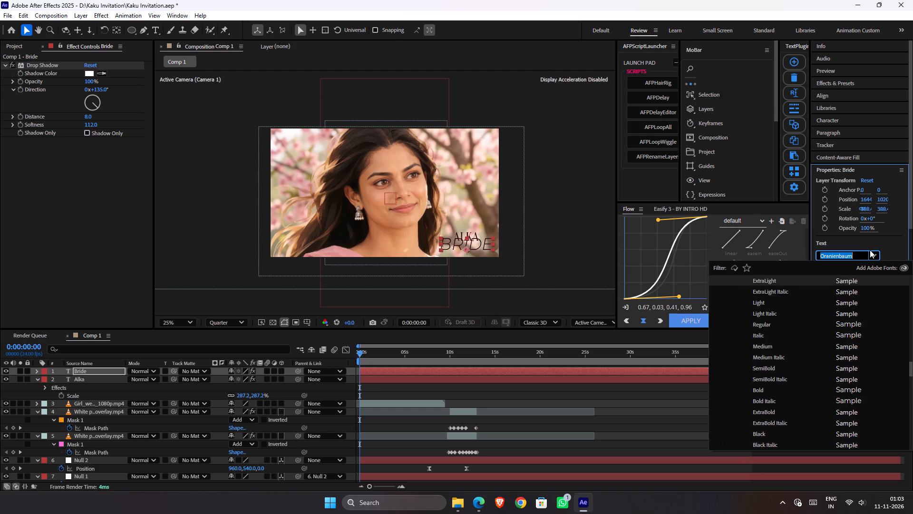
pyautogui.press('Up')
pyautogui.press('Up')
pyautogui.press('Up')
pyautogui.press('Up')
pyautogui.press('Up')
pyautogui.press('Up')
pyautogui.press('Up')
pyautogui.press('Up')
pyautogui.press('Up')
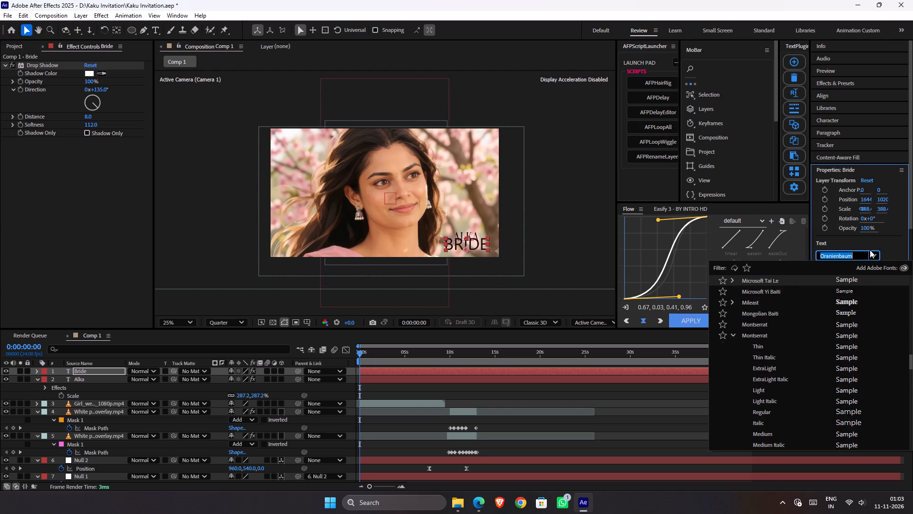
pyautogui.press('Up')
pyautogui.press('Up')
pyautogui.press('Up')
pyautogui.press('Up')
pyautogui.press('Up')
pyautogui.press('Up')
pyautogui.press('Up')
pyautogui.press('Up')
pyautogui.press('Up')
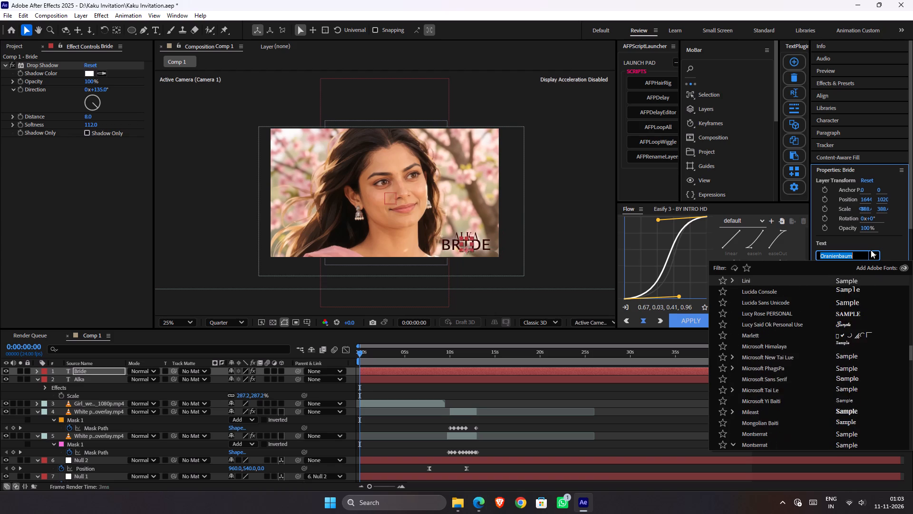
pyautogui.press('Up')
pyautogui.press('Up')
pyautogui.press('Up')
pyautogui.press('Up')
pyautogui.press('Up')
pyautogui.press('Up')
pyautogui.press('Up')
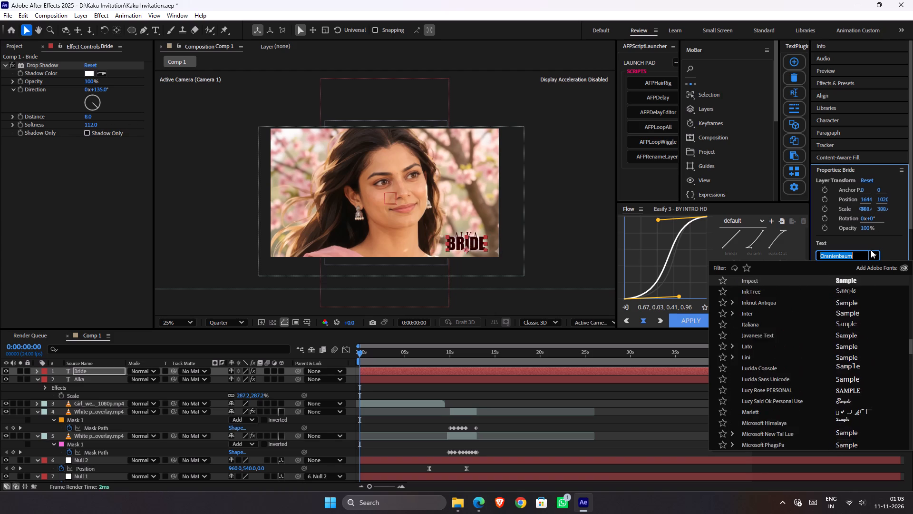
pyautogui.press('Up')
pyautogui.press('Up')
pyautogui.press('Up')
pyautogui.press('Up')
pyautogui.press('Down')
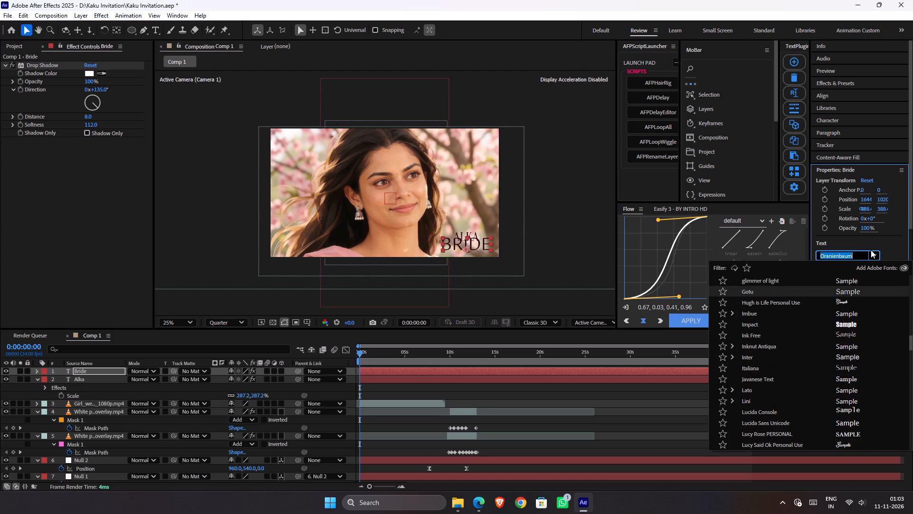
pyautogui.press('Down')
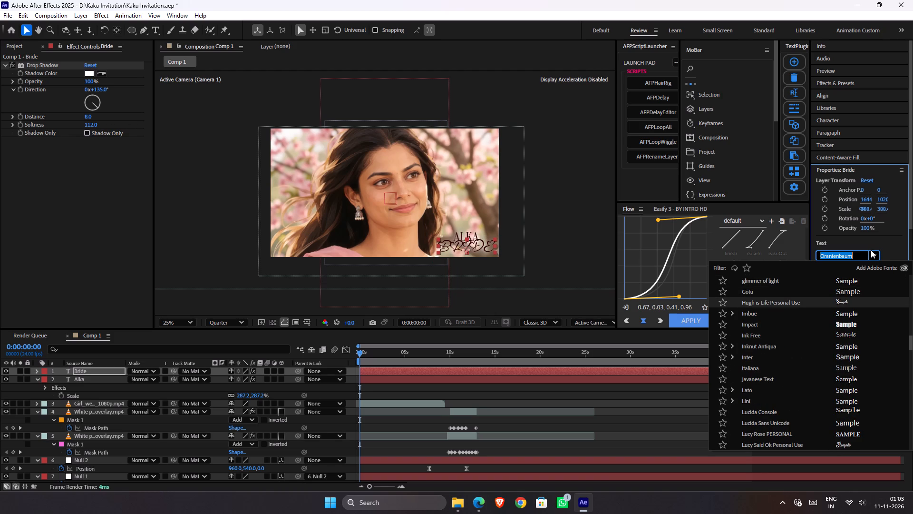
pyautogui.press('Up')
pyautogui.press('Up')
pyautogui.press('Up')
pyautogui.press('Up')
pyautogui.press('Up')
pyautogui.press('Up')
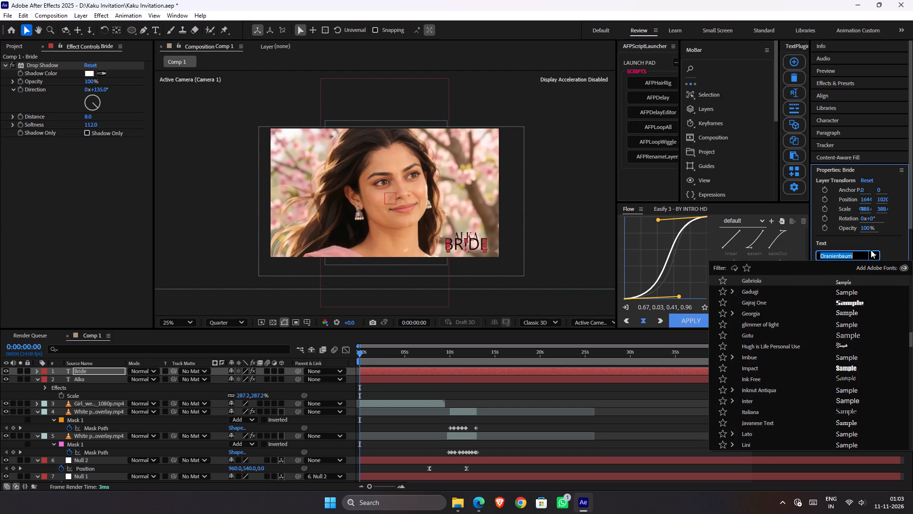
pyautogui.press('Up')
pyautogui.press('Up')
pyautogui.press('Up')
pyautogui.press('Up')
pyautogui.press('Up')
pyautogui.press('Up')
pyautogui.press('Up')
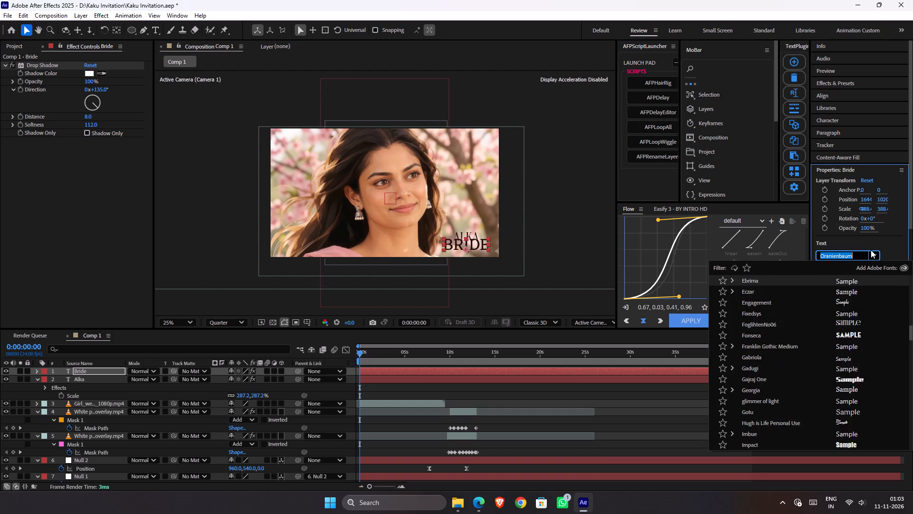
pyautogui.press('Up')
pyautogui.press('Up')
pyautogui.press('Up')
pyautogui.press('Up')
pyautogui.press('Up')
pyautogui.press('Up')
pyautogui.press('Up')
pyautogui.press('Up')
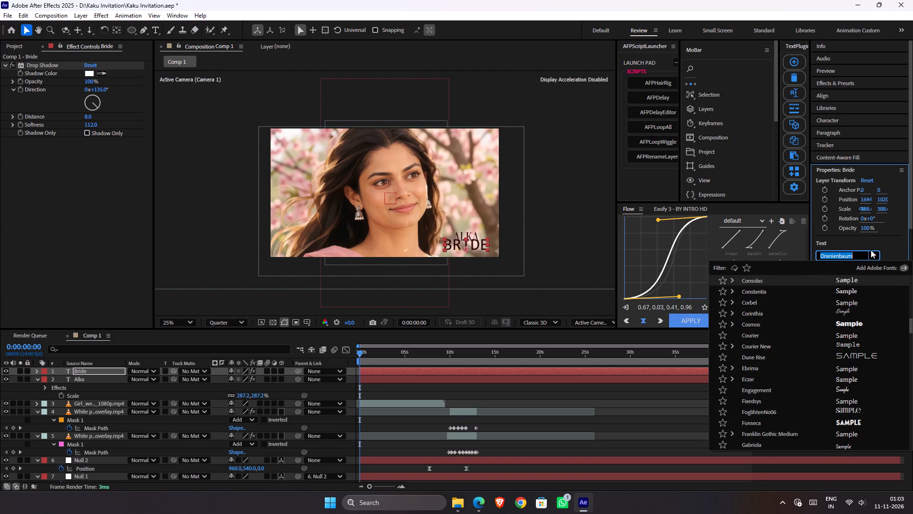
pyautogui.press('Down')
pyautogui.press('Down')
pyautogui.press('Down')
pyautogui.press('Return')
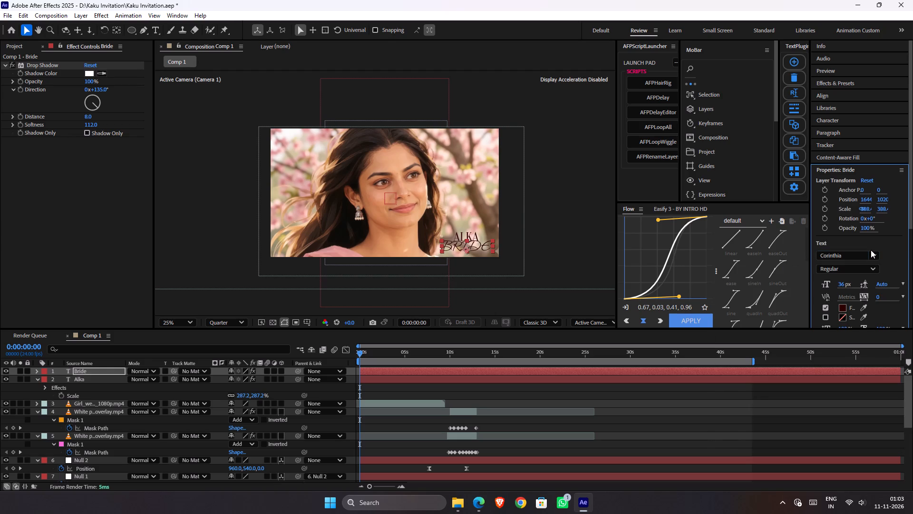
# Turn off All Caps for the Bride caption.
pyautogui.scroll(-2, 902, 269)
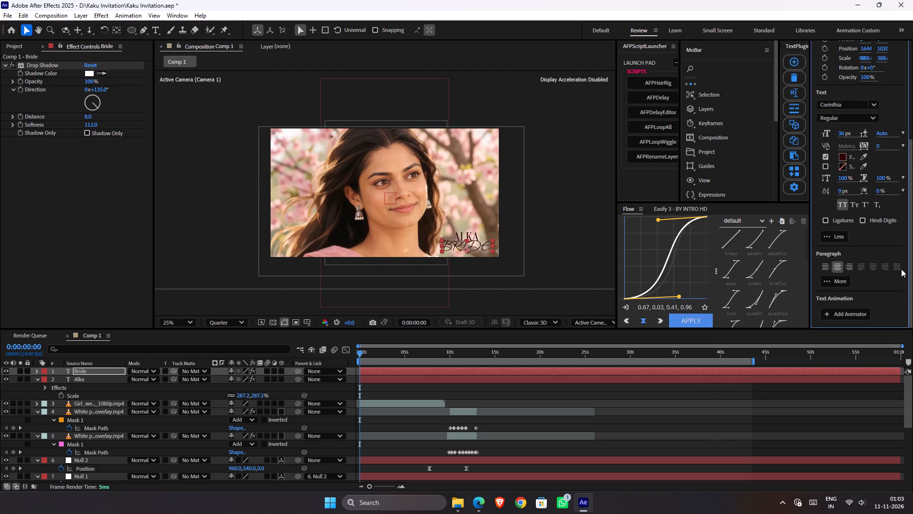
pyautogui.scroll(-2, 901, 269)
pyautogui.click(843, 207)
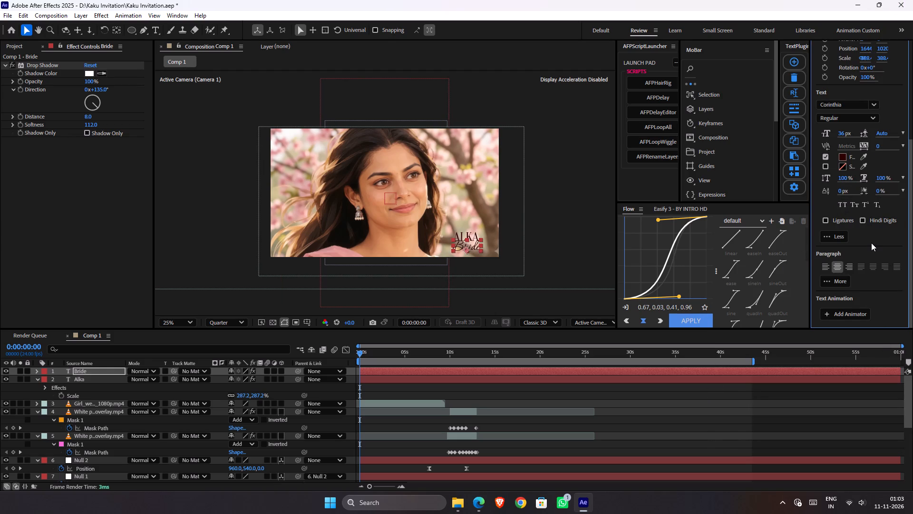
# Change the Bride caption's fill colour to white, FFFFFF.
pyautogui.scroll(1, 871, 243)
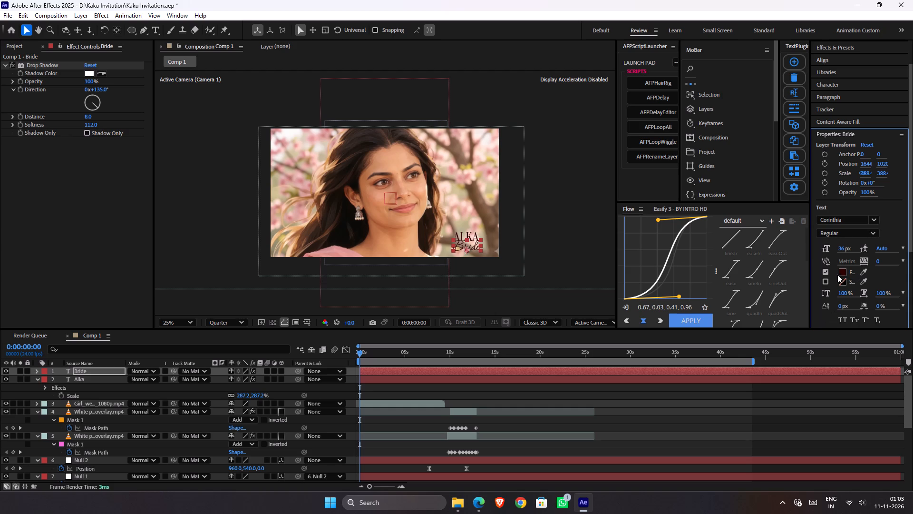
pyautogui.click(840, 274)
pyautogui.moveTo(662, 325); pyautogui.dragTo(667, 320)
pyautogui.moveTo(647, 316); pyautogui.dragTo(505, 187)
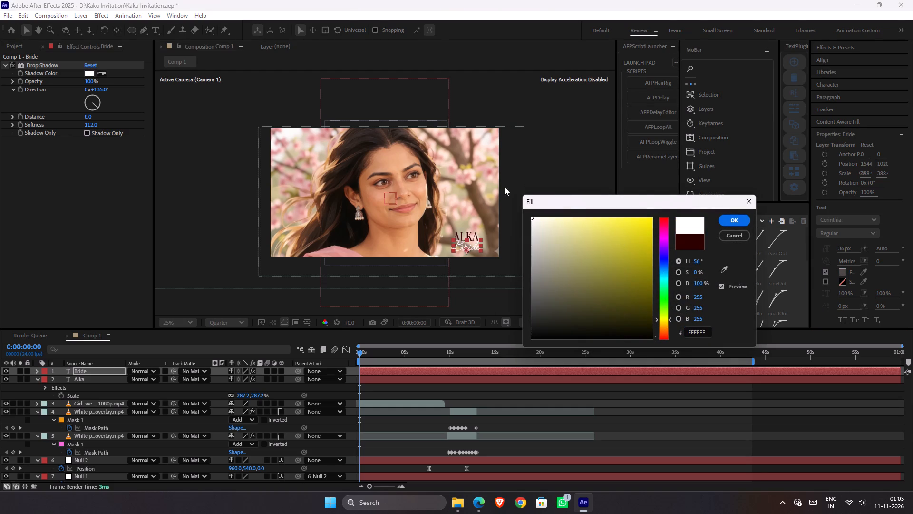
pyautogui.click(731, 222)
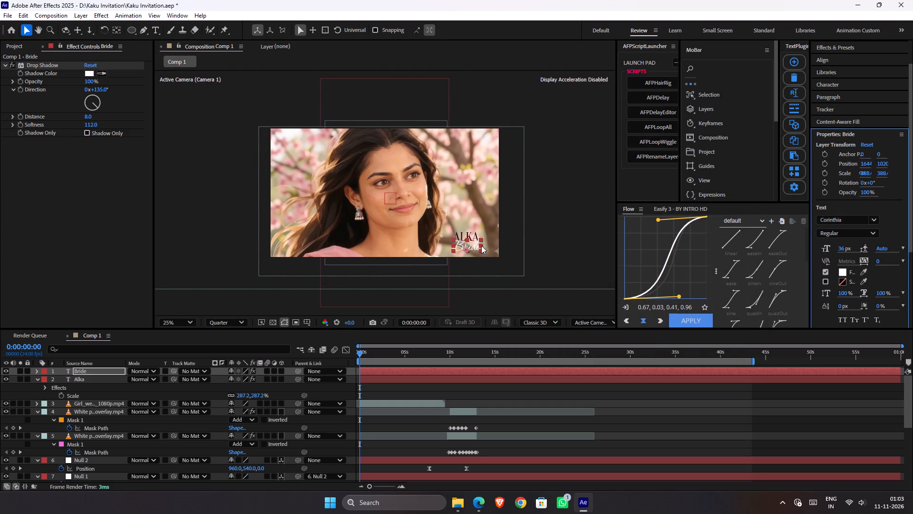
# Scale the Bride caption to about 452%, raise it to about 1644, 1008, and save the project.
pyautogui.moveTo(481, 246); pyautogui.dragTo(496, 246)
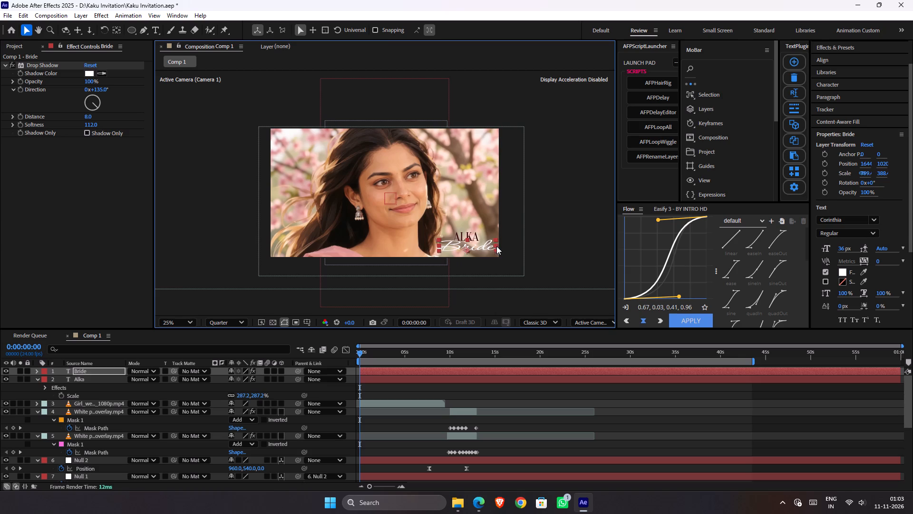
pyautogui.moveTo(496, 246); pyautogui.dragTo(484, 253)
pyautogui.click(476, 248)
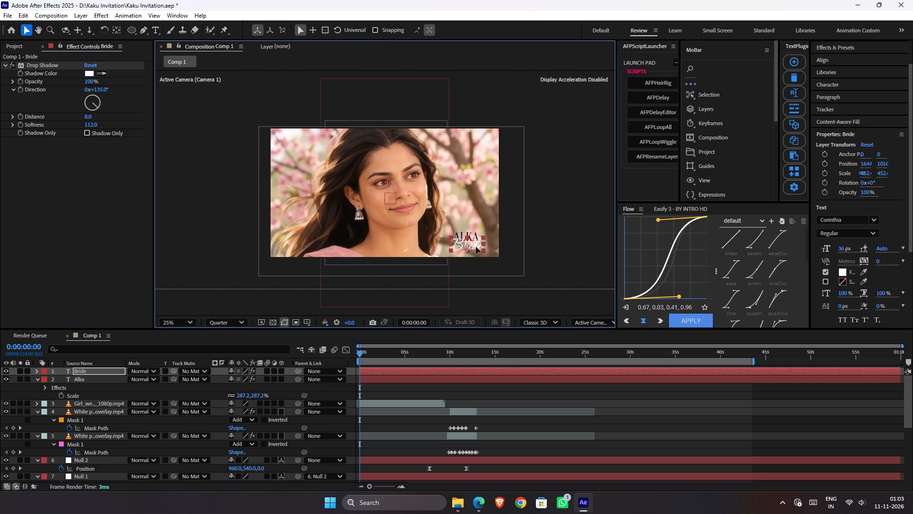
pyautogui.hotkey('ctrl', 's')
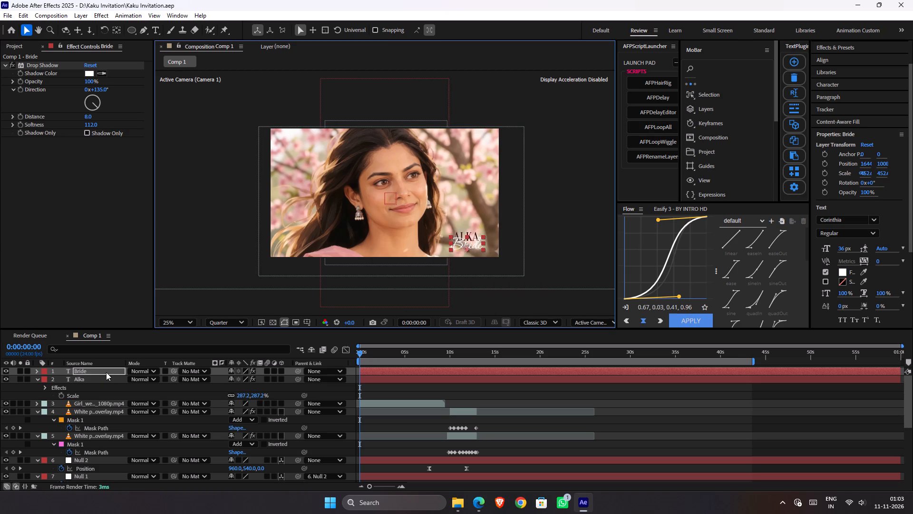
# Move the Bride layer below the first-name text layer in the layer stack and clear the selection.
pyautogui.moveTo(106, 372); pyautogui.dragTo(106, 381)
pyautogui.click(556, 394)
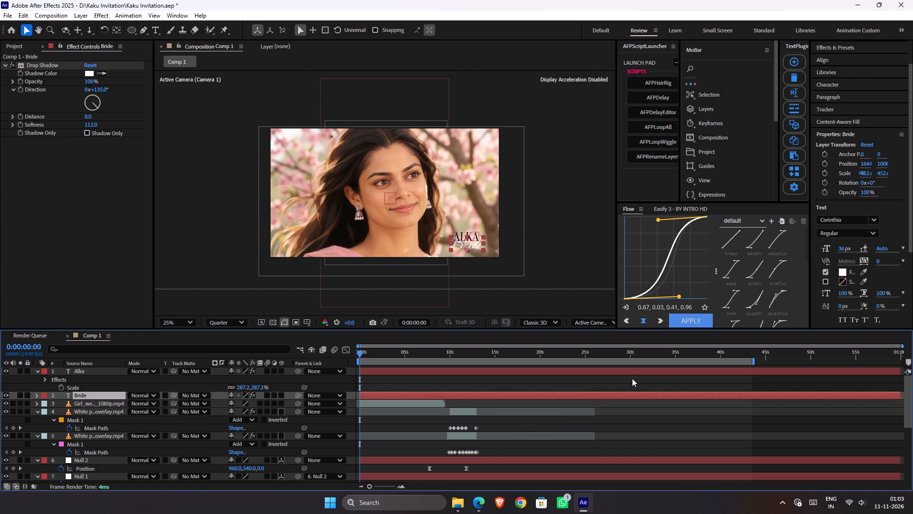
pyautogui.click(632, 378)
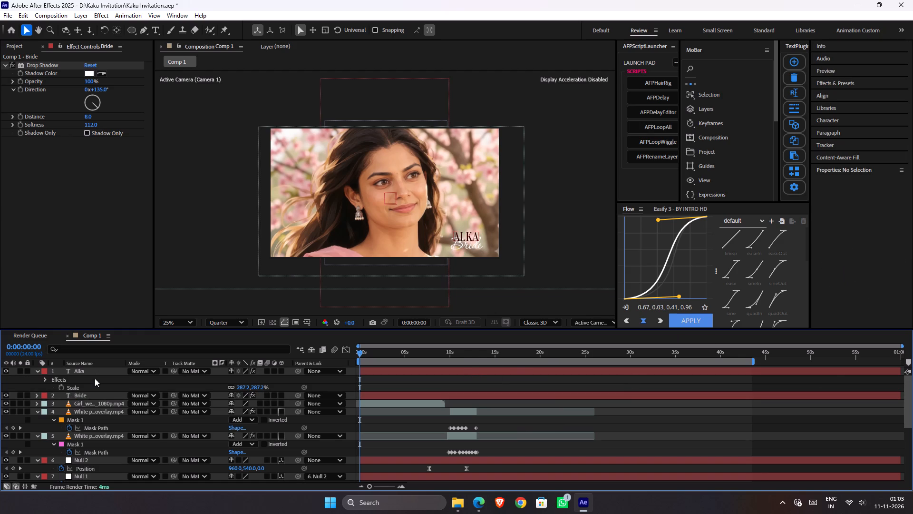
# Move the Bride caption up to about 1644, 996.
pyautogui.click(94, 394)
pyautogui.click(473, 246)
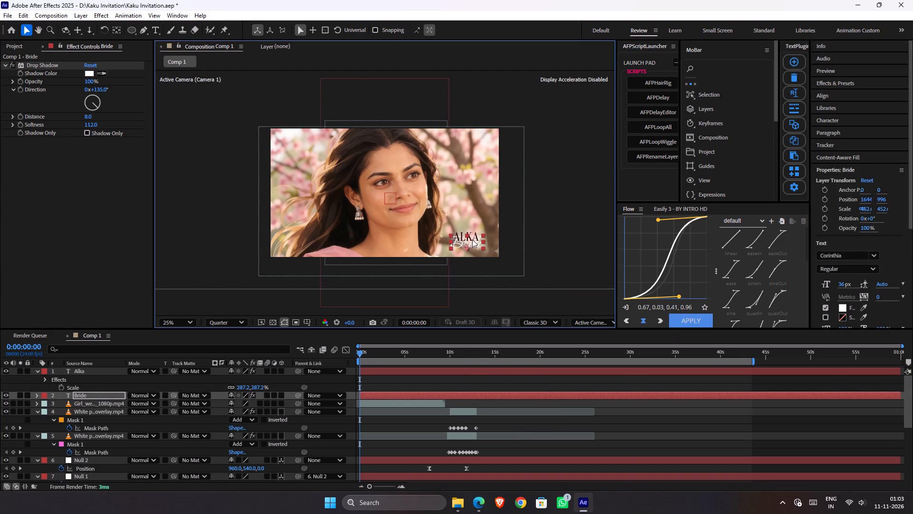
# Move the first-name text down beneath the Bride caption, to about 1652, 1068.
pyautogui.click(472, 239)
pyautogui.click(406, 371)
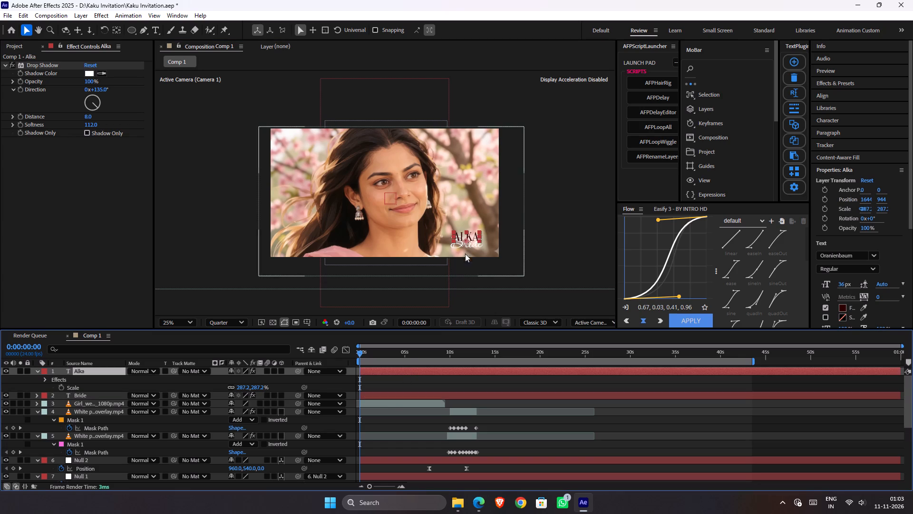
pyautogui.moveTo(472, 237); pyautogui.dragTo(473, 251)
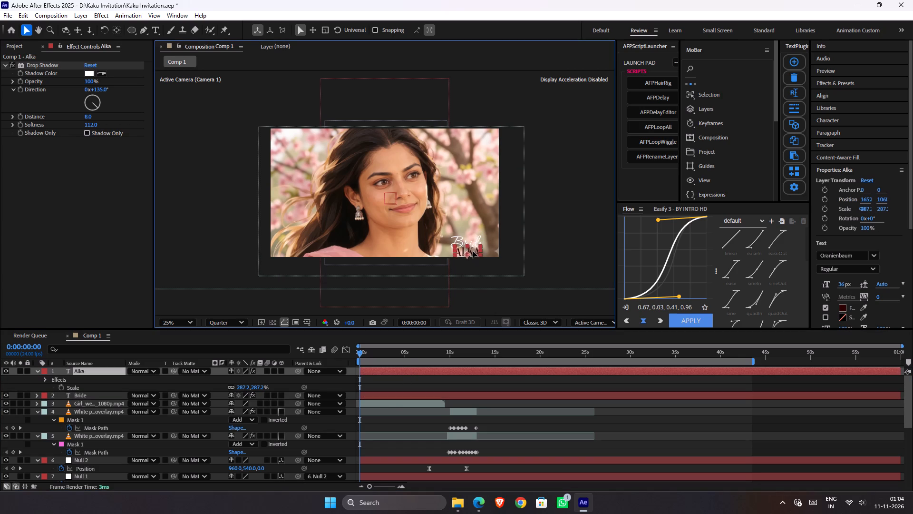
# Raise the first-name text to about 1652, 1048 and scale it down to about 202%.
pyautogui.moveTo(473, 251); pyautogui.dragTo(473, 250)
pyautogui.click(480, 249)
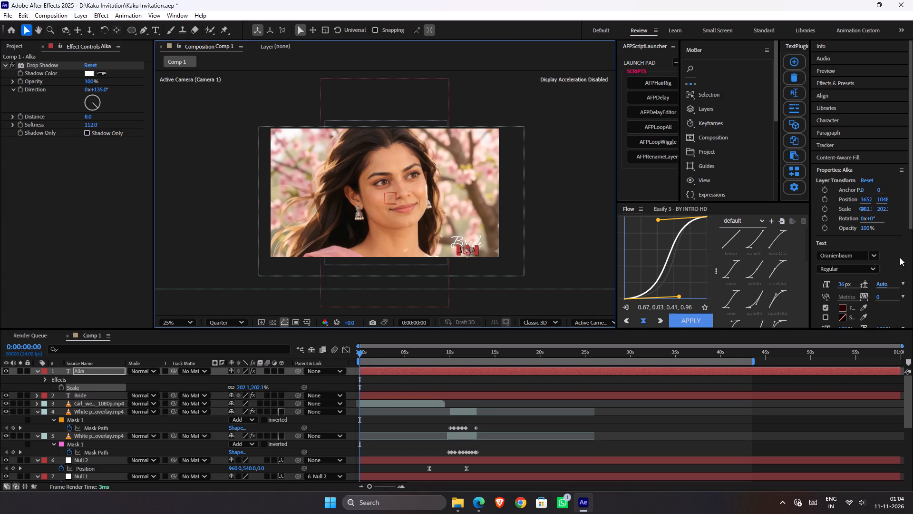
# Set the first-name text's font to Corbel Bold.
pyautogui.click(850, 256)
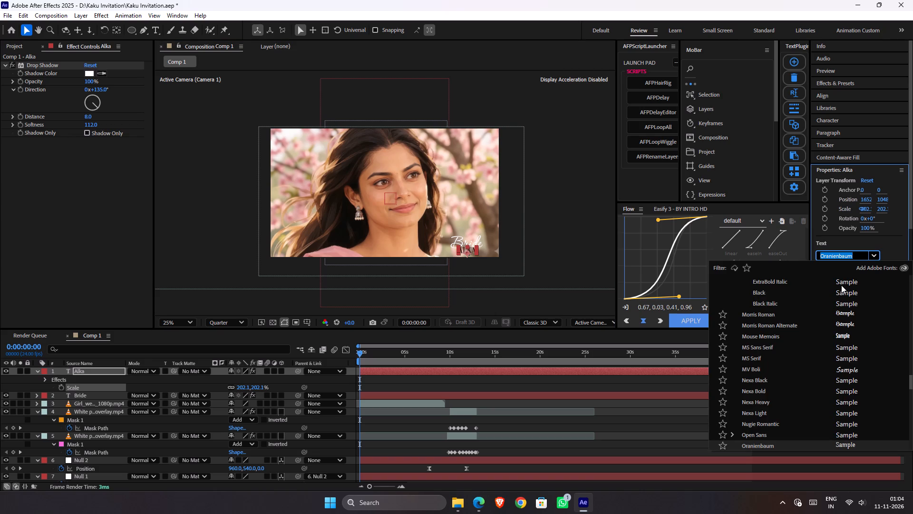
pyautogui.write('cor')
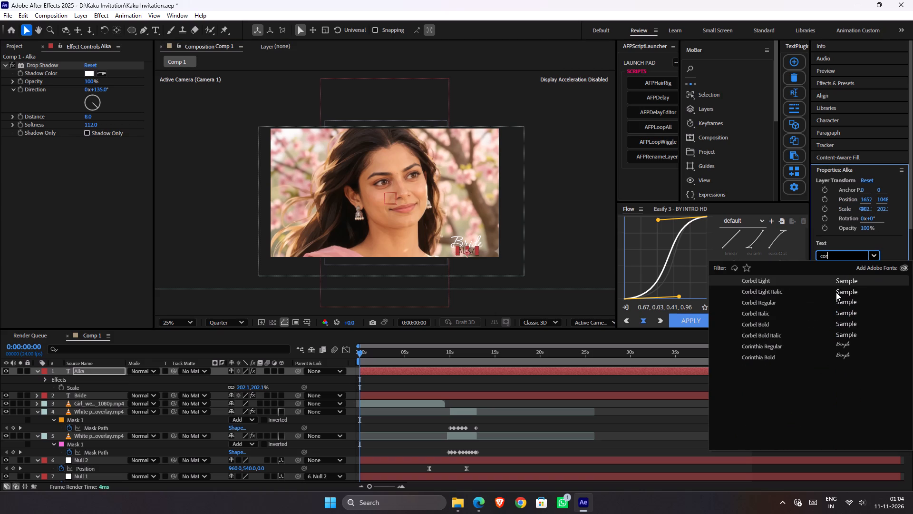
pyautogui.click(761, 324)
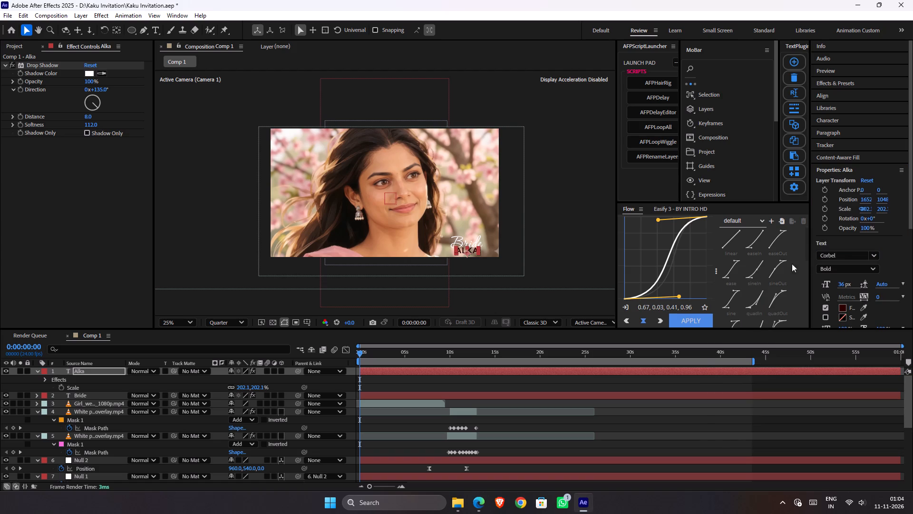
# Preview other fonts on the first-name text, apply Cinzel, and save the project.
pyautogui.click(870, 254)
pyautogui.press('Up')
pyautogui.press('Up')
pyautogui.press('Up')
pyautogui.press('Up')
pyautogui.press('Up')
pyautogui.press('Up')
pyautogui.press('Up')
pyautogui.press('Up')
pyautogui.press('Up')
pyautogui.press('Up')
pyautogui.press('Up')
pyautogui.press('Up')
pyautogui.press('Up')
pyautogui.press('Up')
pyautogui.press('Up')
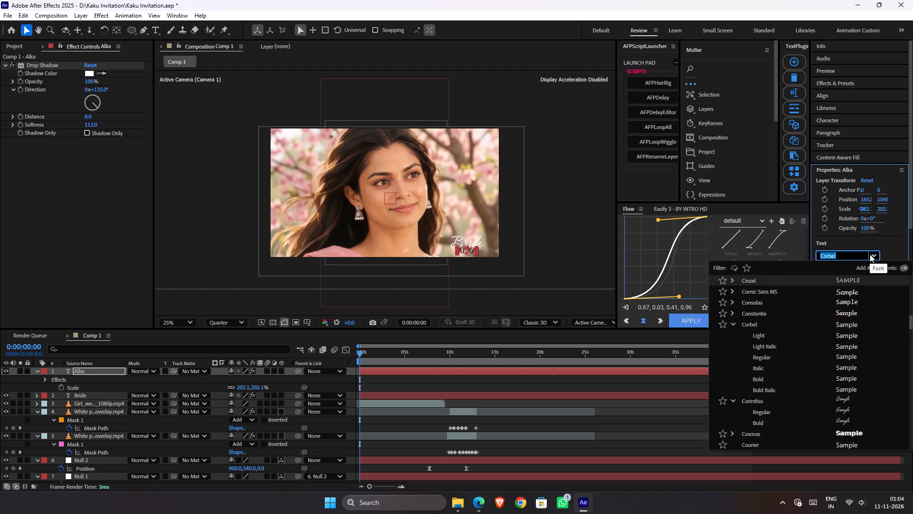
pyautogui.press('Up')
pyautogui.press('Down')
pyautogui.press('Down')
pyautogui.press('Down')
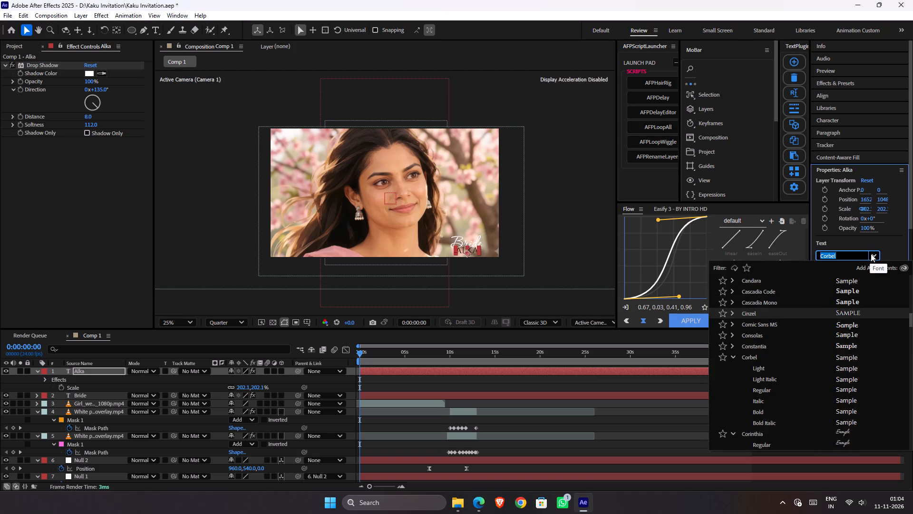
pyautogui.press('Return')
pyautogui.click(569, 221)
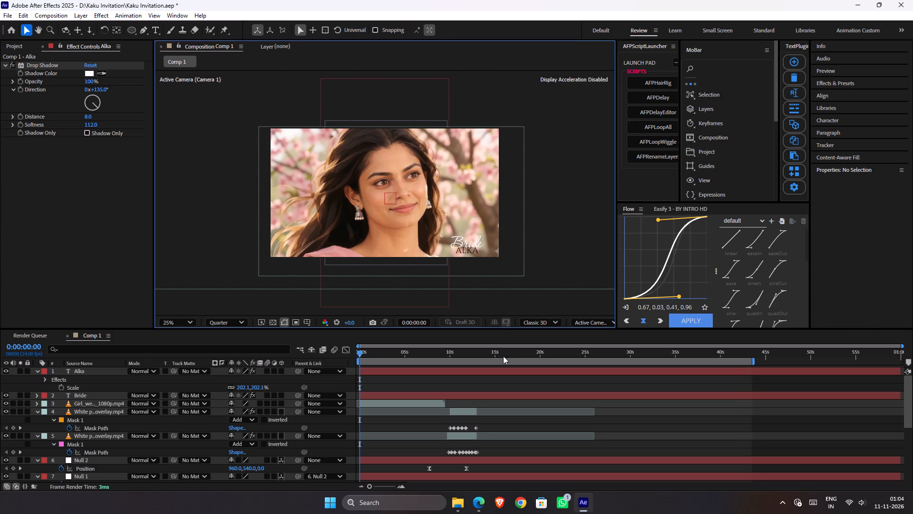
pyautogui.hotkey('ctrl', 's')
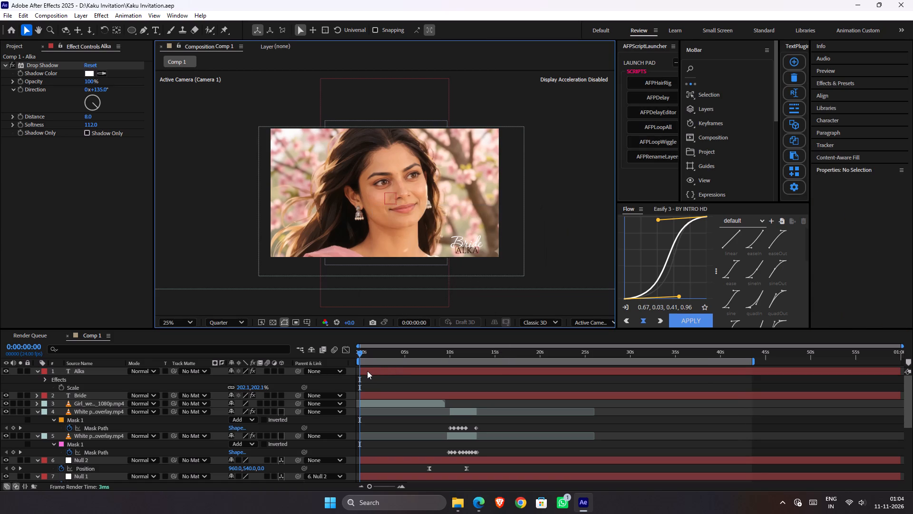
# Move the first-name text up slightly to about 1648, 1032.
pyautogui.click(367, 370)
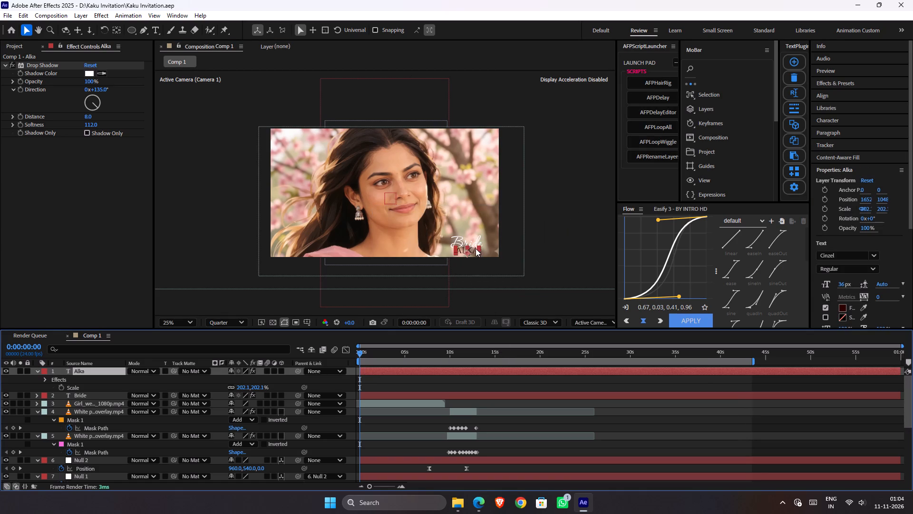
pyautogui.click(474, 248)
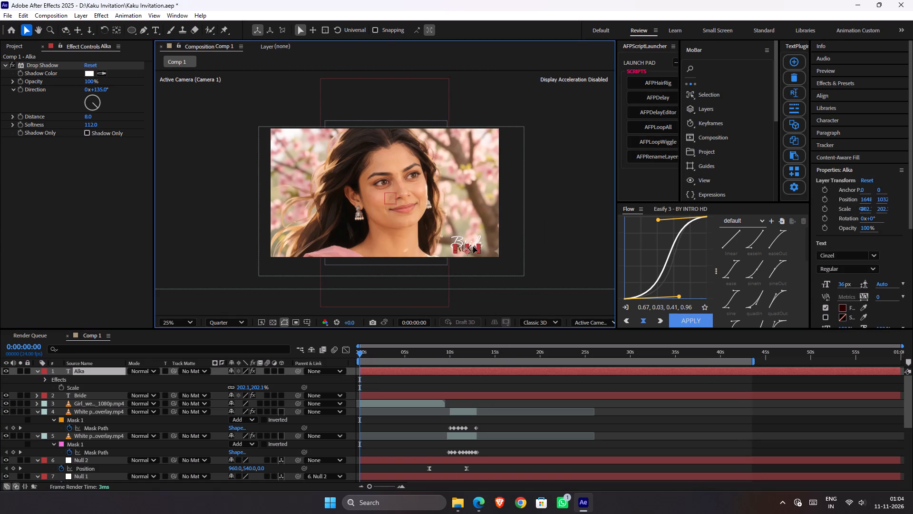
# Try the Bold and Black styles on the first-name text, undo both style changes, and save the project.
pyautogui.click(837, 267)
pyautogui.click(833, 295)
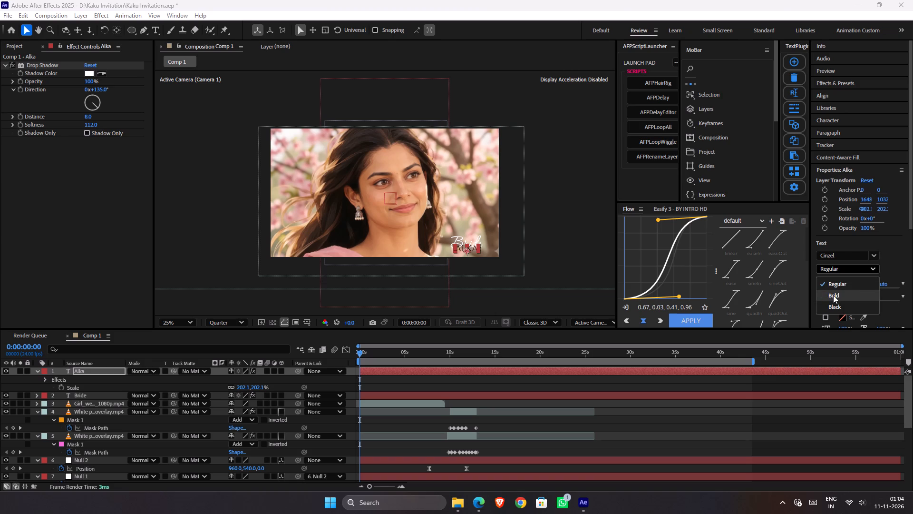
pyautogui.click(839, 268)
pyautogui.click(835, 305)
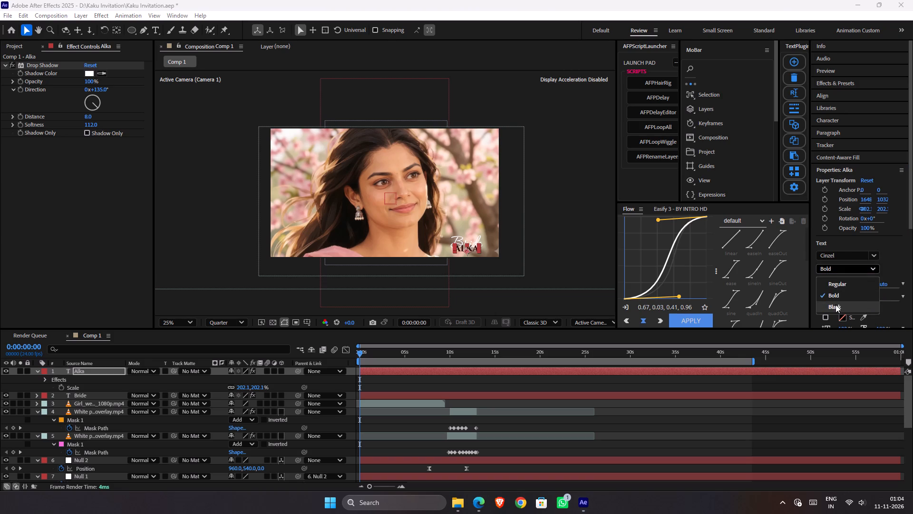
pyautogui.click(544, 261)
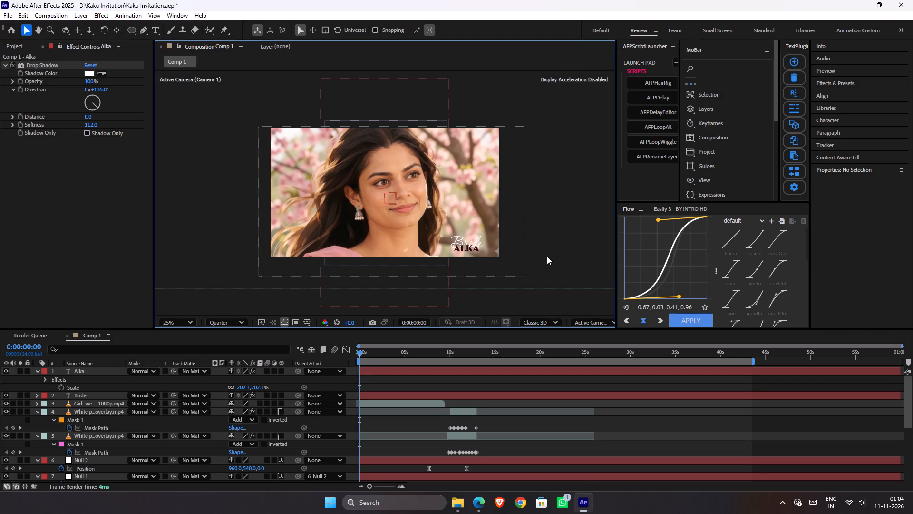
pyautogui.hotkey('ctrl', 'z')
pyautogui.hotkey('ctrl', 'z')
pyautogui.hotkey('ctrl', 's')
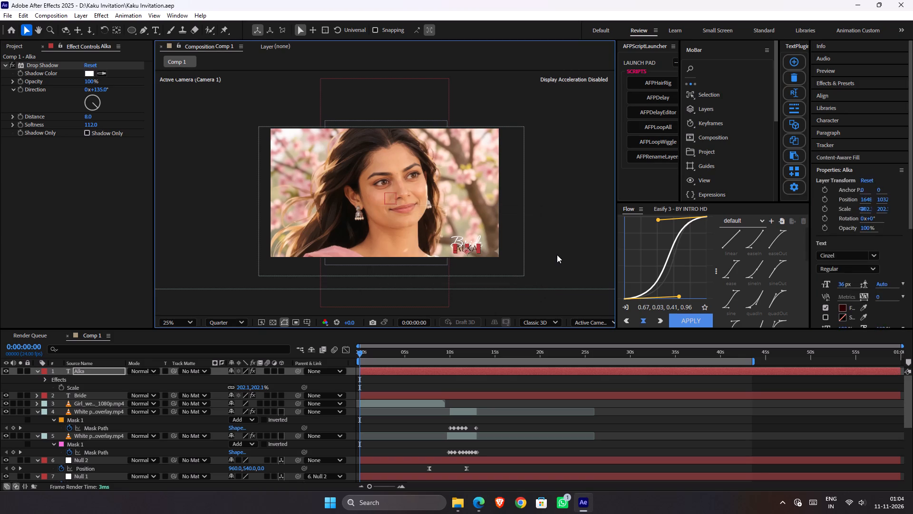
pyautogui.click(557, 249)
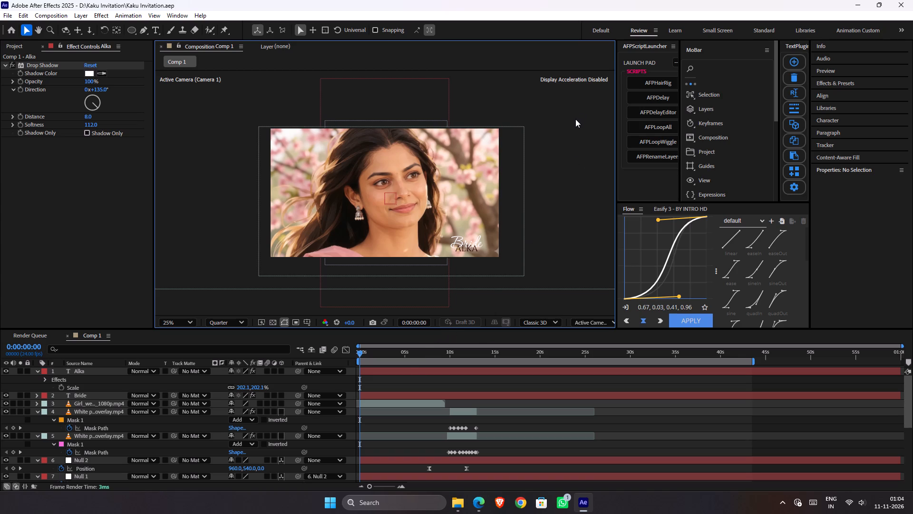
# Preview alternative fonts on the first-name text and apply Anton.
pyautogui.click(405, 370)
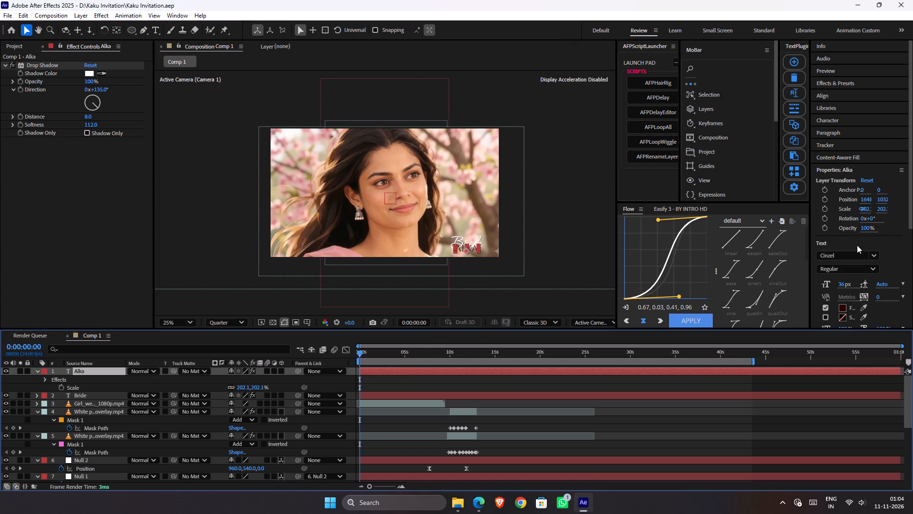
pyautogui.click(851, 254)
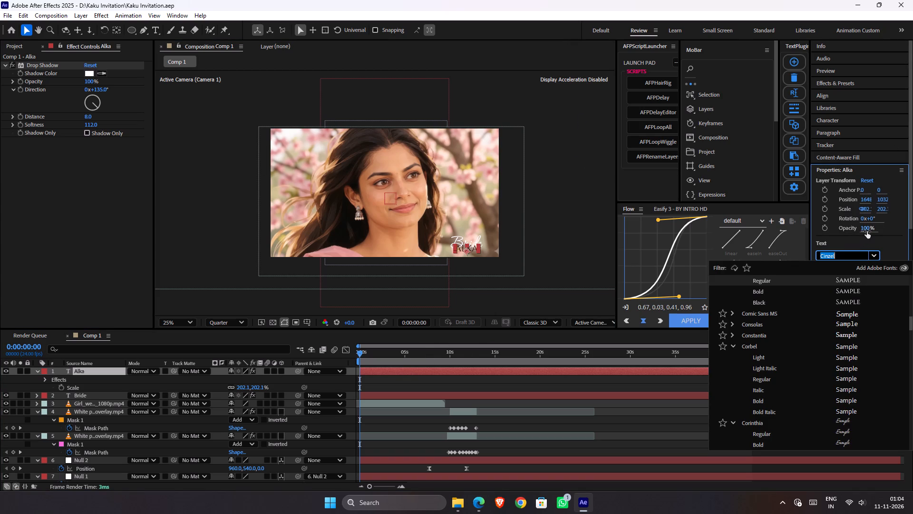
pyautogui.press('Up')
pyautogui.press('Up')
pyautogui.press('Up')
pyautogui.press('Up')
pyautogui.press('Up')
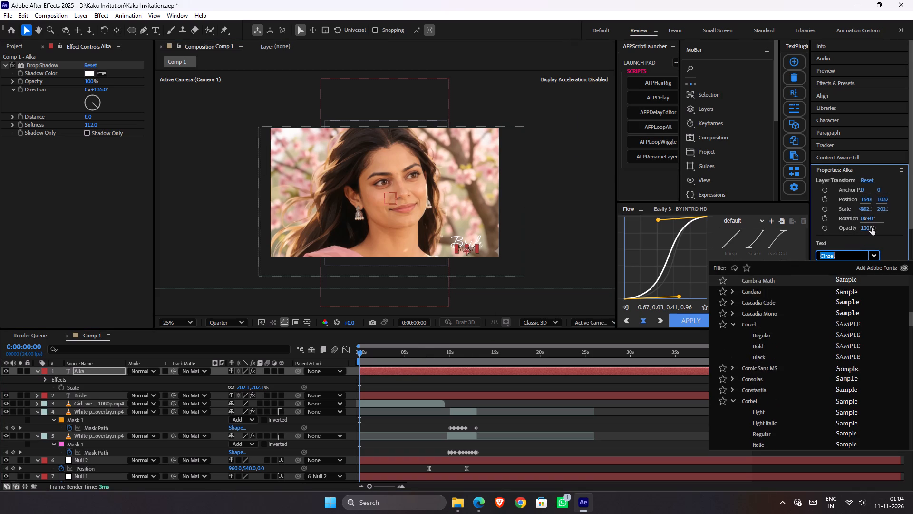
pyautogui.press('Up')
pyautogui.press('Up')
pyautogui.press('Up')
pyautogui.press('Up')
pyautogui.press('Up')
pyautogui.press('Up')
pyautogui.press('Up')
pyautogui.press('Up')
pyautogui.press('Up')
pyautogui.press('Up')
pyautogui.press('Up')
pyautogui.press('Down')
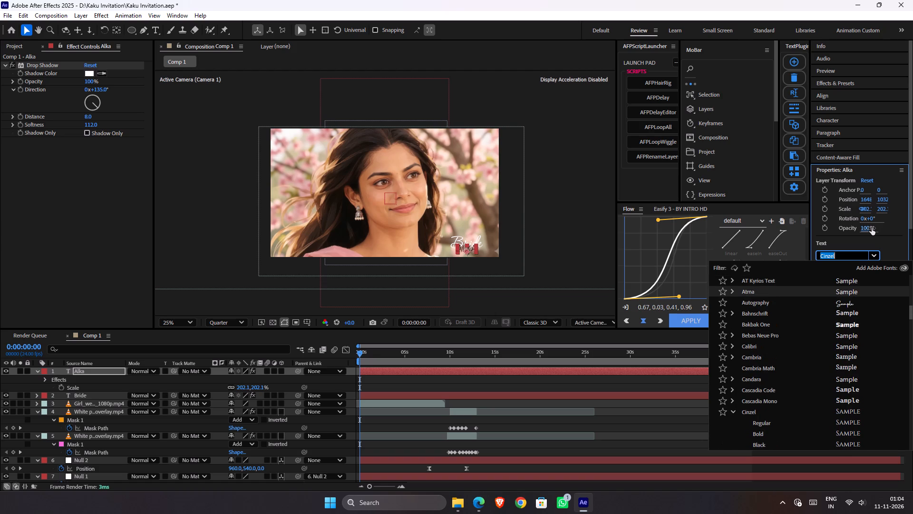
pyautogui.press('Down')
pyautogui.press('Down')
pyautogui.press('Down')
pyautogui.press('Up')
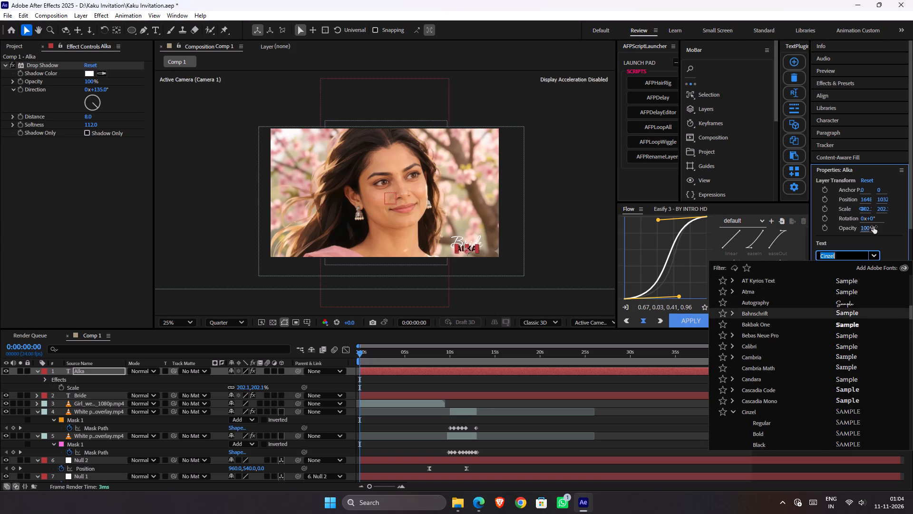
pyautogui.press('Up')
pyautogui.press('Up')
pyautogui.press('Up')
pyautogui.press('Up')
pyautogui.press('Up')
pyautogui.press('Up')
pyautogui.press('Up')
pyautogui.press('Up')
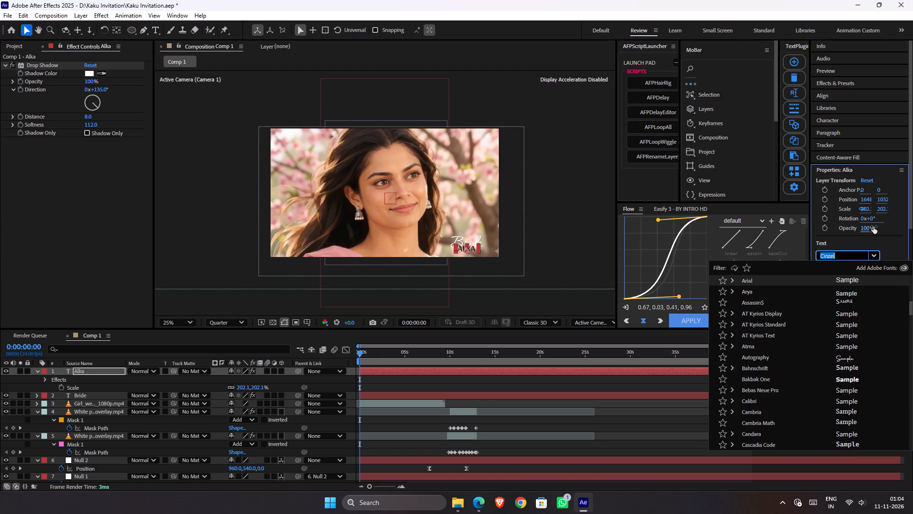
pyautogui.press('Up')
pyautogui.press('Up')
pyautogui.press('Down')
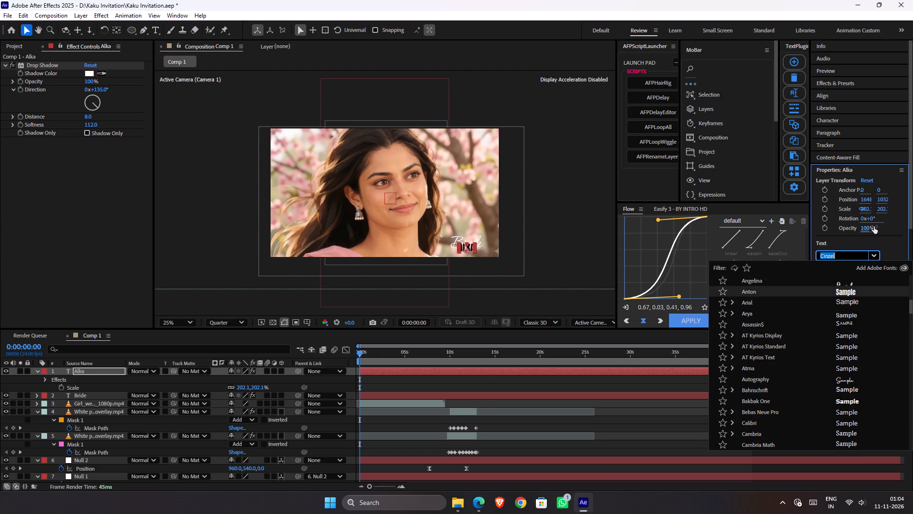
pyautogui.press('Return')
pyautogui.click(568, 220)
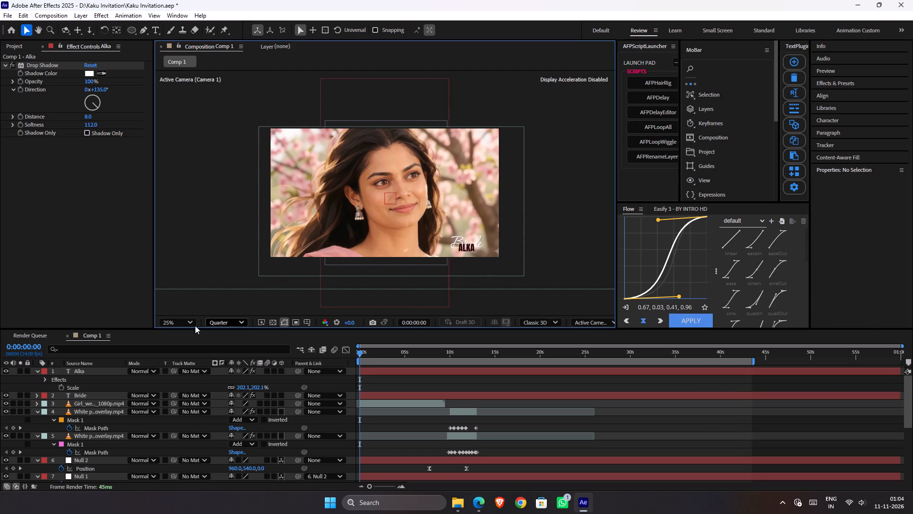
# Enlarge the first-name text to about 433% and reposition it at about 1648, 988.
pyautogui.click(91, 373)
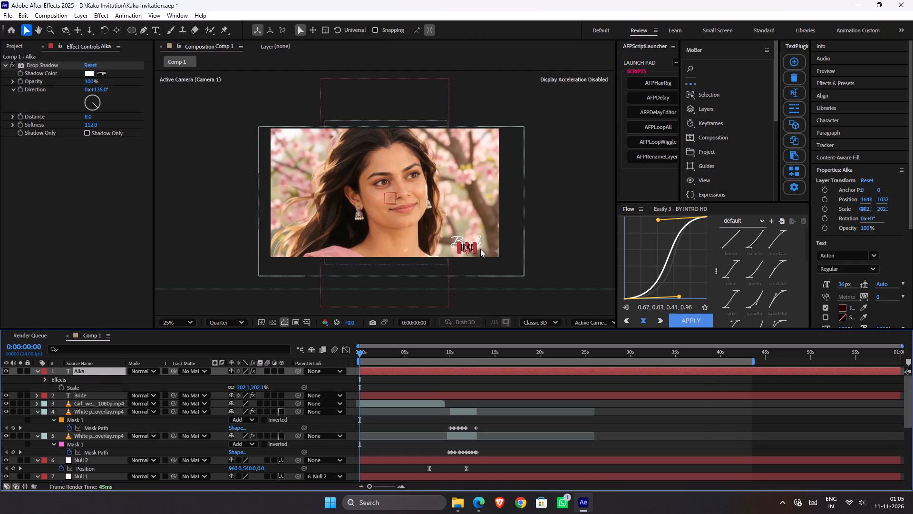
pyautogui.moveTo(474, 247); pyautogui.dragTo(479, 244)
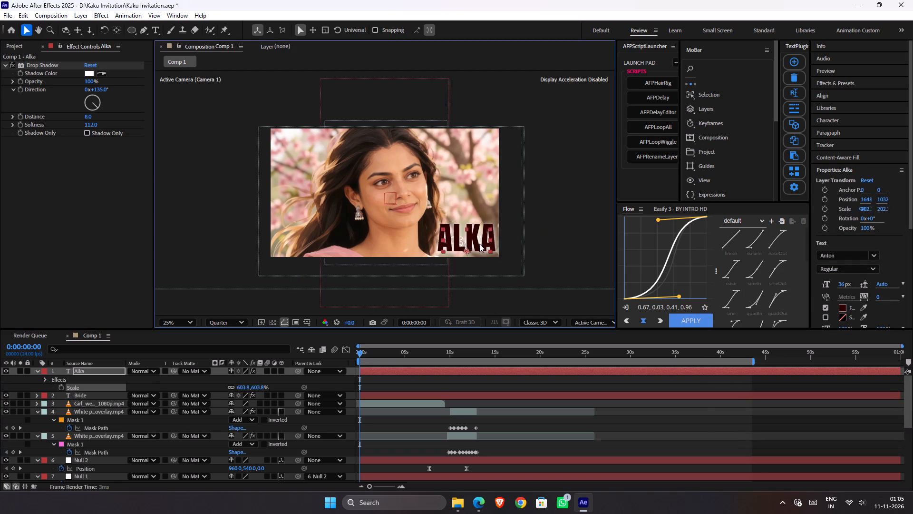
pyautogui.moveTo(479, 244); pyautogui.dragTo(480, 244)
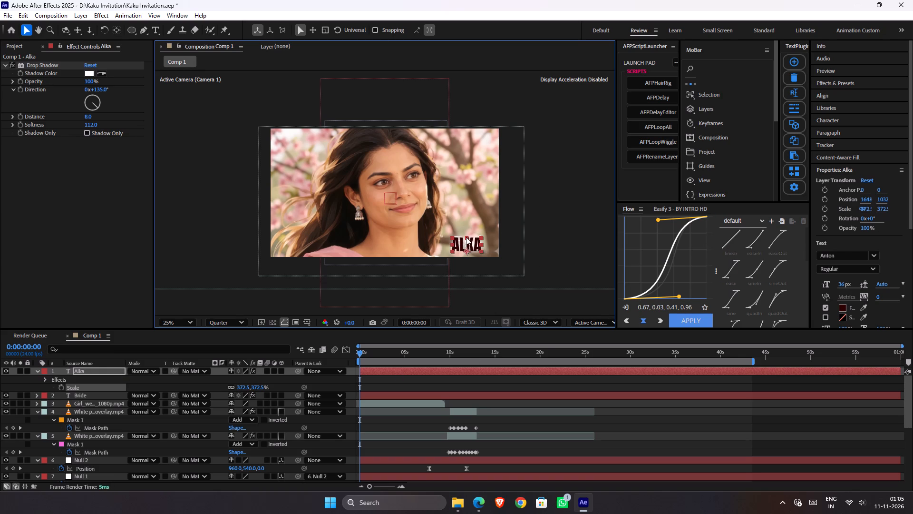
pyautogui.moveTo(469, 242); pyautogui.dragTo(473, 235)
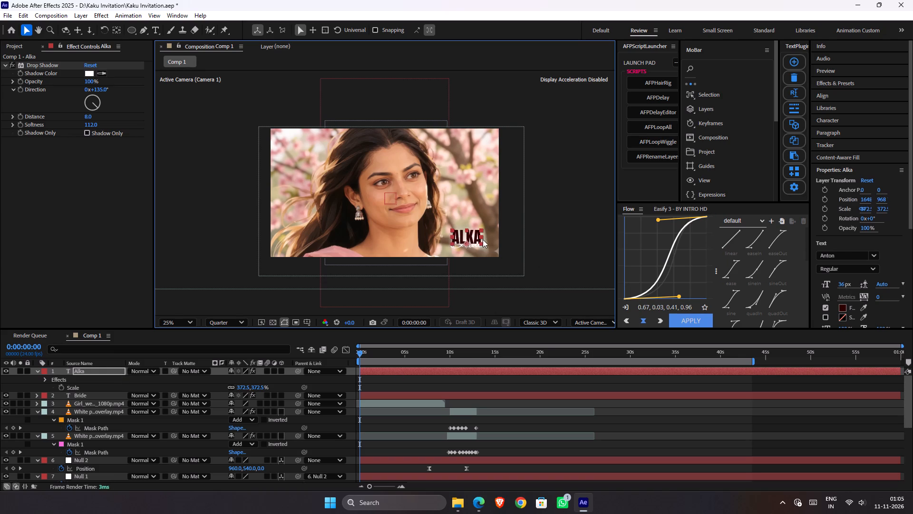
pyautogui.click(481, 237)
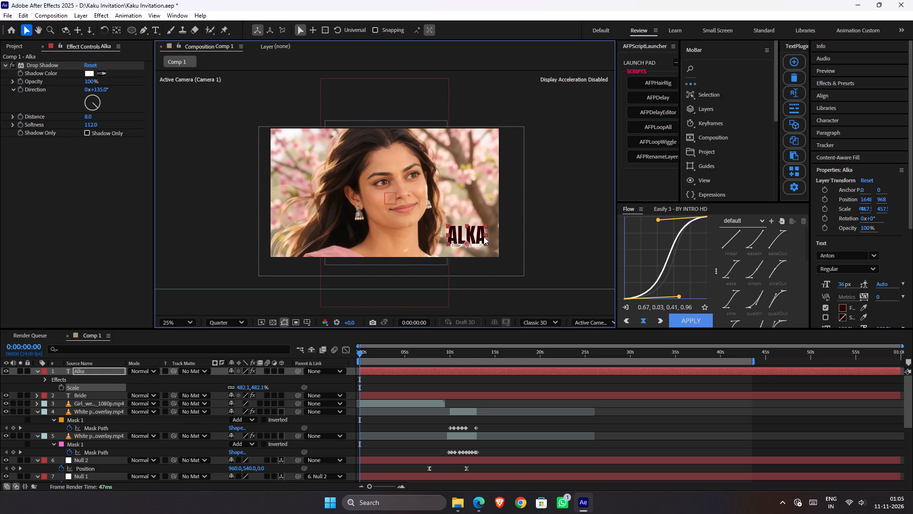
pyautogui.click(477, 235)
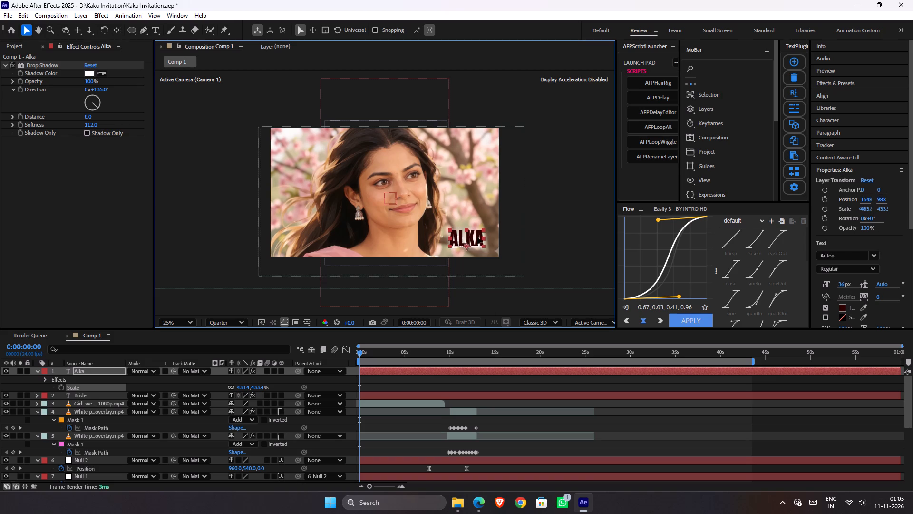
# Bring the Bride layer above the first-name layer, scale the caption down to about 298%, and save the project.
pyautogui.moveTo(100, 396); pyautogui.dragTo(106, 368)
pyautogui.moveTo(484, 242); pyautogui.dragTo(478, 242)
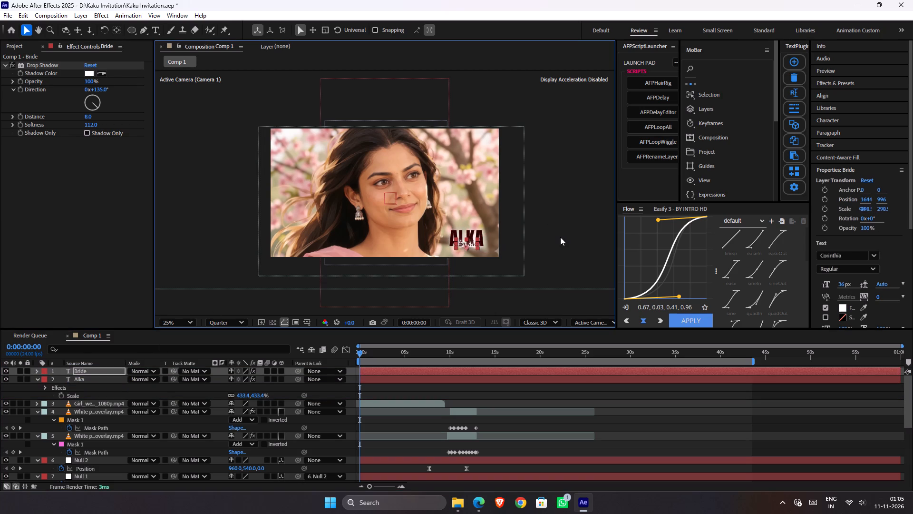
pyautogui.click(560, 237)
pyautogui.hotkey('ctrl', 's')
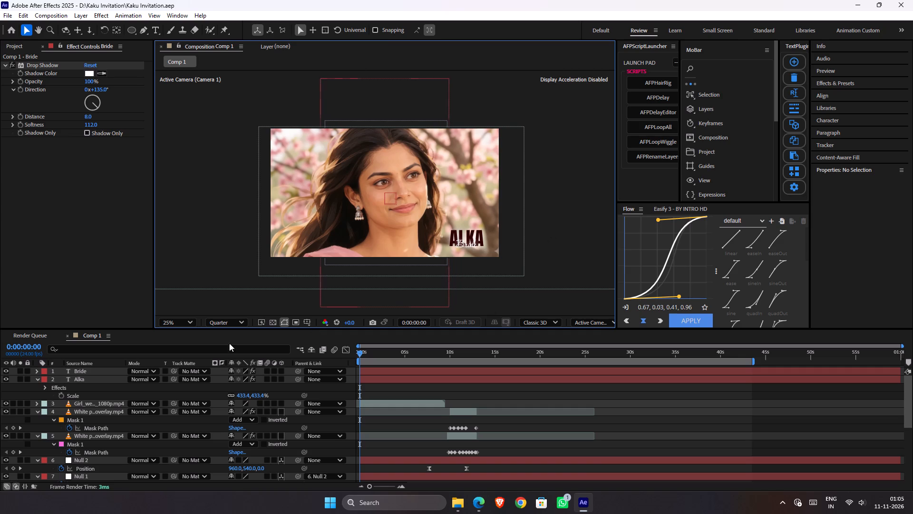
# Change the first-name text's fill colour to a muted dark red, trying brighter red and orange shades along the way.
pyautogui.click(476, 235)
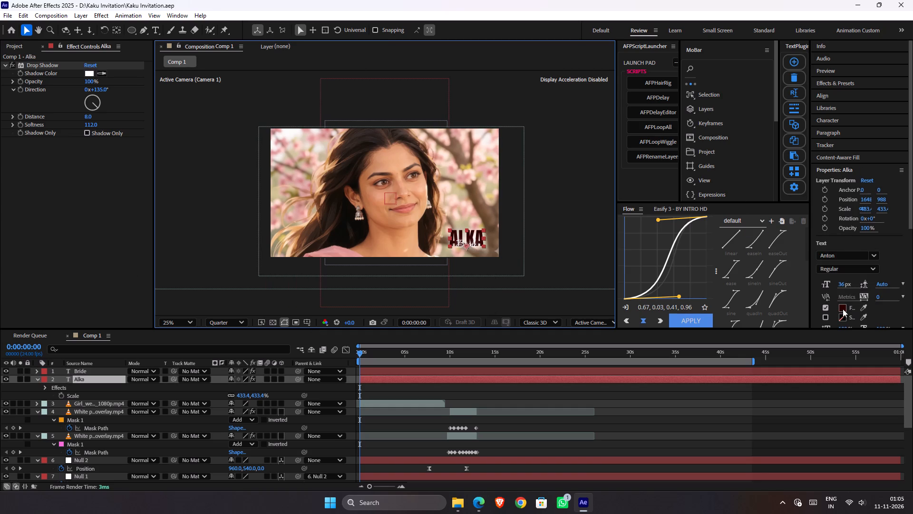
pyautogui.click(843, 309)
pyautogui.moveTo(607, 276); pyautogui.dragTo(490, 190)
pyautogui.moveTo(622, 244); pyautogui.dragTo(619, 251)
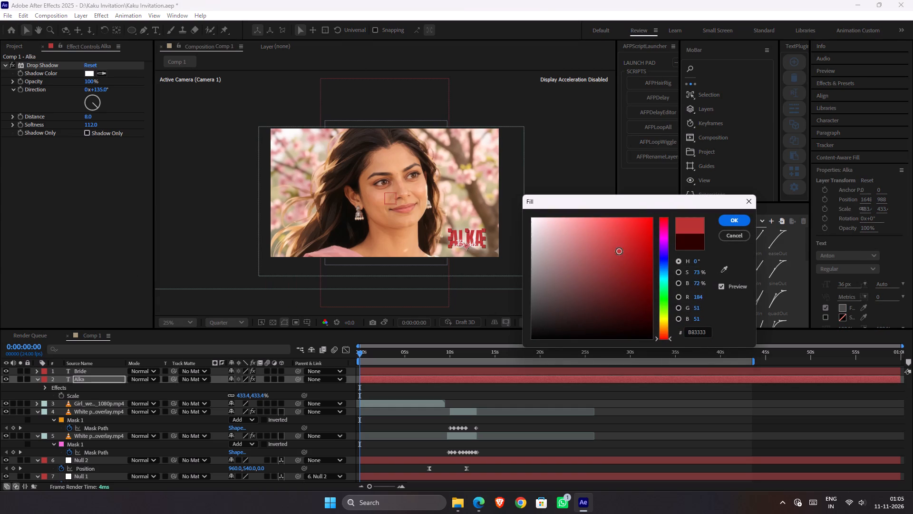
pyautogui.moveTo(619, 251); pyautogui.dragTo(680, 163)
pyautogui.moveTo(661, 306); pyautogui.dragTo(668, 333)
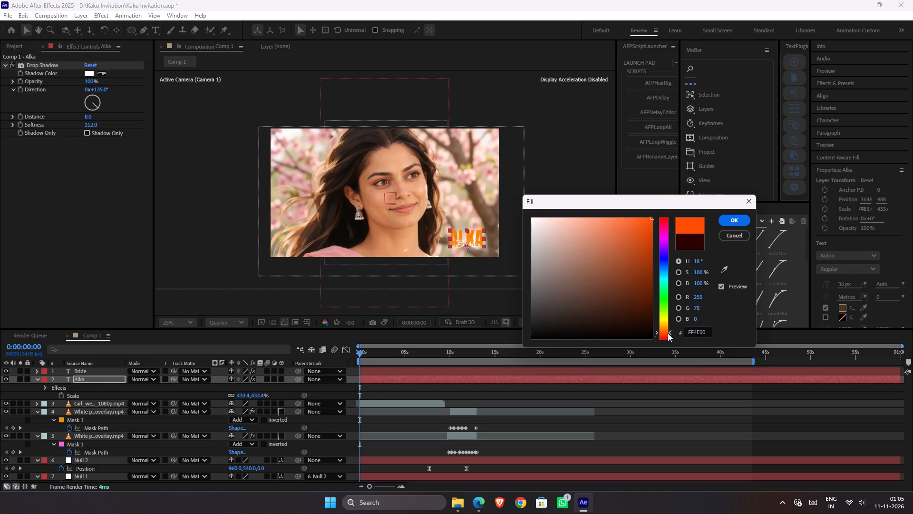
pyautogui.moveTo(668, 333); pyautogui.dragTo(670, 348)
pyautogui.moveTo(620, 303); pyautogui.dragTo(622, 307)
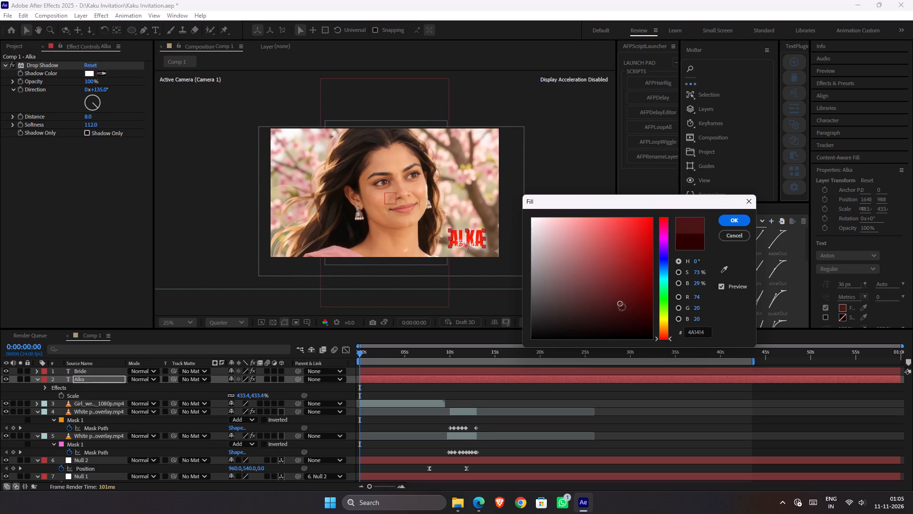
pyautogui.moveTo(622, 307); pyautogui.dragTo(613, 287)
pyautogui.click(729, 219)
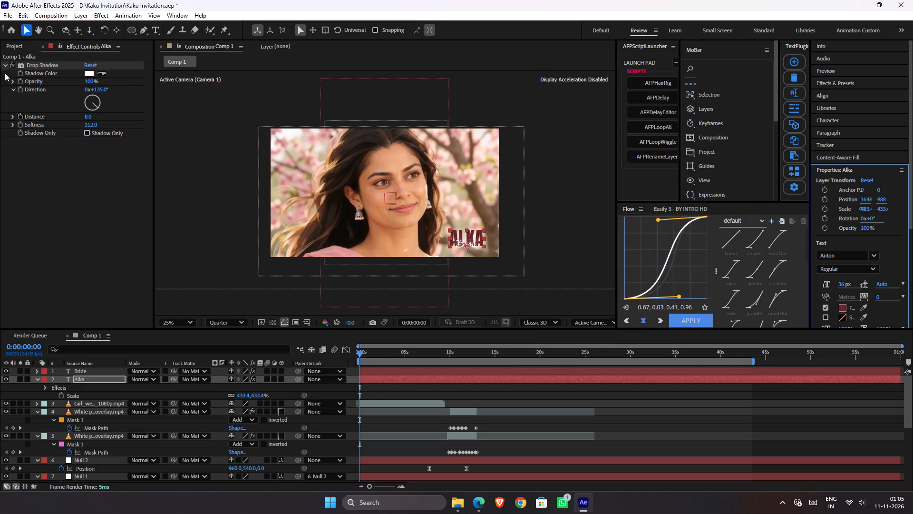
# Compare the first-name text with and without its drop shadow, and set the shadow colour to grey 6E6E6E.
pyautogui.click(14, 66)
pyautogui.click(14, 66)
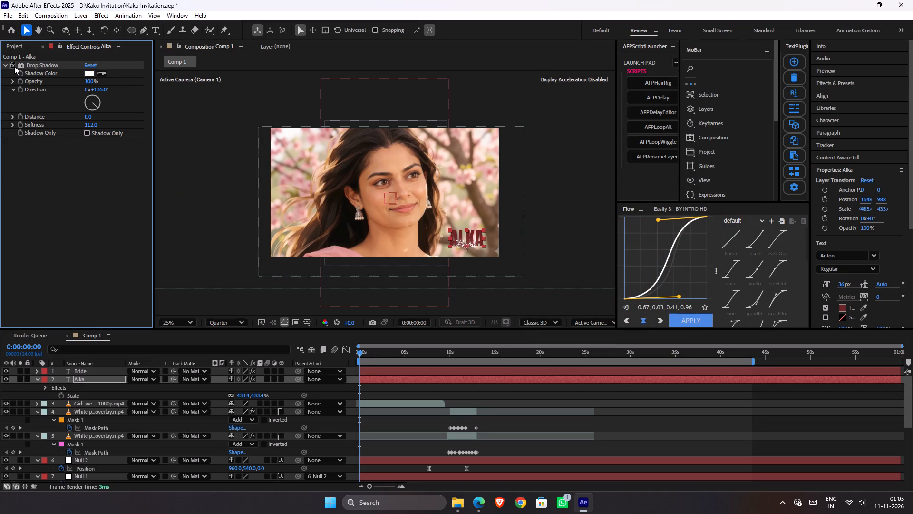
pyautogui.click(89, 74)
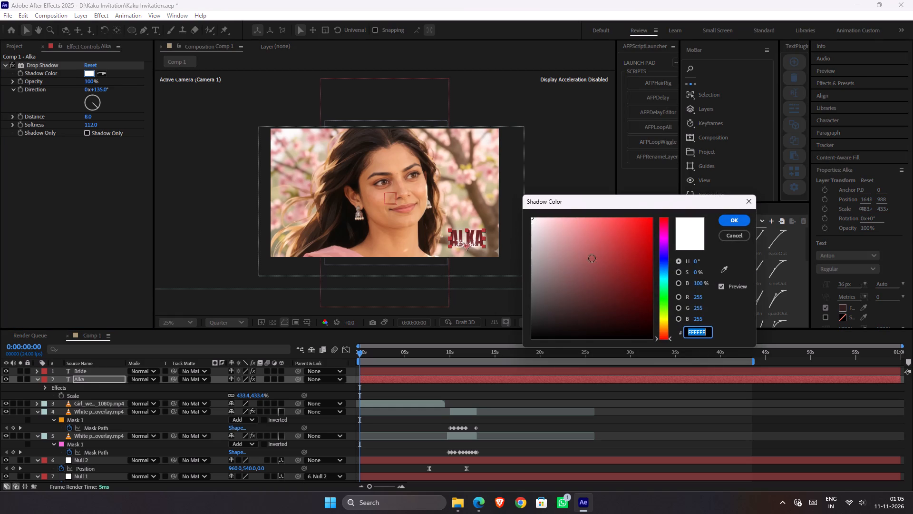
pyautogui.moveTo(608, 259); pyautogui.dragTo(515, 257)
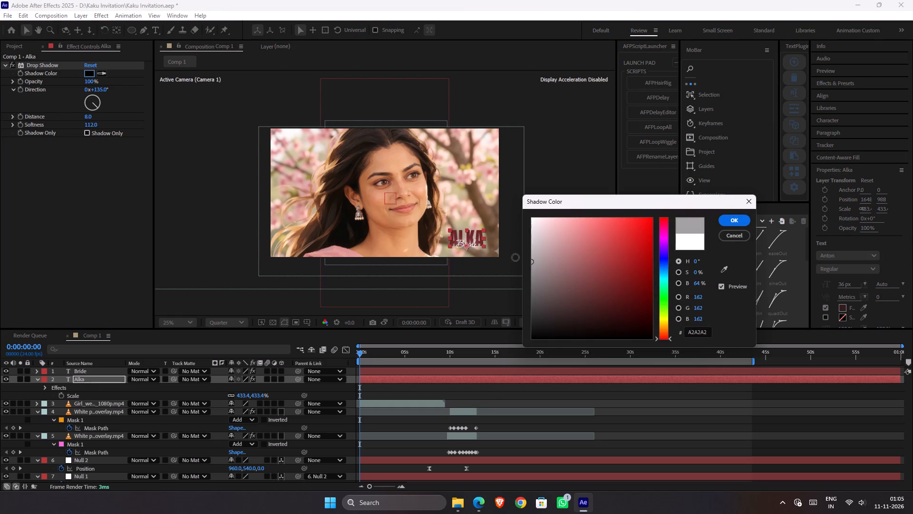
pyautogui.moveTo(515, 257); pyautogui.dragTo(528, 287)
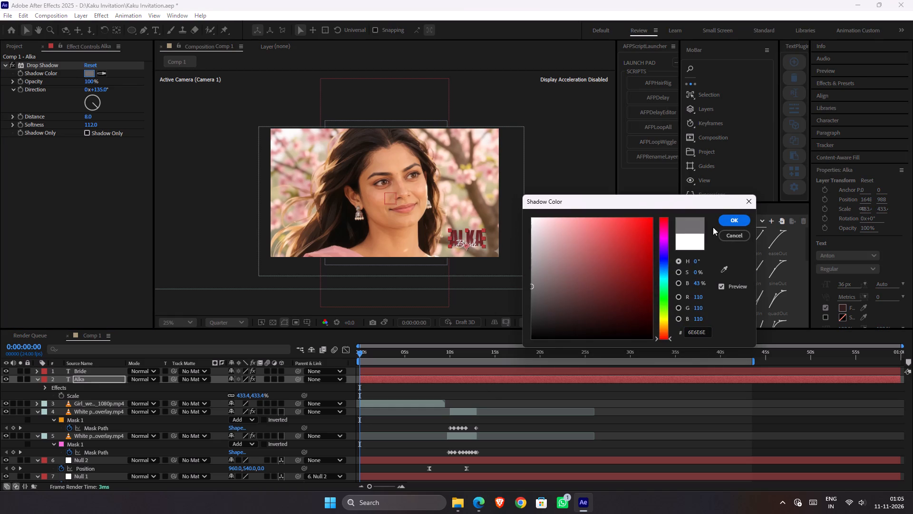
pyautogui.click(735, 223)
pyautogui.click(562, 235)
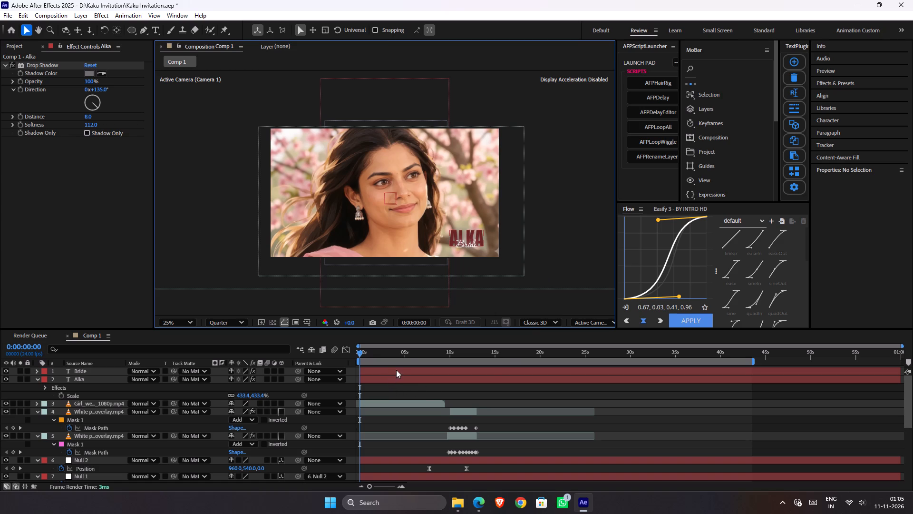
# Compare the Bride caption with and without its drop shadow, and set the shadow colour to black 000000.
pyautogui.click(366, 373)
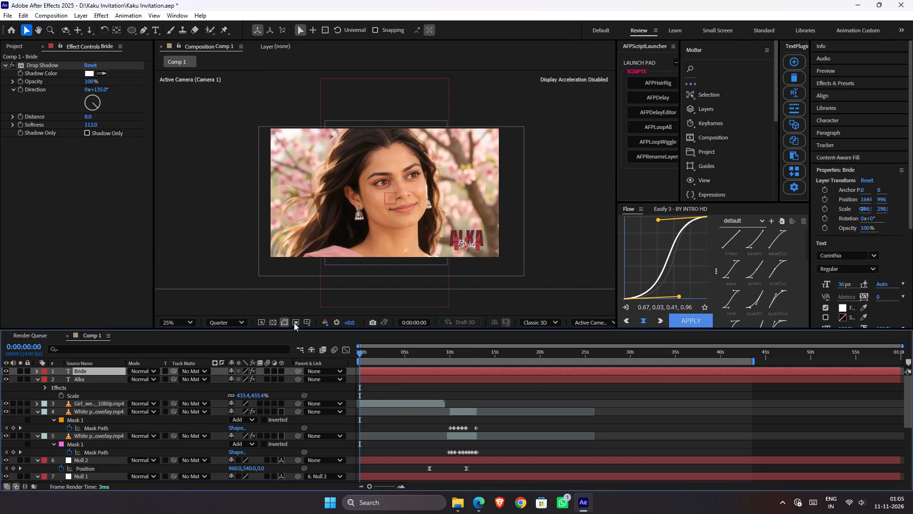
pyautogui.click(10, 65)
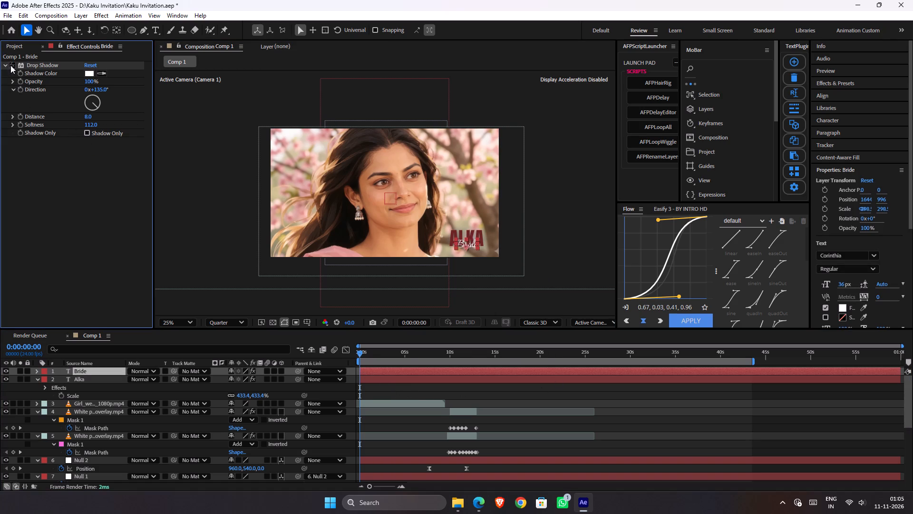
pyautogui.click(212, 161)
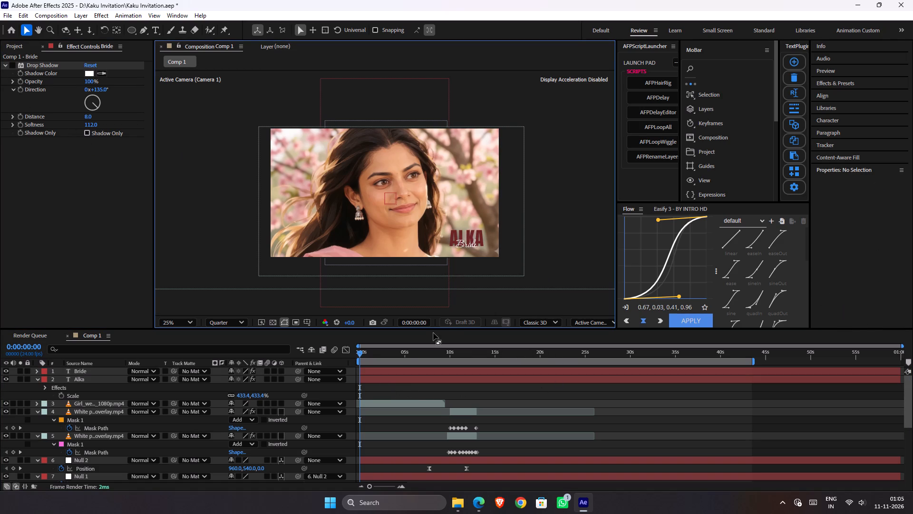
pyautogui.click(11, 67)
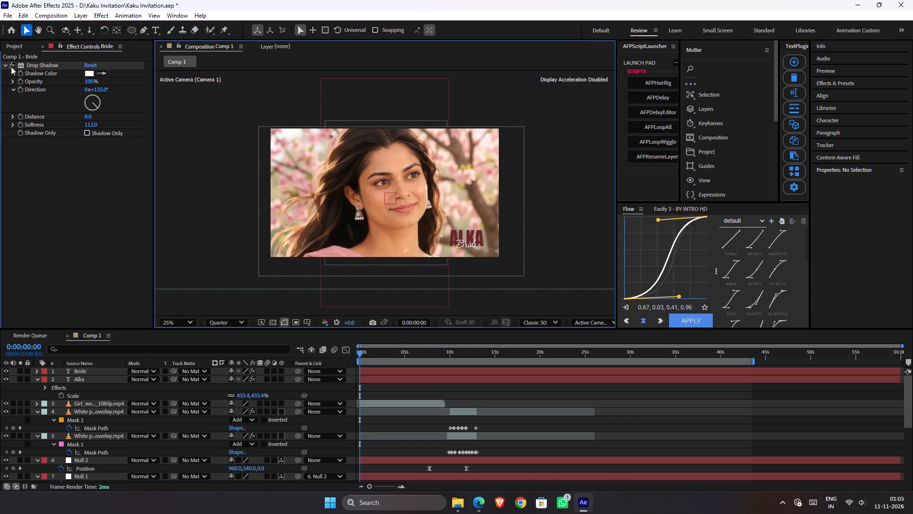
pyautogui.click(90, 74)
pyautogui.moveTo(632, 268); pyautogui.dragTo(662, 272)
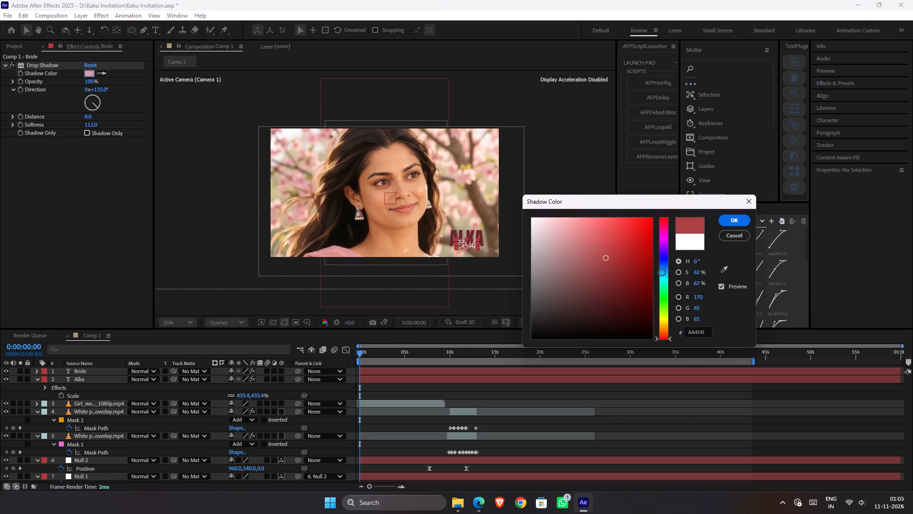
pyautogui.moveTo(662, 272); pyautogui.dragTo(834, 381)
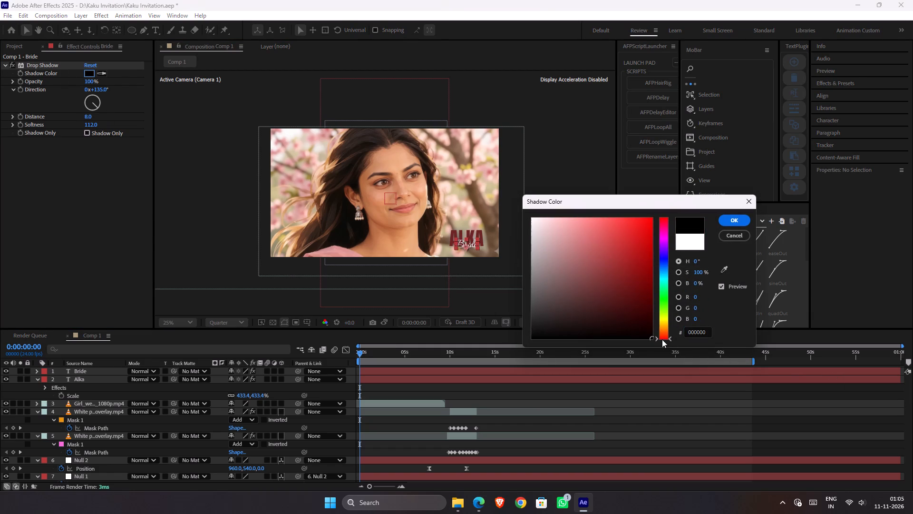
pyautogui.click(728, 224)
pyautogui.click(598, 243)
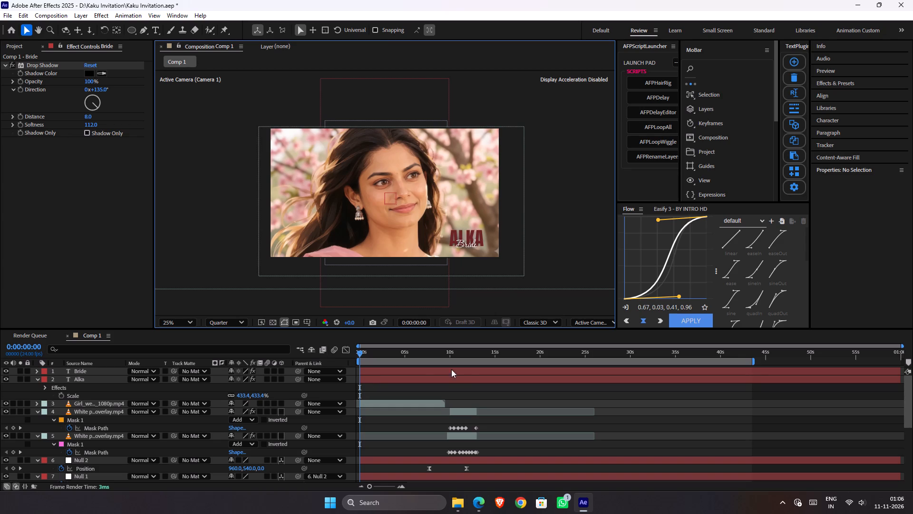
# Preview the fonts listed before Anton on the first-name text, through the Airstrike family and up to Redressed.
pyautogui.moveTo(373, 354); pyautogui.dragTo(341, 357)
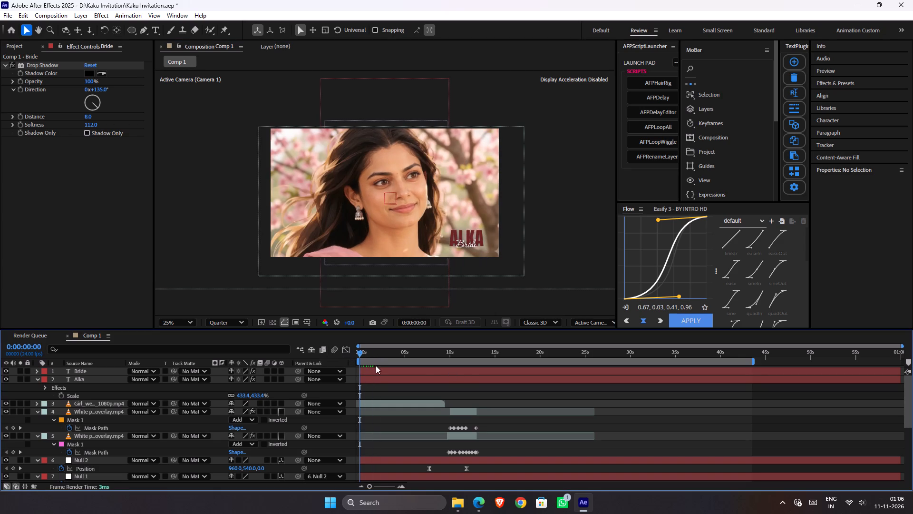
pyautogui.click(383, 383)
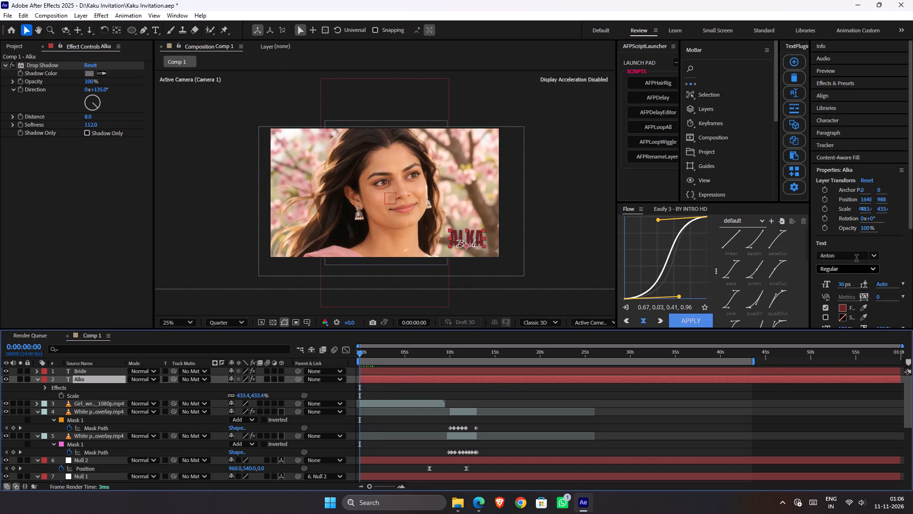
pyautogui.click(855, 256)
pyautogui.press('Up')
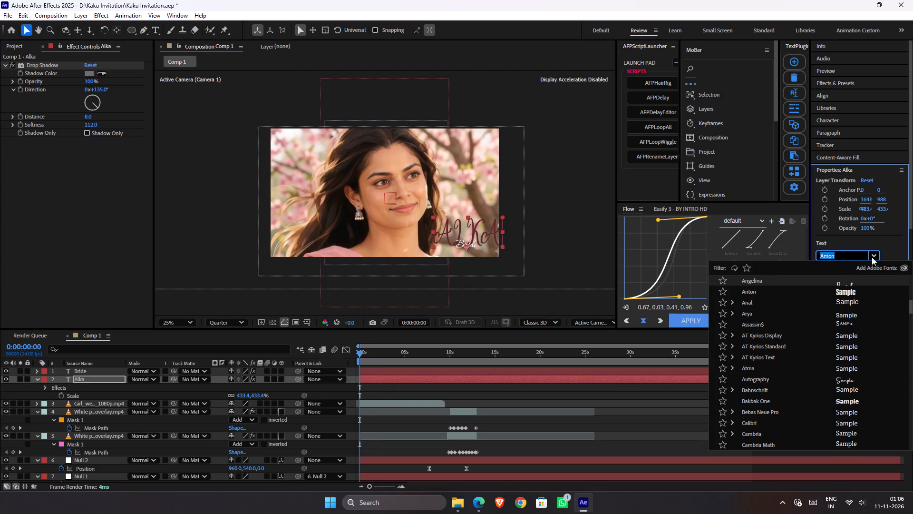
pyautogui.press('Up')
pyautogui.press('Up')
pyautogui.press('Up')
pyautogui.press('Up')
pyautogui.press('Up')
pyautogui.press('Up')
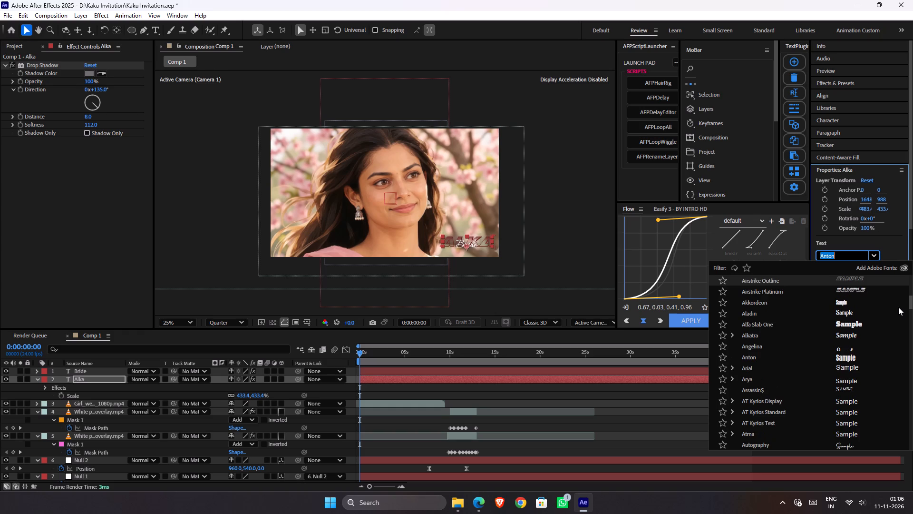
pyautogui.press('Up')
pyautogui.press('Up')
pyautogui.press('Up')
pyautogui.press('Up')
pyautogui.press('Up')
pyautogui.press('Up')
pyautogui.press('Up')
pyautogui.press('Up')
pyautogui.press('Up')
pyautogui.press('Up')
pyautogui.press('Up')
pyautogui.press('Up')
pyautogui.press('Up')
pyautogui.press('Up')
pyautogui.press('Up')
pyautogui.press('Up')
pyautogui.press('Up')
pyautogui.press('Up')
pyautogui.press('Up')
pyautogui.press('Up')
pyautogui.press('Up')
pyautogui.press('Up')
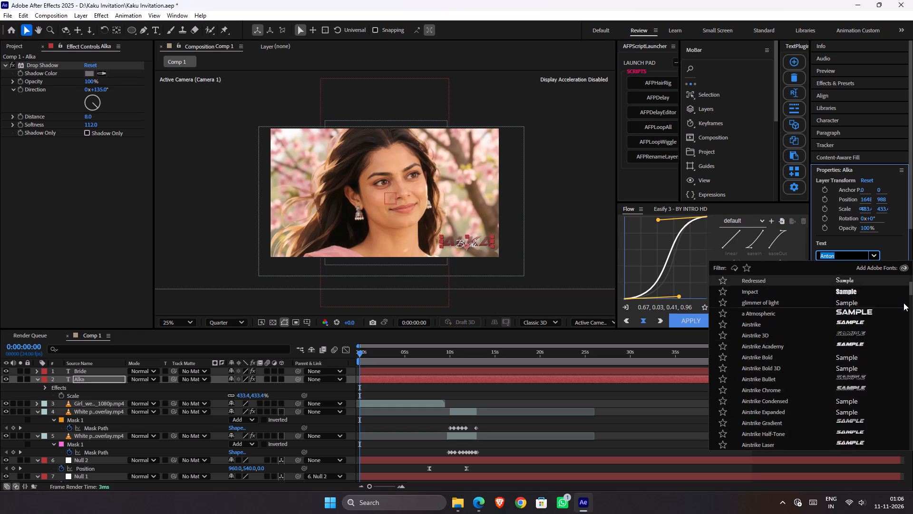
# Preview fonts further down the list on the first-name text, comparing the Cinzel Regular, Bold and Black styles.
pyautogui.press('Down')
pyautogui.press('Down')
pyautogui.press('Down')
pyautogui.press('Down')
pyautogui.press('Down')
pyautogui.press('Down')
pyautogui.press('Down')
pyautogui.press('Down')
pyautogui.press('Down')
pyautogui.press('Down')
pyautogui.press('Down')
pyautogui.press('Down')
pyautogui.press('Down')
pyautogui.press('Down')
pyautogui.press('Down')
pyautogui.press('Down')
pyautogui.press('Down')
pyautogui.press('Down')
pyautogui.press('Down')
pyautogui.press('Down')
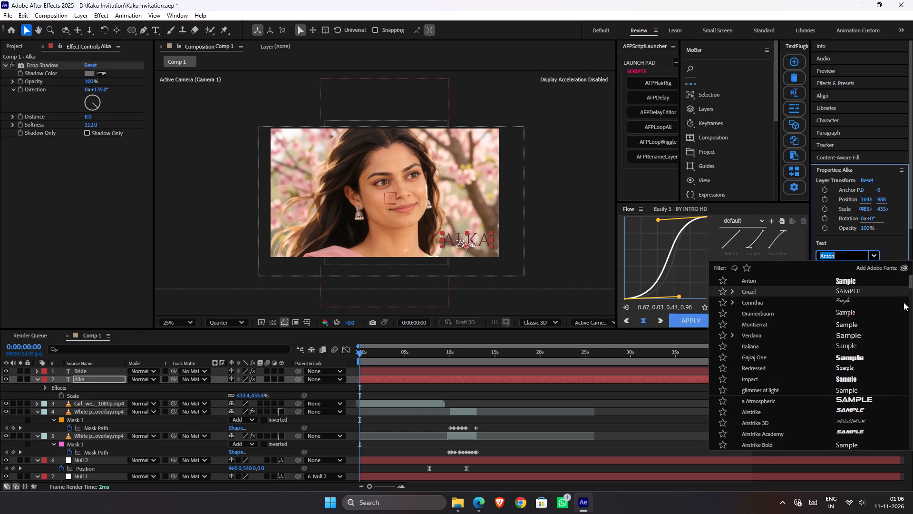
pyautogui.press('Down')
pyautogui.press('Down')
pyautogui.press('Down')
pyautogui.press('Down')
pyautogui.press('Down')
pyautogui.press('Down')
pyautogui.press('Down')
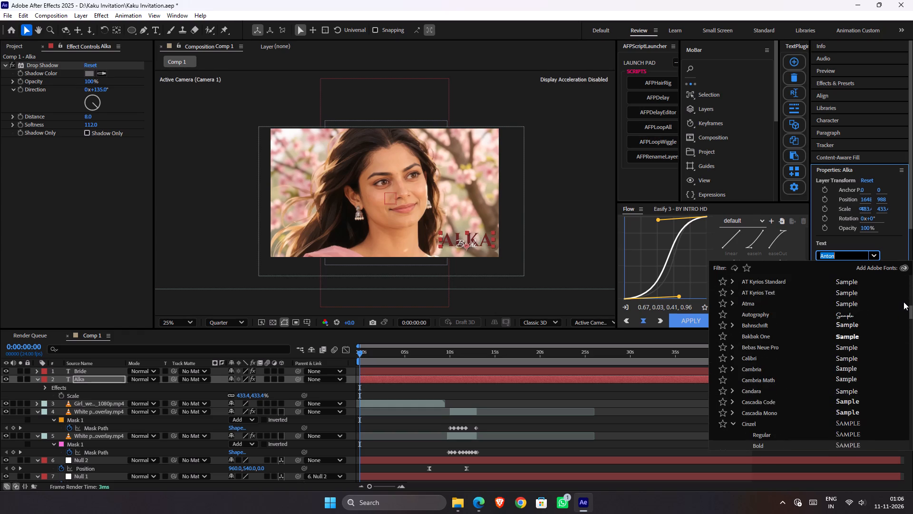
pyautogui.press('Up')
pyautogui.press('Up')
pyautogui.press('Up')
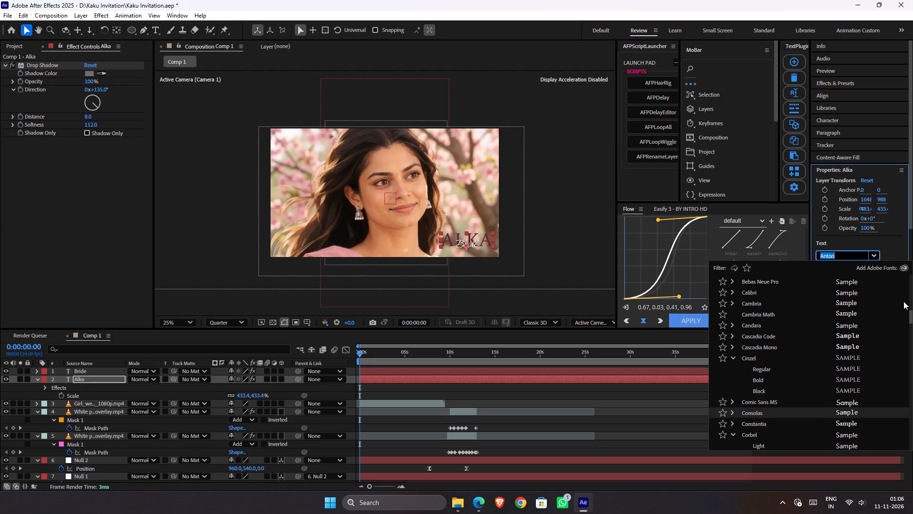
pyautogui.press('Down')
pyautogui.press('Up')
pyautogui.press('Up')
pyautogui.press('Up')
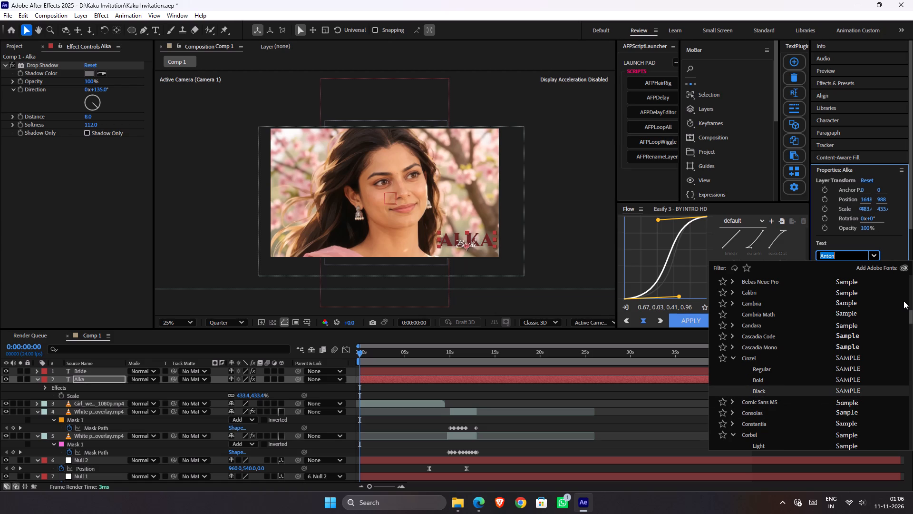
pyautogui.press('Up')
pyautogui.press('Up')
pyautogui.press('Down')
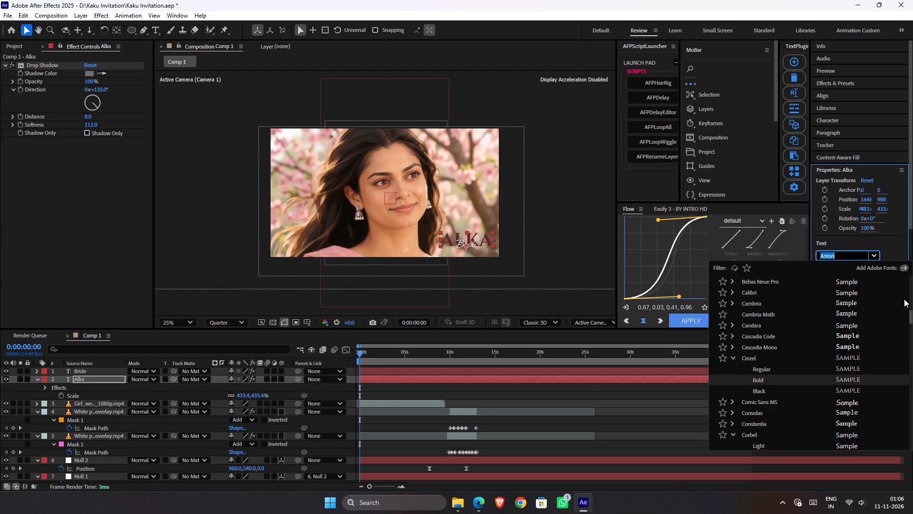
# Preview fonts on the first-name text from Cinzel Black through the Corbel and Corinthia families to Ebrima.
pyautogui.press('Down')
pyautogui.press('Down')
pyautogui.press('Down')
pyautogui.press('Down')
pyautogui.press('Down')
pyautogui.press('Down')
pyautogui.press('Down')
pyautogui.press('Down')
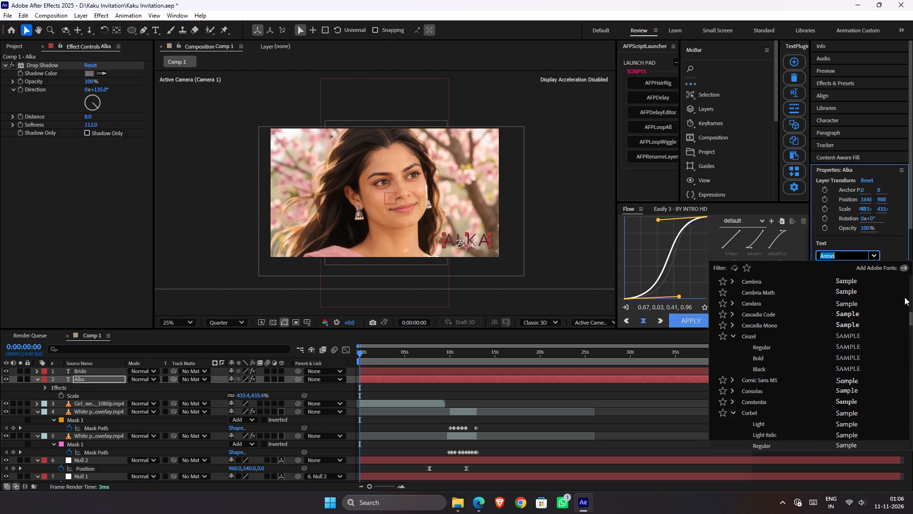
pyautogui.press('Down')
pyautogui.press('Down')
pyautogui.press('Down')
pyautogui.press('Down')
pyautogui.press('Down')
pyautogui.press('Down')
pyautogui.press('Down')
pyautogui.press('Down')
pyautogui.press('Down')
pyautogui.press('Down')
pyautogui.press('Down')
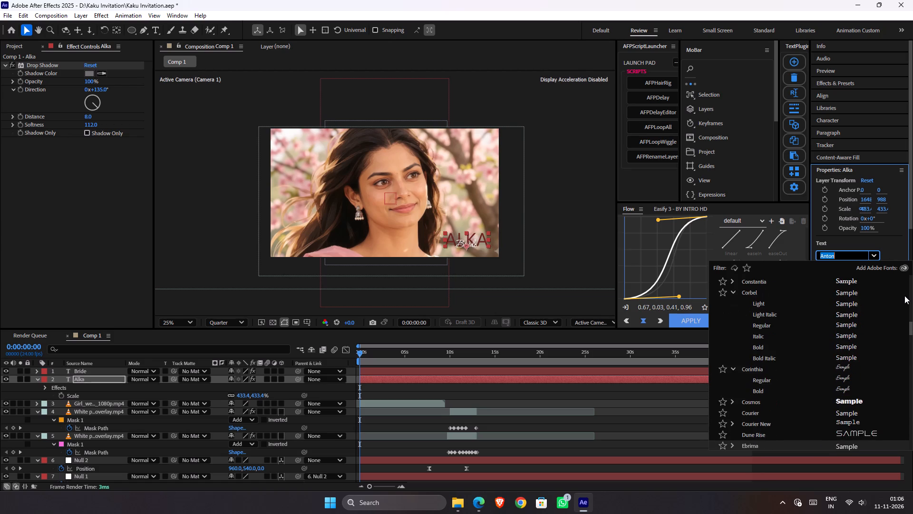
# Preview fonts on the first-name text after Ebrima, through Georgia, Impact and Italiana, up to Lucy Rose PERSONAL.
pyautogui.press('Down')
pyautogui.press('Down')
pyautogui.press('Down')
pyautogui.press('Down')
pyautogui.press('Down')
pyautogui.press('Down')
pyautogui.press('Down')
pyautogui.press('Down')
pyautogui.press('Down')
pyautogui.press('Down')
pyautogui.press('Down')
pyautogui.press('Down')
pyautogui.press('Down')
pyautogui.press('Down')
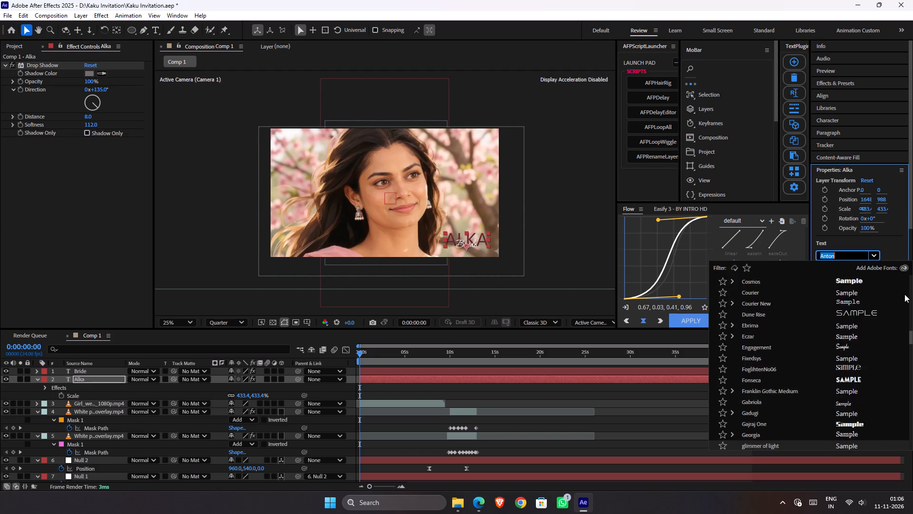
pyautogui.press('Down')
pyautogui.press('Down')
pyautogui.press('Down')
pyautogui.press('Down')
pyautogui.press('Down')
pyautogui.press('Down')
pyautogui.press('Down')
pyautogui.press('Down')
pyautogui.press('Down')
pyautogui.press('Down')
pyautogui.press('Down')
pyautogui.press('Down')
pyautogui.press('Down')
pyautogui.press('Down')
pyautogui.press('Down')
pyautogui.press('Down')
pyautogui.press('Down')
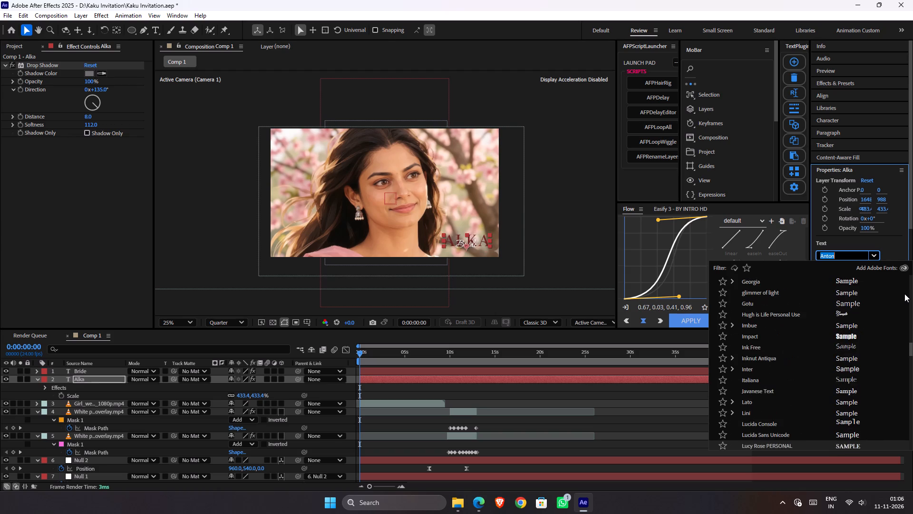
# Preview the Microsoft fonts and the Montserrat styles on the first-name text, continuing to Nexa Black.
pyautogui.press('Down')
pyautogui.press('Down')
pyautogui.press('Down')
pyautogui.press('Down')
pyautogui.press('Down')
pyautogui.press('Down')
pyautogui.press('Down')
pyautogui.press('Down')
pyautogui.press('Down')
pyautogui.press('Down')
pyautogui.press('Down')
pyautogui.press('Down')
pyautogui.press('Down')
pyautogui.press('Down')
pyautogui.press('Down')
pyautogui.press('Down')
pyautogui.press('Down')
pyautogui.press('Down')
pyautogui.press('Down')
pyautogui.press('Down')
pyautogui.press('Down')
pyautogui.press('Down')
pyautogui.press('Down')
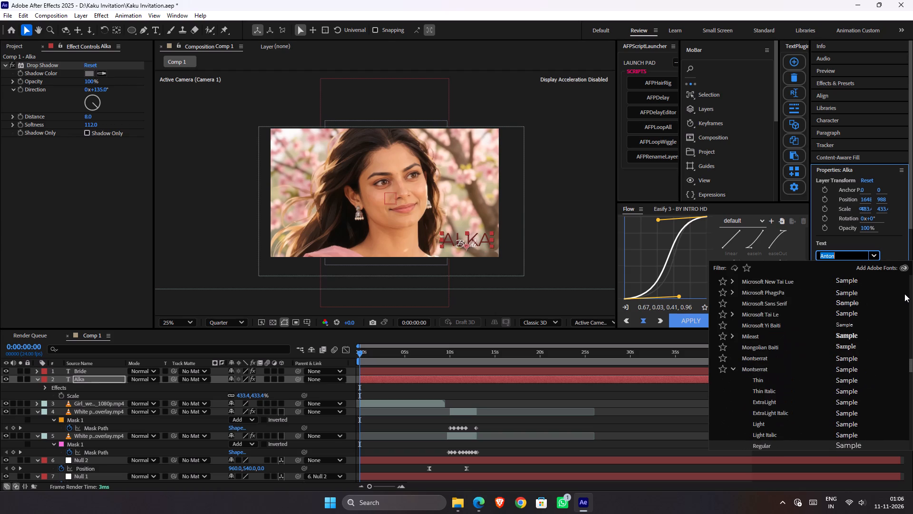
pyautogui.press('Down')
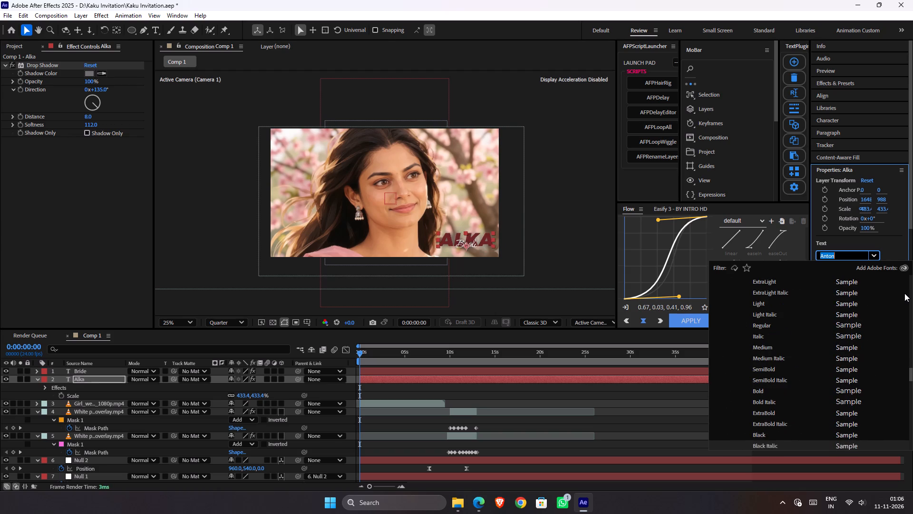
pyautogui.press('Down')
pyautogui.press('Down')
pyautogui.press('Down')
pyautogui.press('Down')
pyautogui.press('Down')
pyautogui.press('Down')
pyautogui.press('Down')
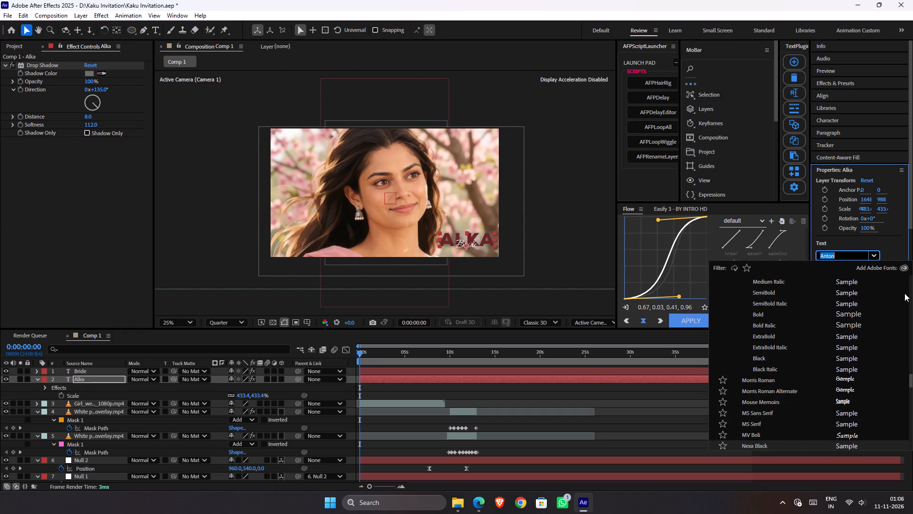
# Preview fonts on the first-name text after Nexa Black, through Oswald, Roboto and the Segoe families, to Small Fonts.
pyautogui.press('Down')
pyautogui.press('Down')
pyautogui.press('Down')
pyautogui.press('Down')
pyautogui.press('Down')
pyautogui.press('Down')
pyautogui.press('Down')
pyautogui.press('Down')
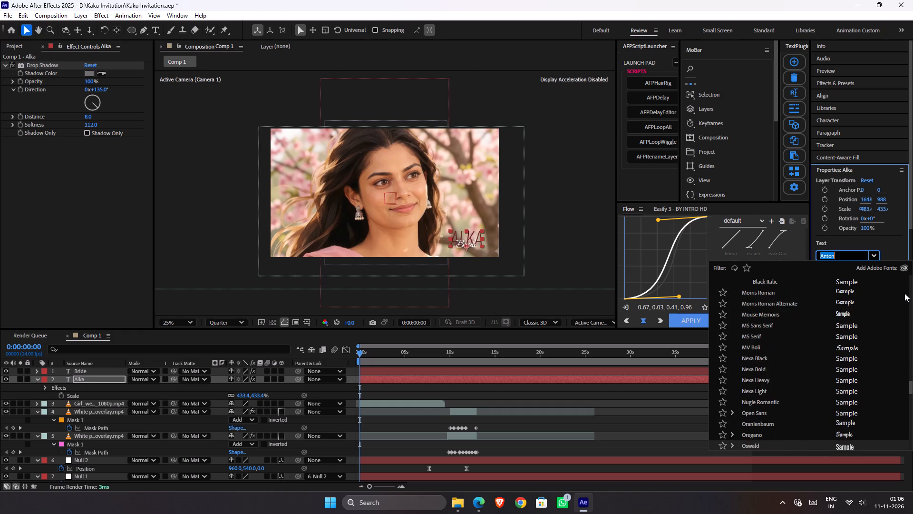
pyautogui.press('Down')
pyautogui.press('Down')
pyautogui.press('Down')
pyautogui.press('Down')
pyautogui.press('Down')
pyautogui.press('Down')
pyautogui.press('Down')
pyautogui.press('Down')
pyautogui.press('Down')
pyautogui.press('Down')
pyautogui.press('Down')
pyautogui.press('Down')
pyautogui.press('Down')
pyautogui.press('Down')
pyautogui.press('Down')
pyautogui.press('Down')
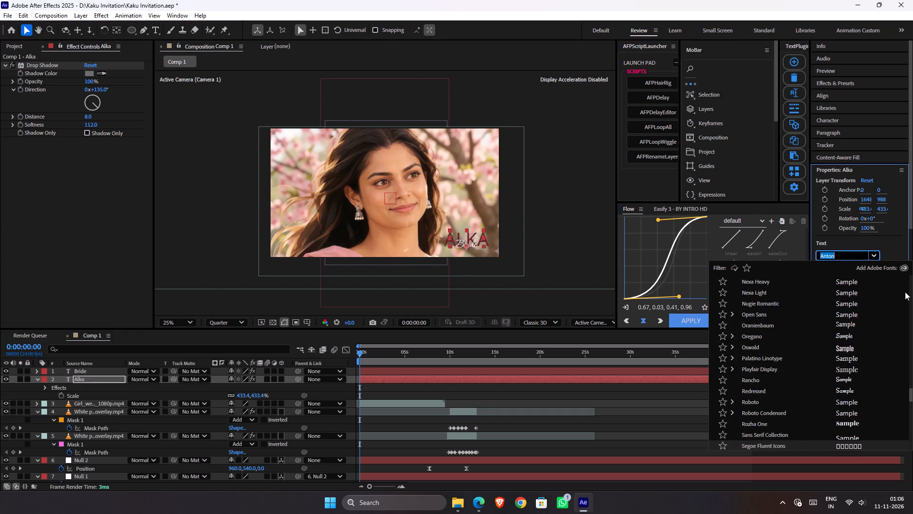
pyautogui.press('Down')
pyautogui.press('Down')
pyautogui.press('Down')
pyautogui.press('Down')
pyautogui.press('Down')
pyautogui.press('Down')
pyautogui.press('Down')
pyautogui.press('Down')
pyautogui.press('Down')
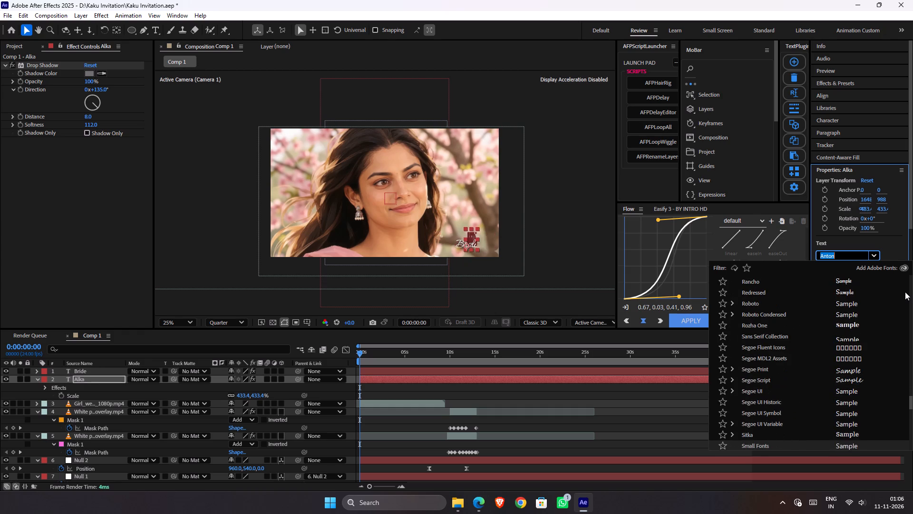
# Browse the remaining fonts after Small Fonts and set the first-name text's font to Tw Cen MT.
pyautogui.press('Down')
pyautogui.press('Down')
pyautogui.press('Down')
pyautogui.press('Down')
pyautogui.press('Down')
pyautogui.press('Down')
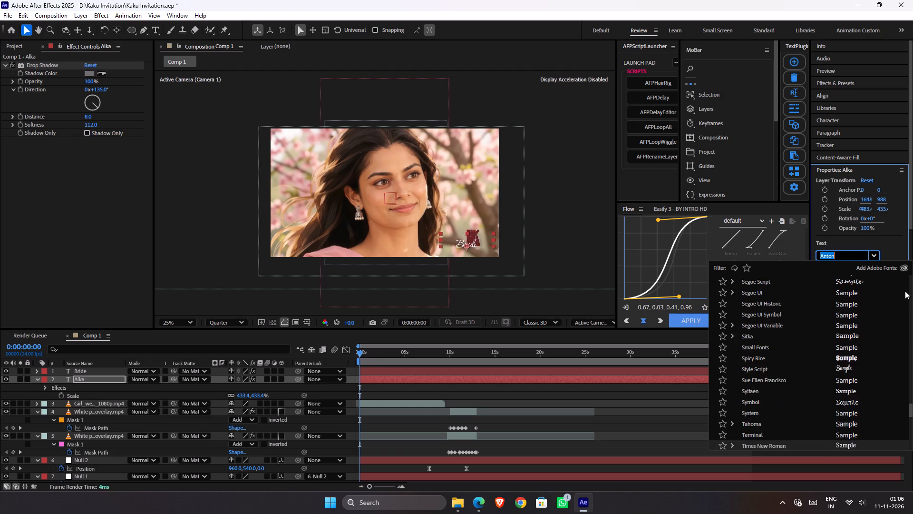
pyautogui.press('Down')
pyautogui.press('Down')
pyautogui.press('Down')
pyautogui.press('Up')
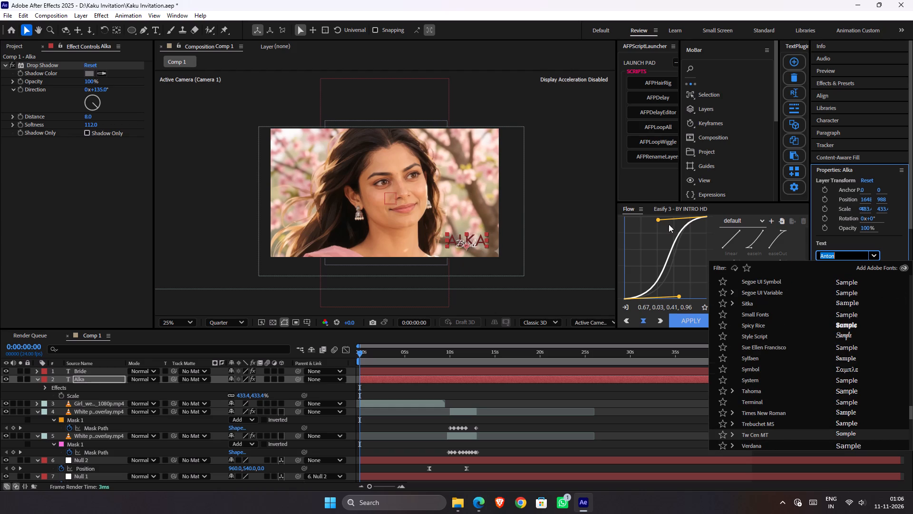
pyautogui.press('Return')
# Nudge the first-name text vertically above the Bride caption to a Y position of 972.
pyautogui.press('Up')
pyautogui.press('Up')
pyautogui.press('Up')
pyautogui.press('Up')
pyautogui.press('Up')
pyautogui.press('Up')
pyautogui.press('Up')
pyautogui.press('Up')
pyautogui.press('Up')
pyautogui.press('Up')
pyautogui.press('Up')
pyautogui.press('Up')
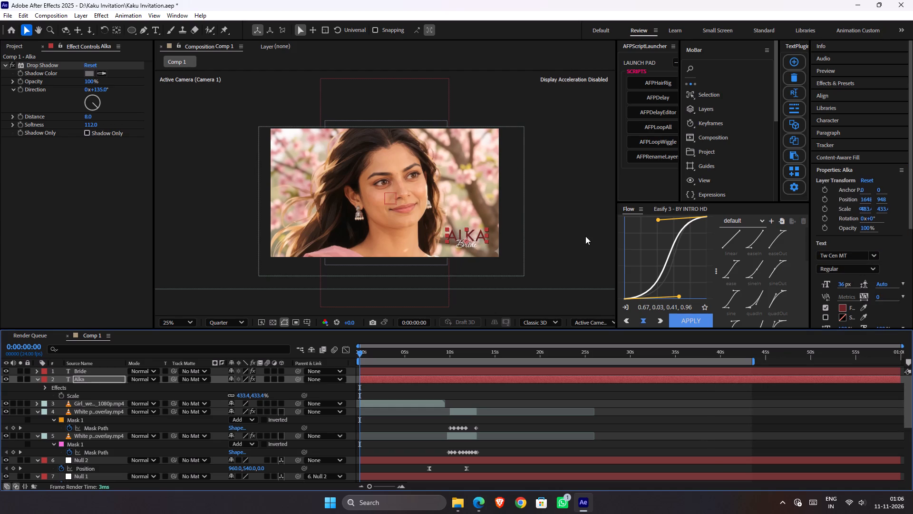
pyautogui.press('Down')
pyautogui.press('Down')
pyautogui.press('Down')
pyautogui.press('Down')
pyautogui.press('Down')
pyautogui.press('Down')
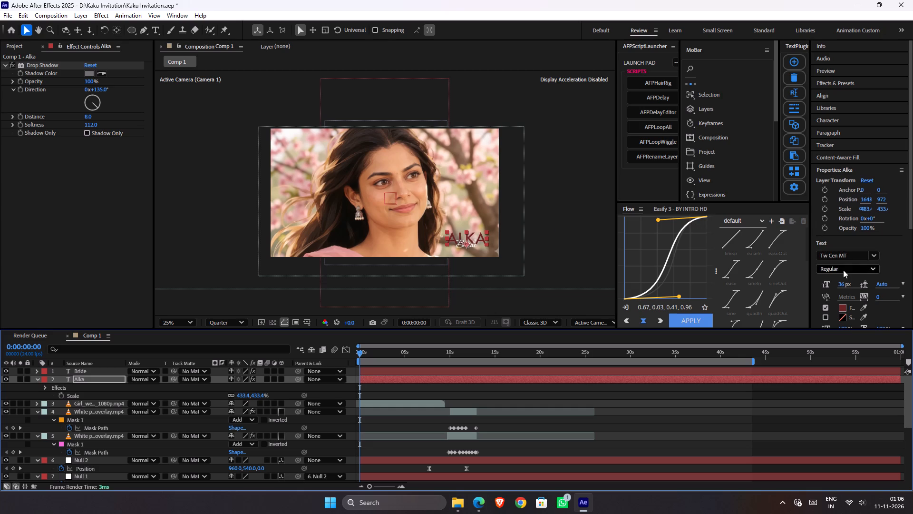
# Set the first-name text's font style to Bold.
pyautogui.click(843, 270)
pyautogui.click(837, 299)
pyautogui.click(576, 253)
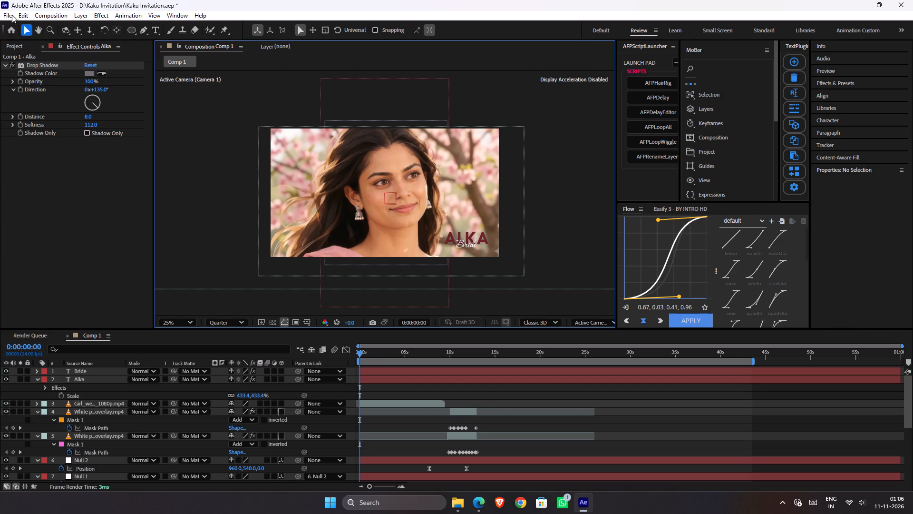
# Try different shadow colours on the first-name text and set its drop shadow to white.
pyautogui.click(79, 379)
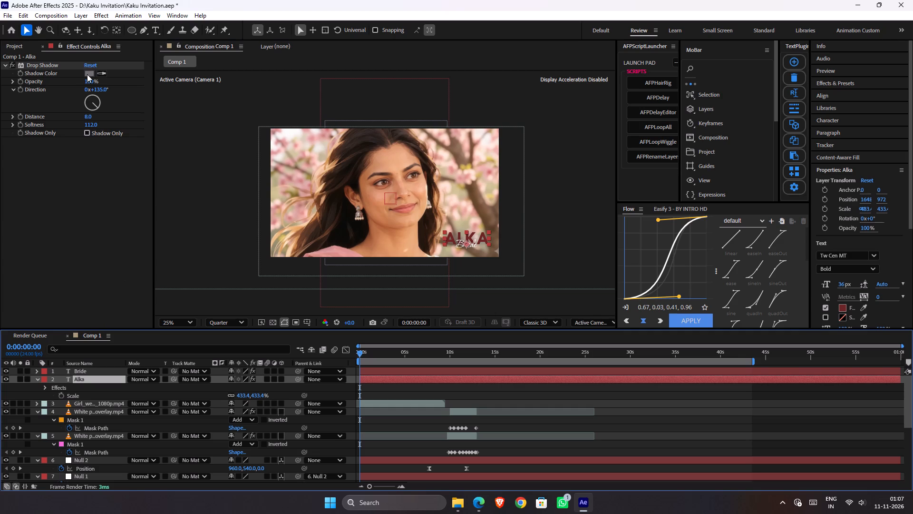
pyautogui.click(87, 74)
pyautogui.moveTo(595, 319); pyautogui.dragTo(448, 159)
pyautogui.moveTo(587, 284); pyautogui.dragTo(455, 427)
pyautogui.moveTo(582, 236); pyautogui.dragTo(534, 199)
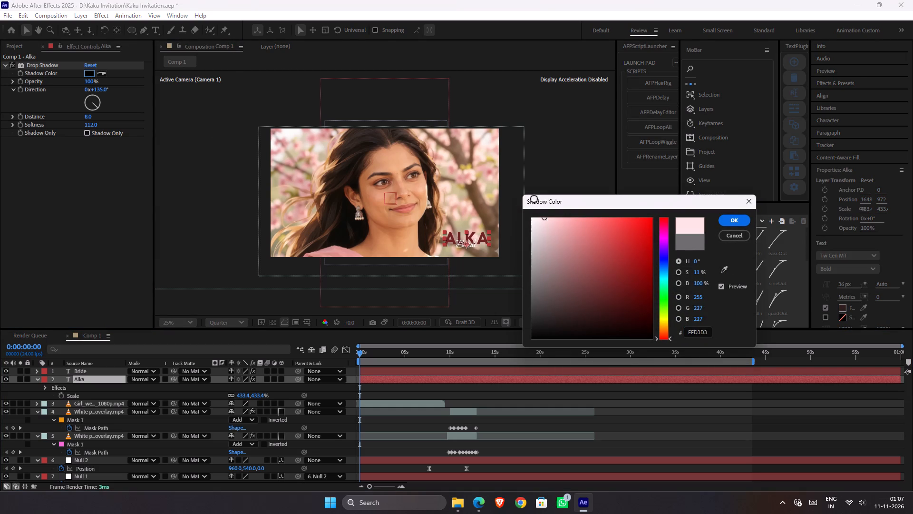
pyautogui.moveTo(534, 199); pyautogui.dragTo(509, 189)
pyautogui.click(737, 223)
pyautogui.click(570, 225)
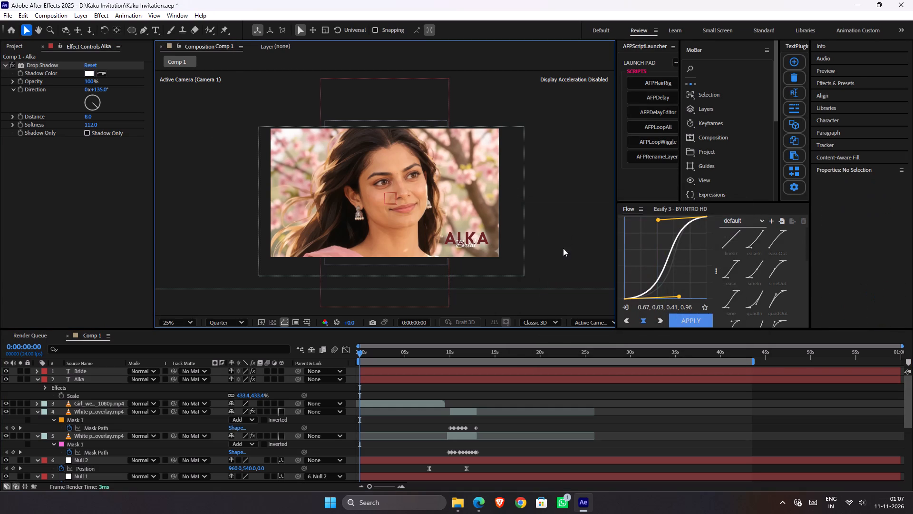
# Play back the opening of the composition from 0 seconds to check the styled name over the bride video.
pyautogui.moveTo(369, 359); pyautogui.dragTo(321, 352)
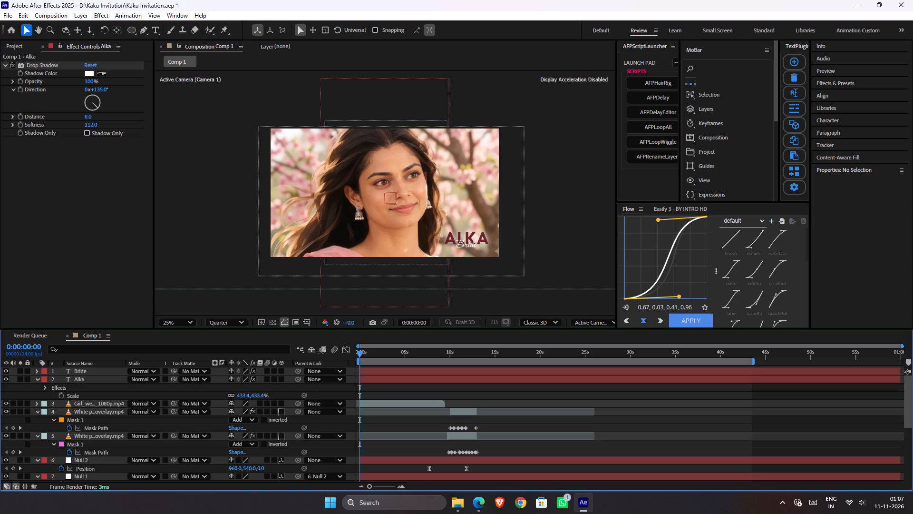
pyautogui.moveTo(321, 352); pyautogui.dragTo(316, 347)
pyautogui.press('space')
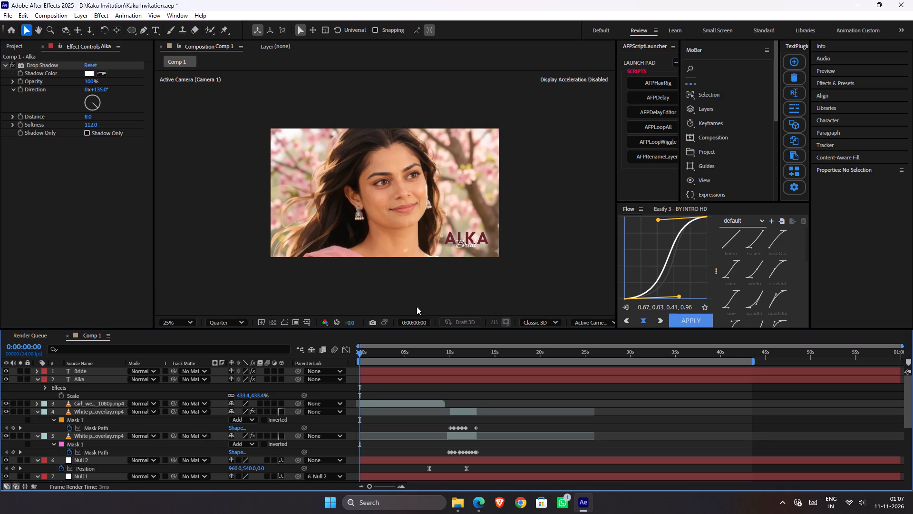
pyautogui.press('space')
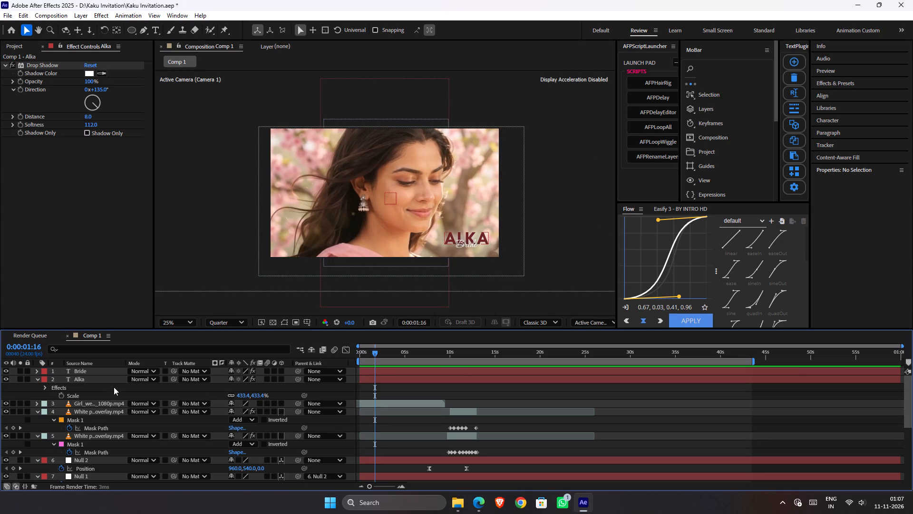
# Move the girl earring video layer horizontally in the frame to an X position of 1064.
pyautogui.click(93, 406)
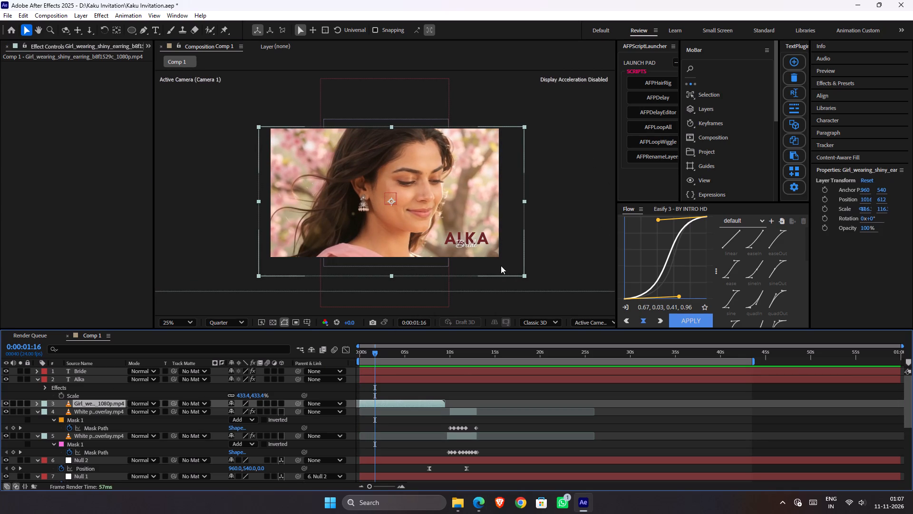
pyautogui.moveTo(501, 266); pyautogui.dragTo(506, 265)
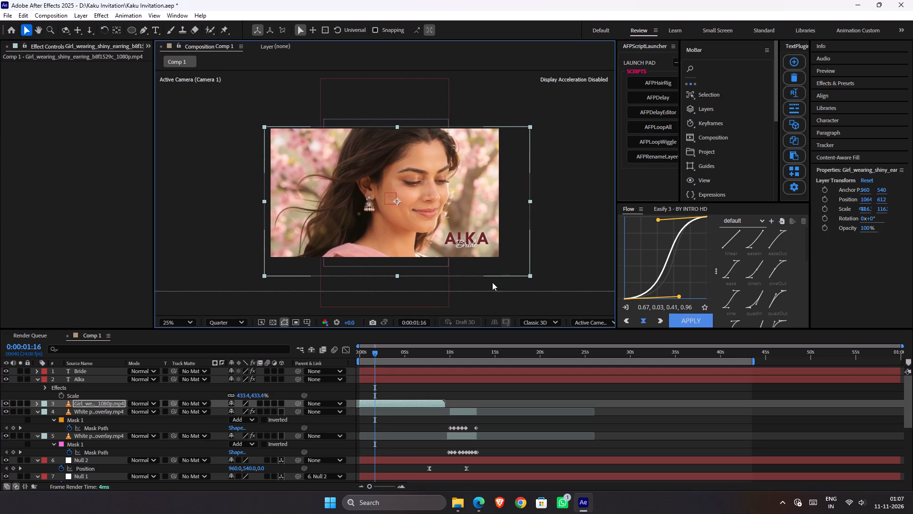
pyautogui.moveTo(372, 354); pyautogui.dragTo(283, 367)
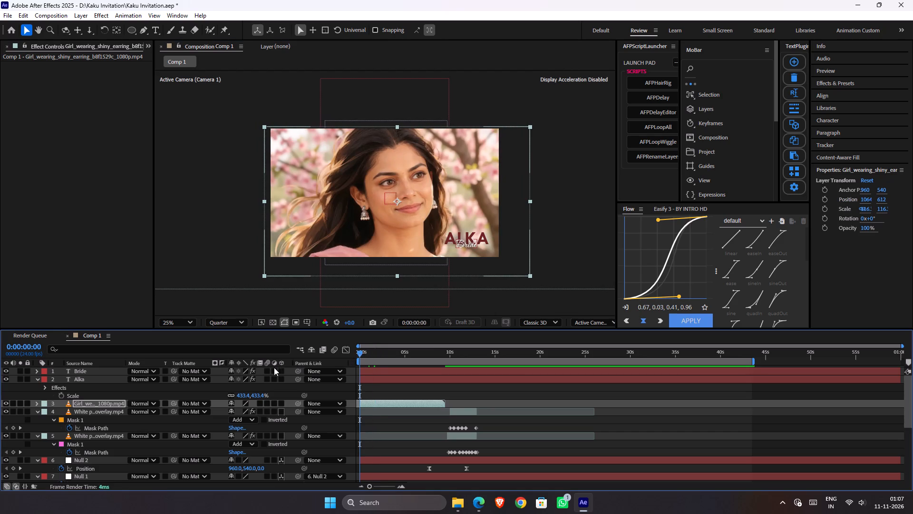